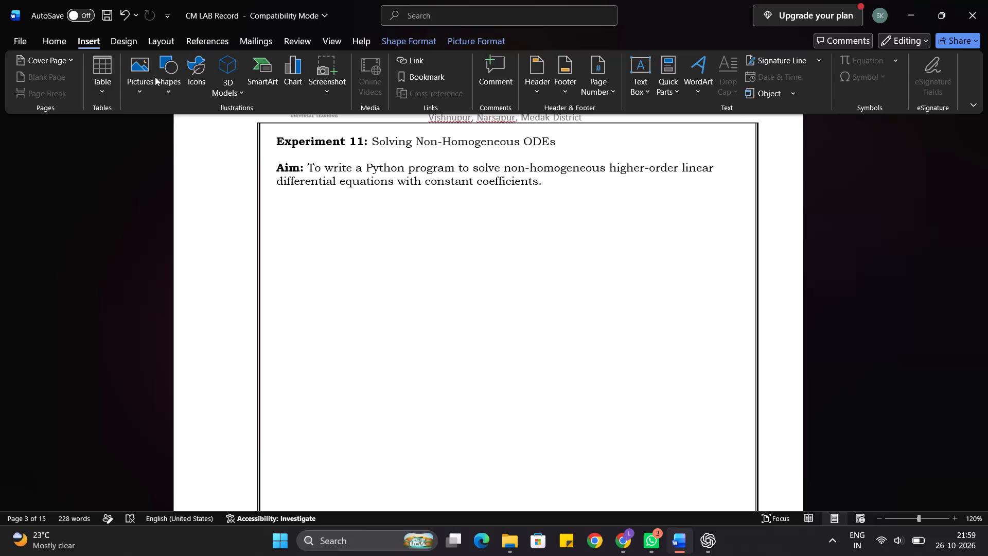
Draw a rectangle about 6.95 cm high and 15.49 cm wide below the Aim text of Experiment 11.
left_click(155, 77)
left_click(161, 77)
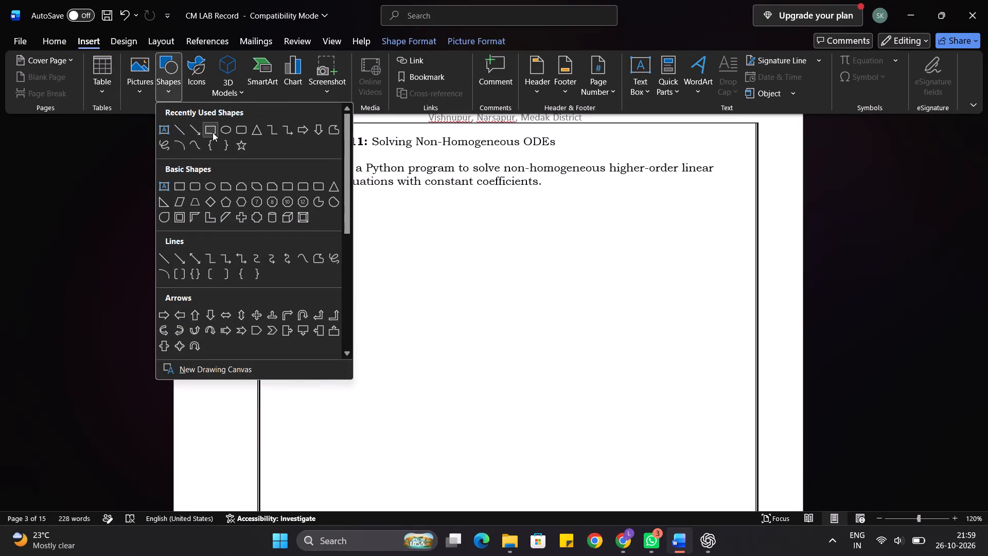
left_click(213, 132)
left_click_drag(277, 198, 467, 297)
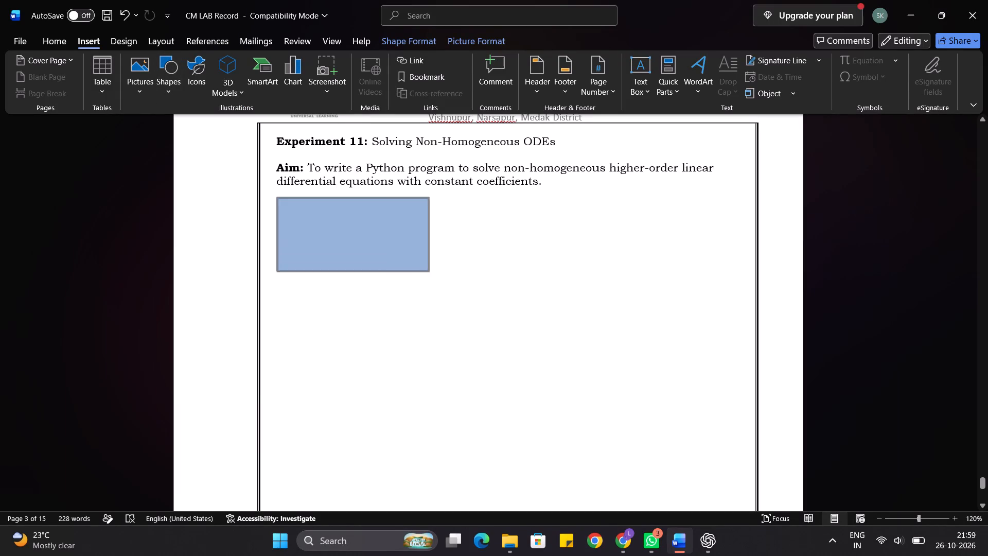
left_click_drag(467, 297, 728, 401)
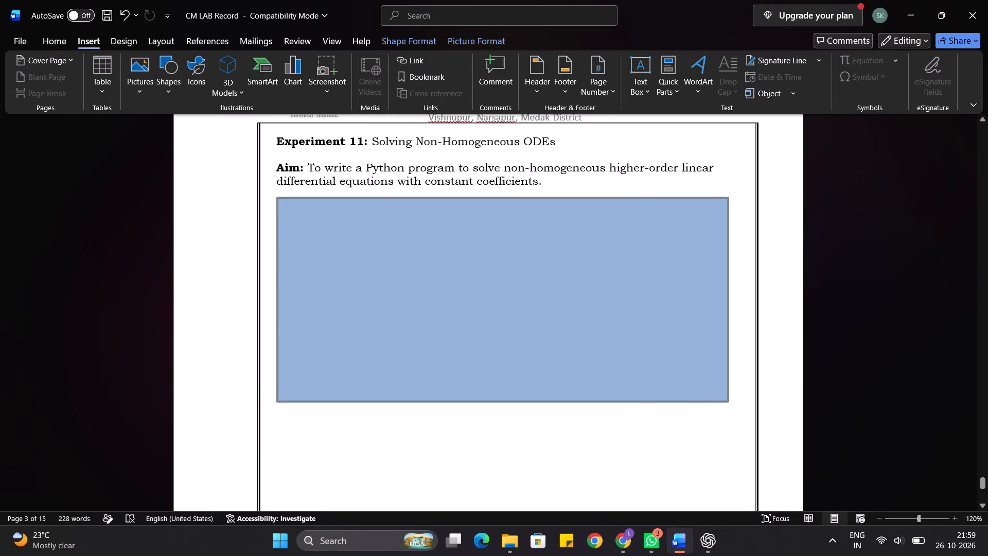
left_click_drag(728, 401, 730, 400)
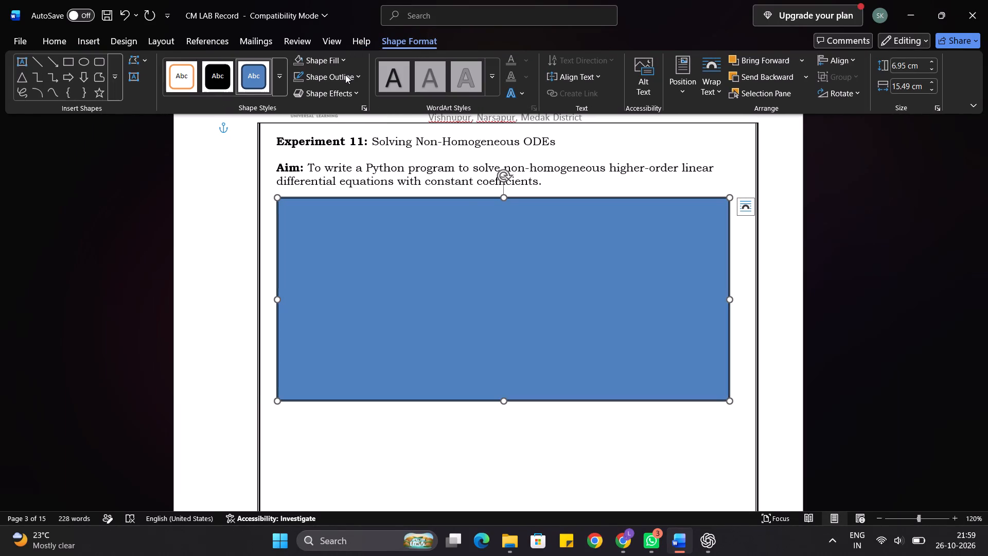
Set the Experiment 11 rectangle to No Outline and No Fill.
left_click(345, 75)
left_click(314, 290)
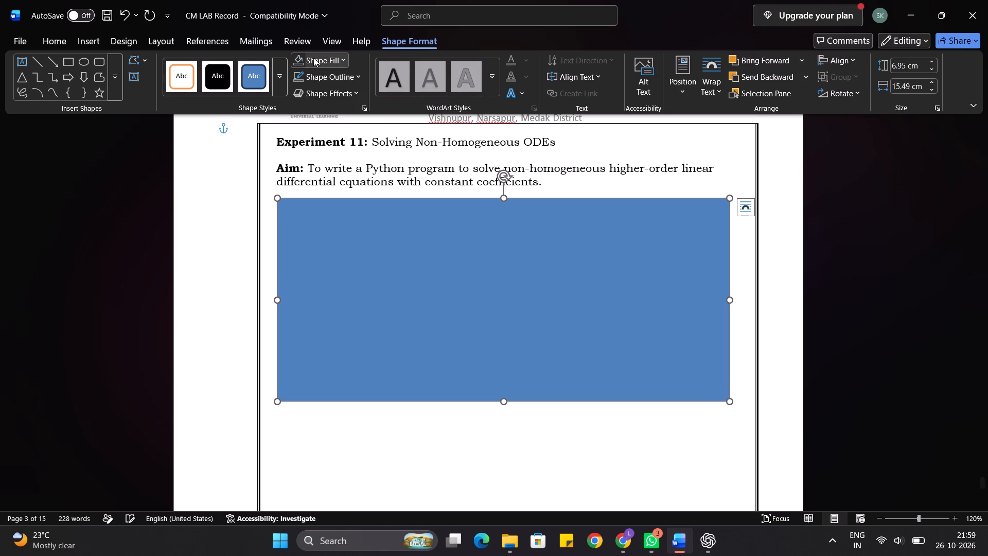
left_click(313, 58)
left_click(315, 274)
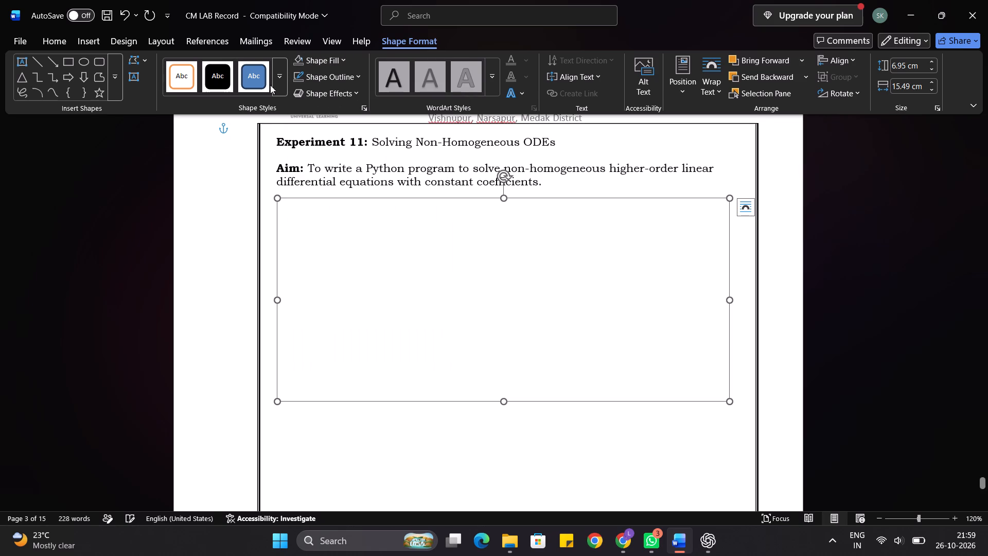
left_click(324, 63)
left_click(317, 315)
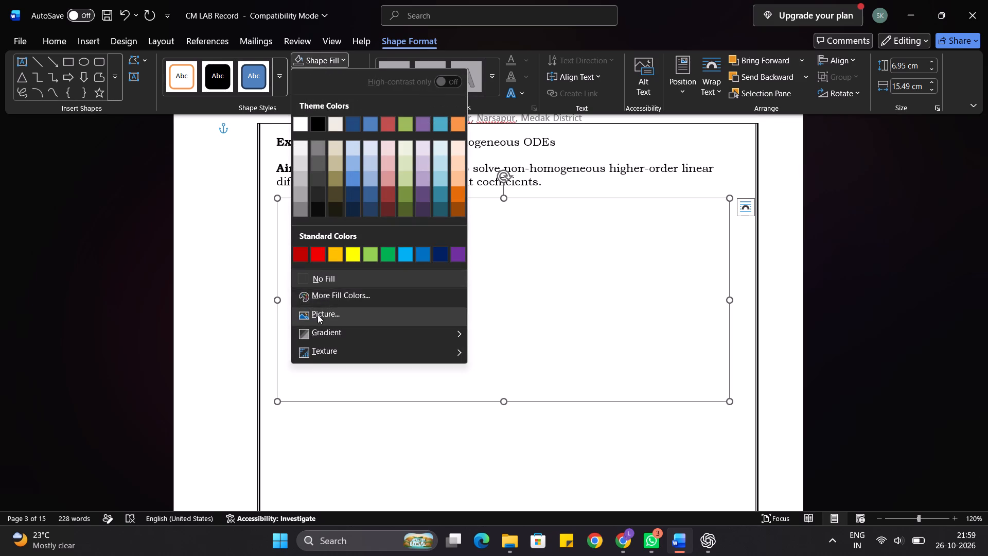
left_click(400, 201)
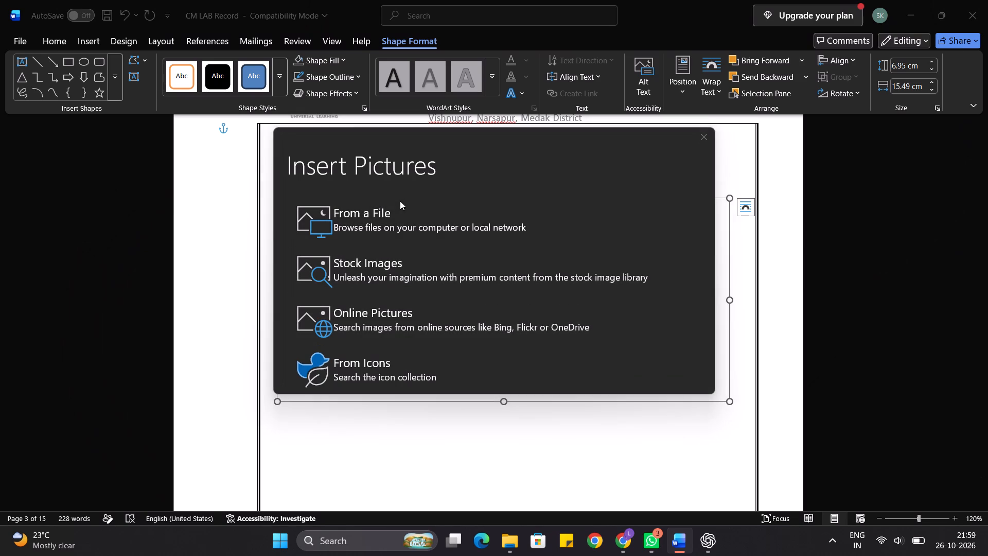
scroll(301, 181, "down", 7)
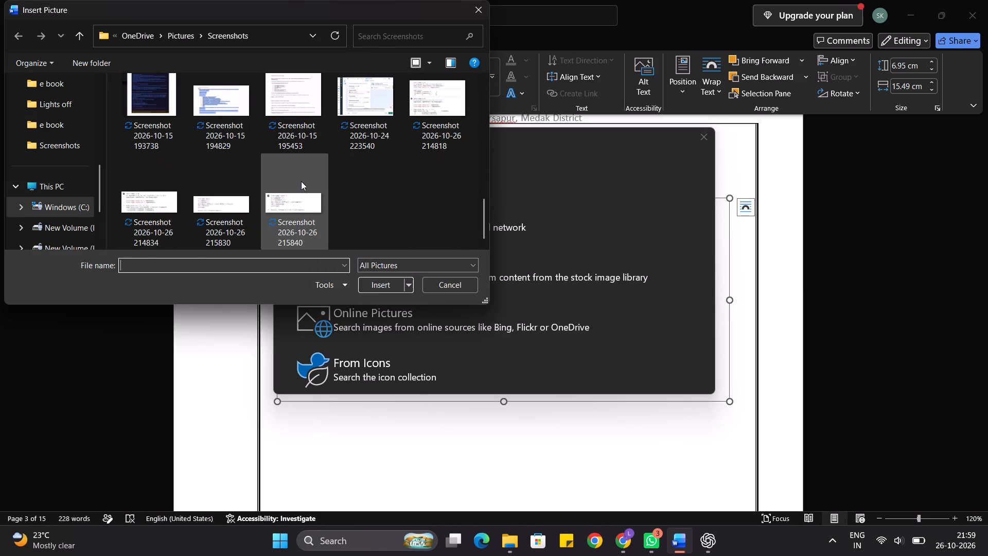
left_click(301, 181)
left_click(377, 288)
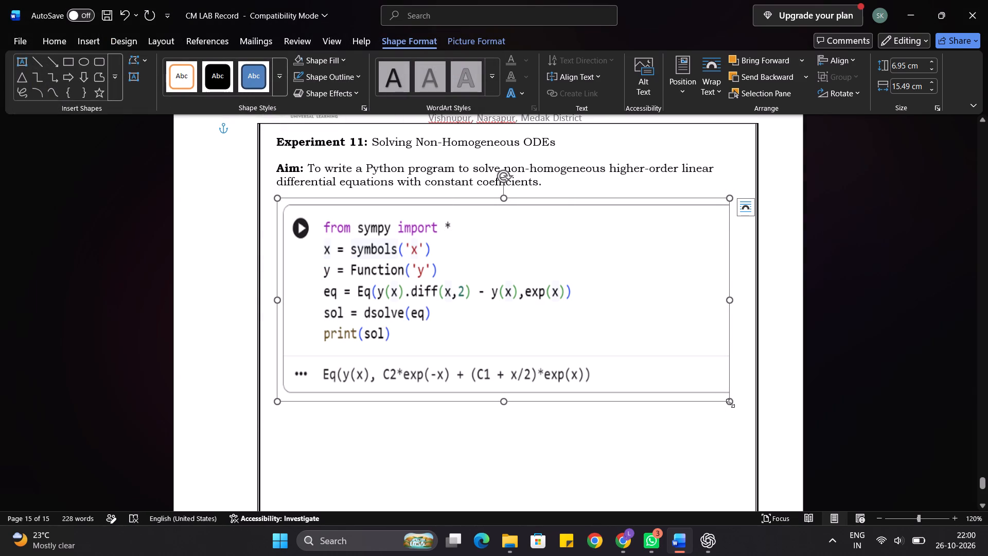
Shrink the picture-filled rectangle to about 4.82 cm high and 14.85 cm wide, and deselect it.
left_click_drag(730, 403, 712, 347)
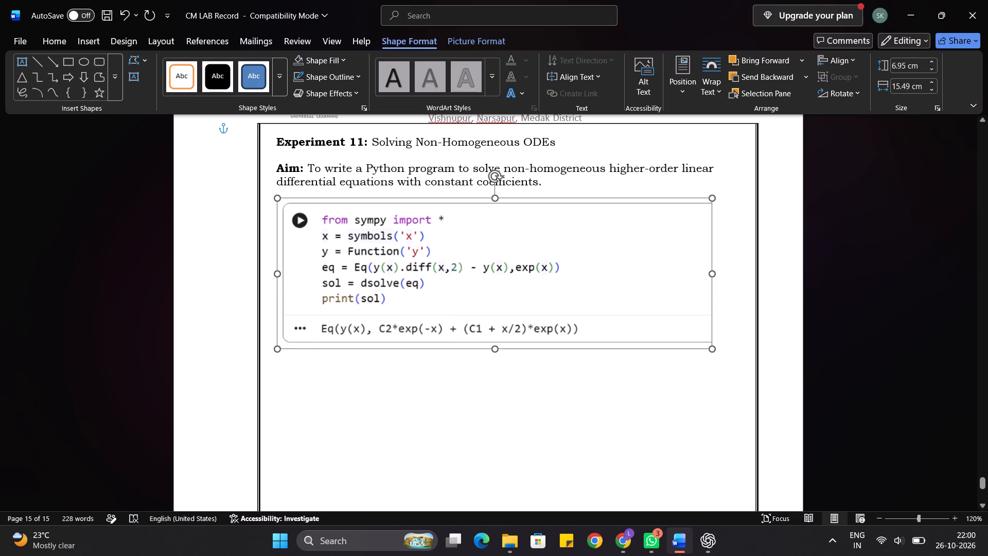
left_click_drag(712, 347, 711, 338)
left_click(630, 390)
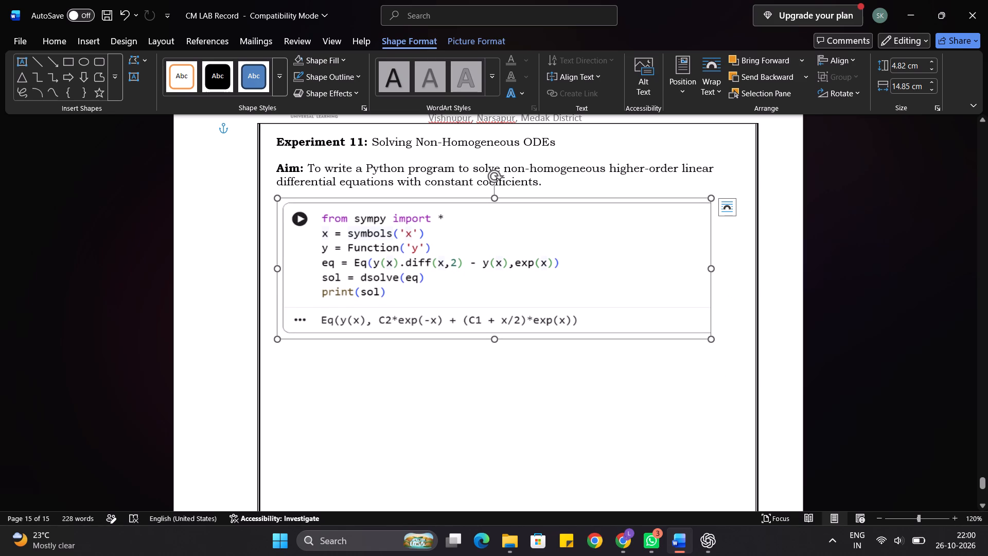
Look over the Experiment 11 page and the pages before it.
scroll(630, 390, "up", 5)
scroll(630, 390, "down", 1)
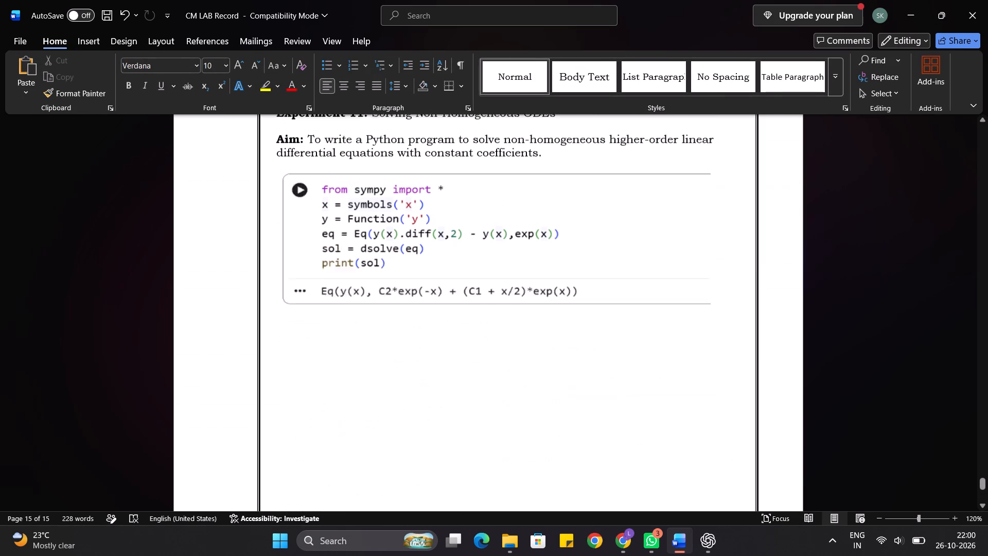
scroll(630, 390, "down", 1)
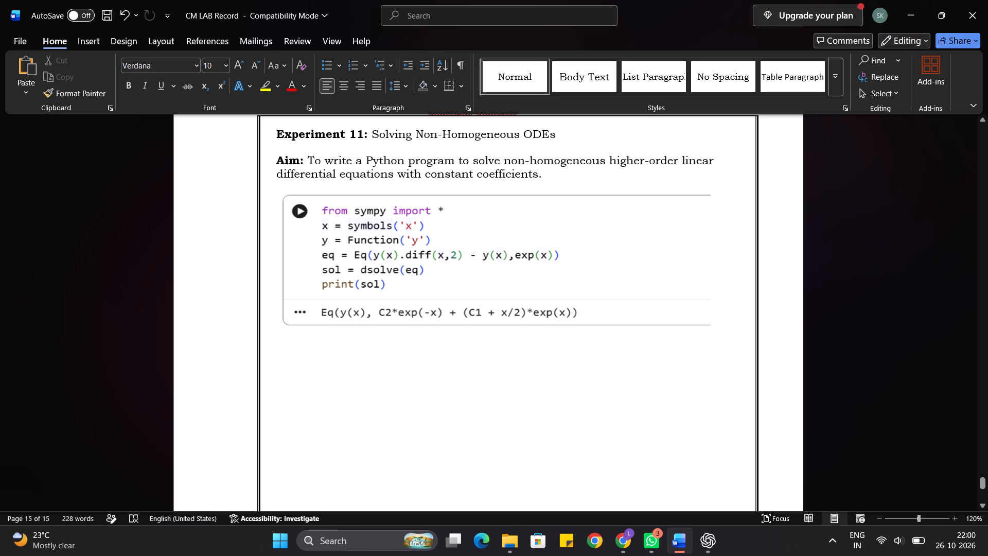
scroll(630, 390, "up", 5)
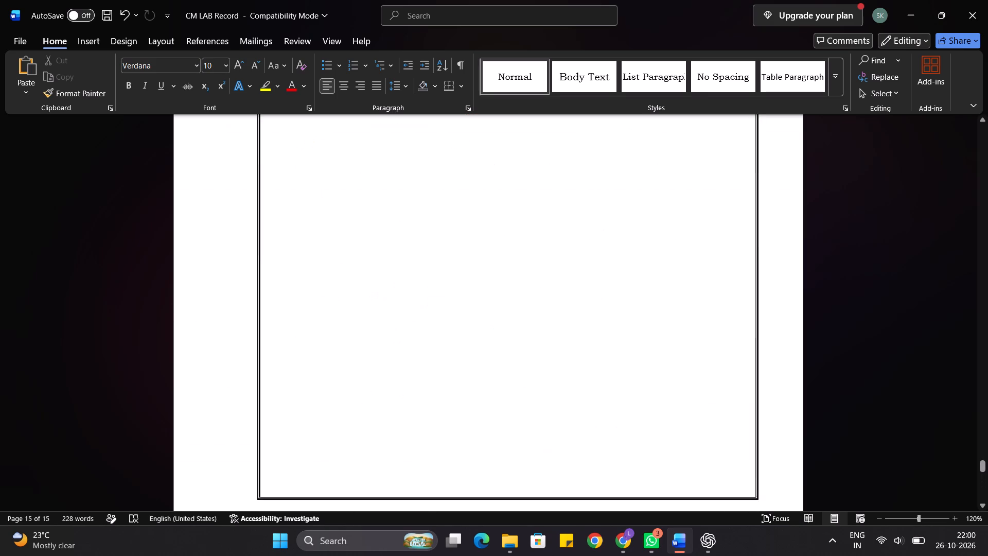
scroll(630, 390, "up", 3)
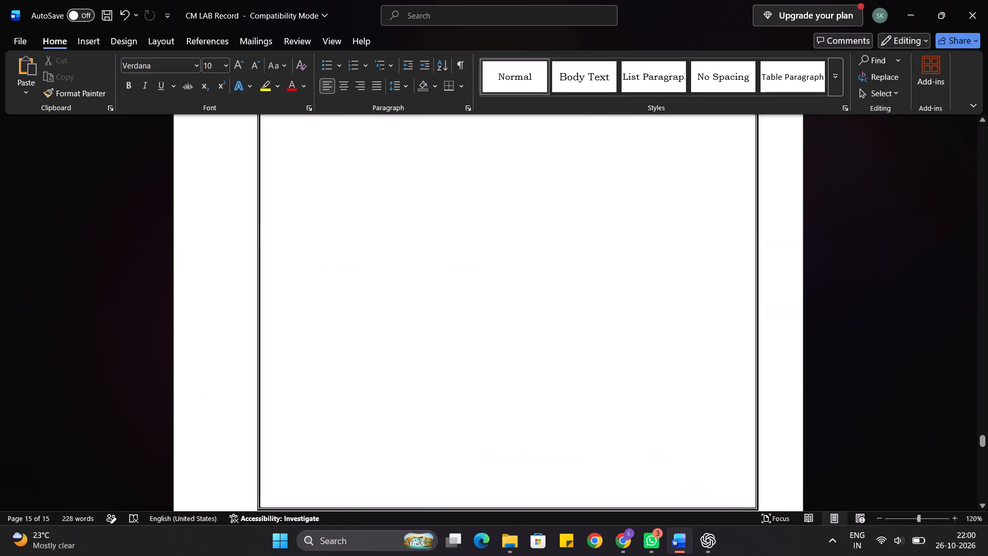
scroll(630, 390, "up", 1)
scroll(630, 390, "down", 7)
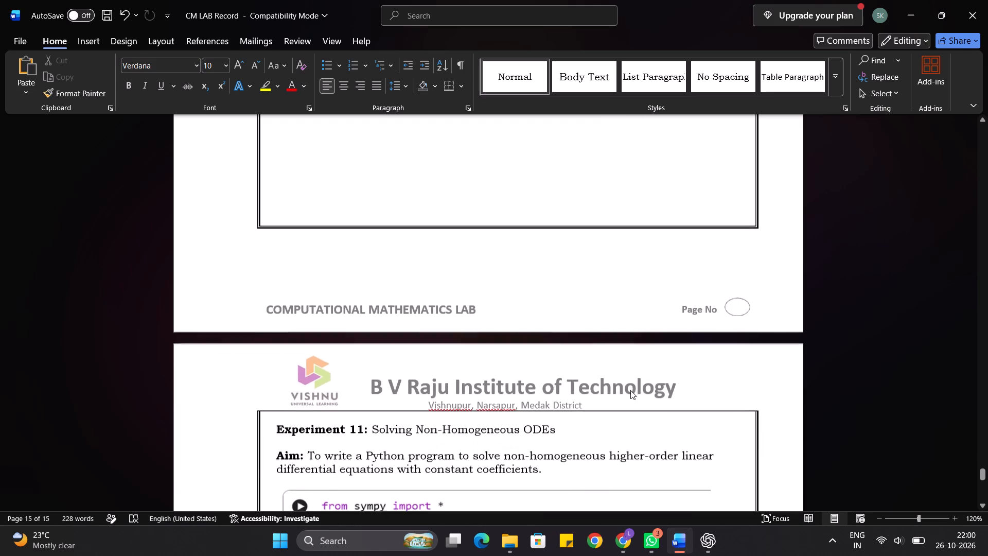
scroll(630, 390, "down", 6)
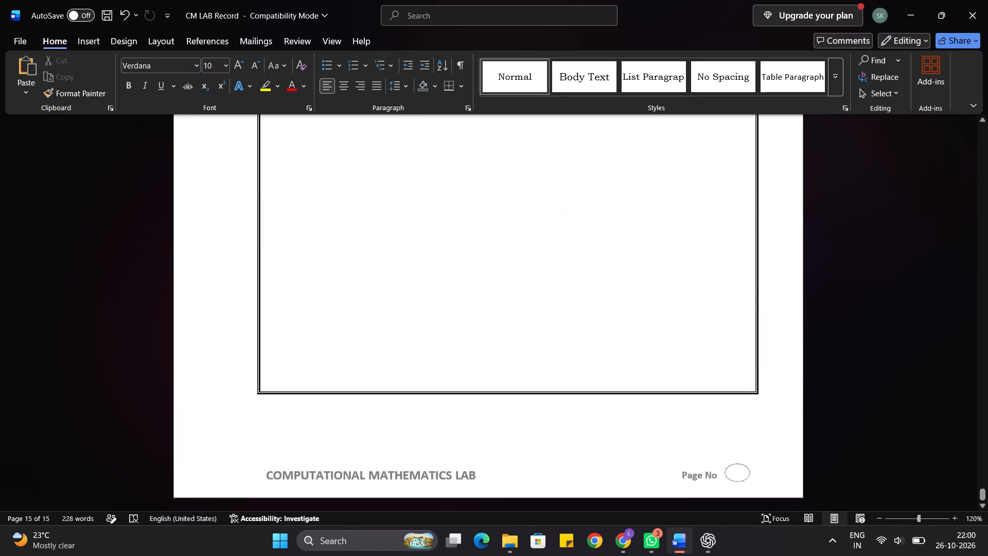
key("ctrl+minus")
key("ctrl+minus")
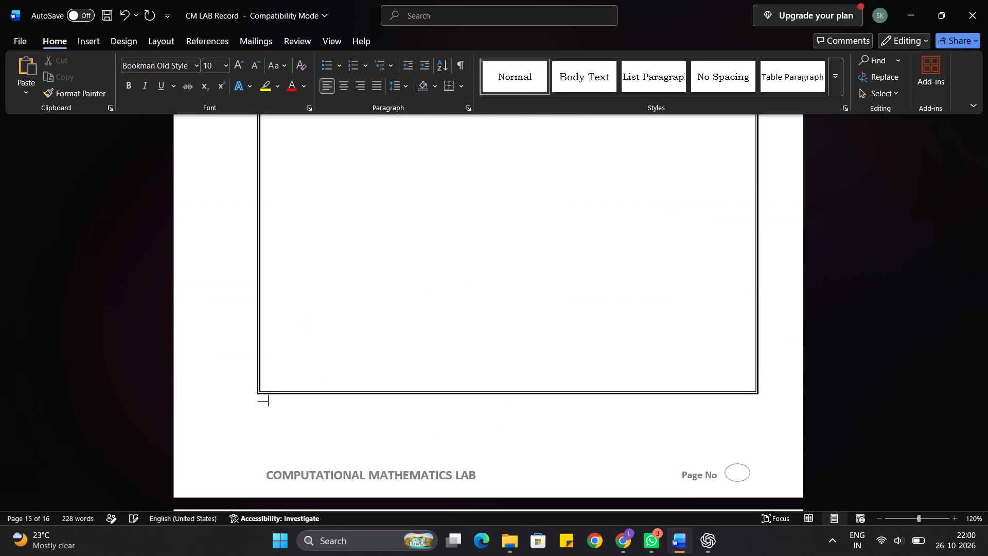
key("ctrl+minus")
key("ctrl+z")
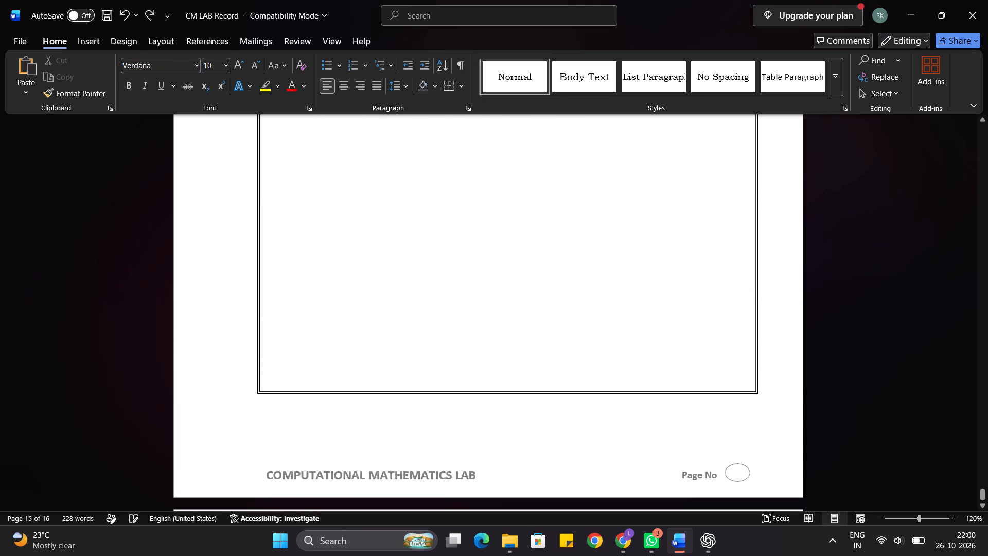
Look through the experiment pages in an overview and locate the Experiment 10 page, Solving Homogeneous ODEs.
scroll(630, 390, "down", 4, "ctrl")
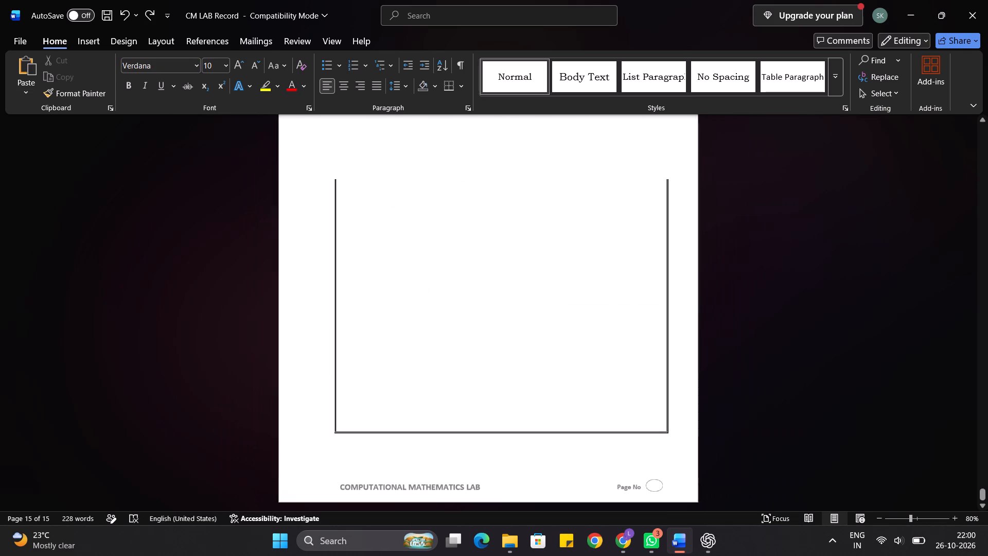
scroll(630, 390, "down", 2, "ctrl")
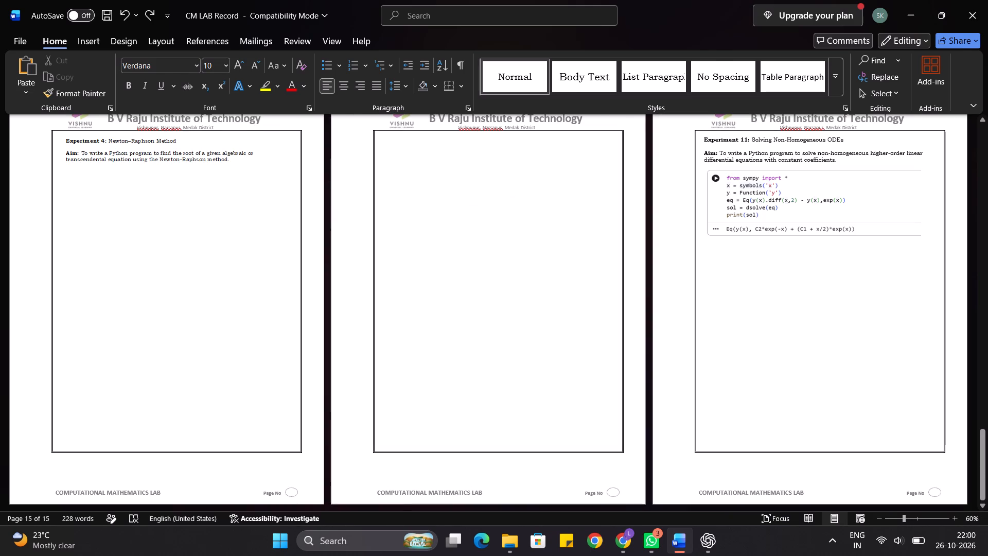
scroll(671, 280, "down", 1, "ctrl")
scroll(671, 280, "up", 5)
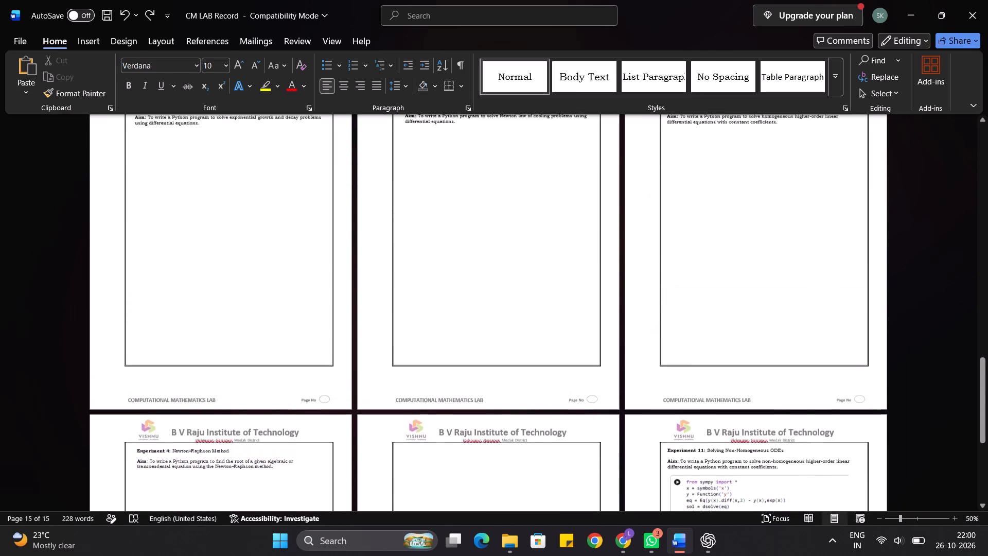
scroll(671, 280, "up", 1)
scroll(749, 192, "up", 3, "ctrl")
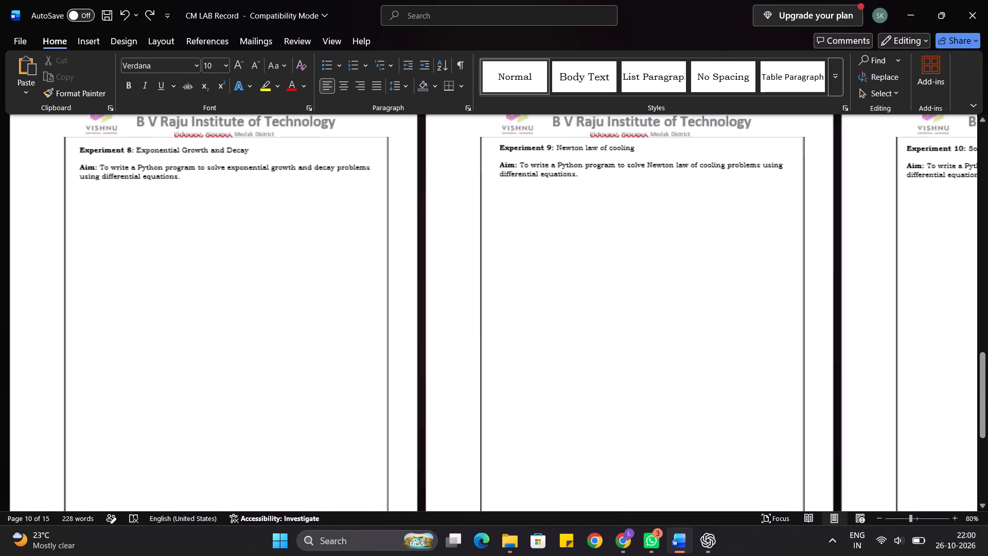
scroll(749, 192, "up", 6, "ctrl")
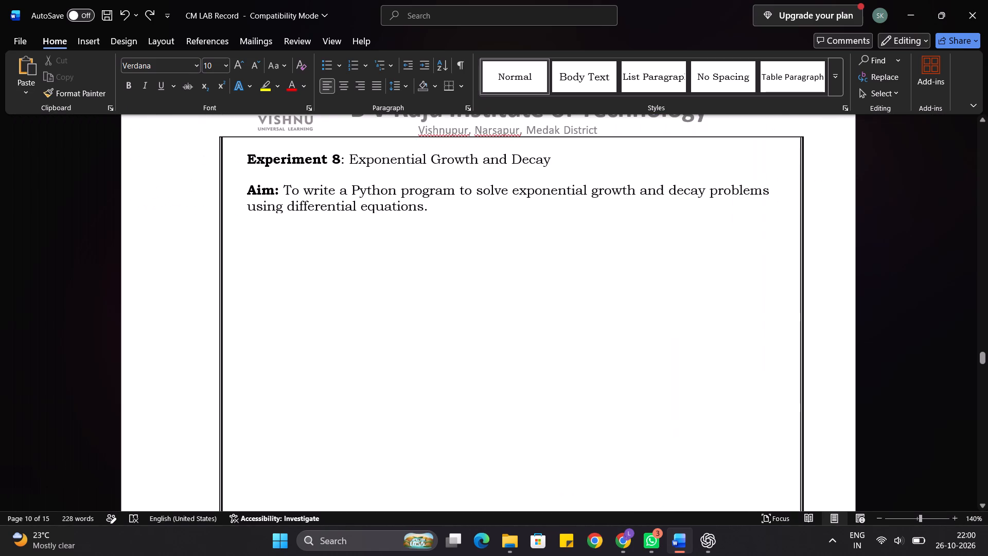
scroll(749, 192, "down", 8)
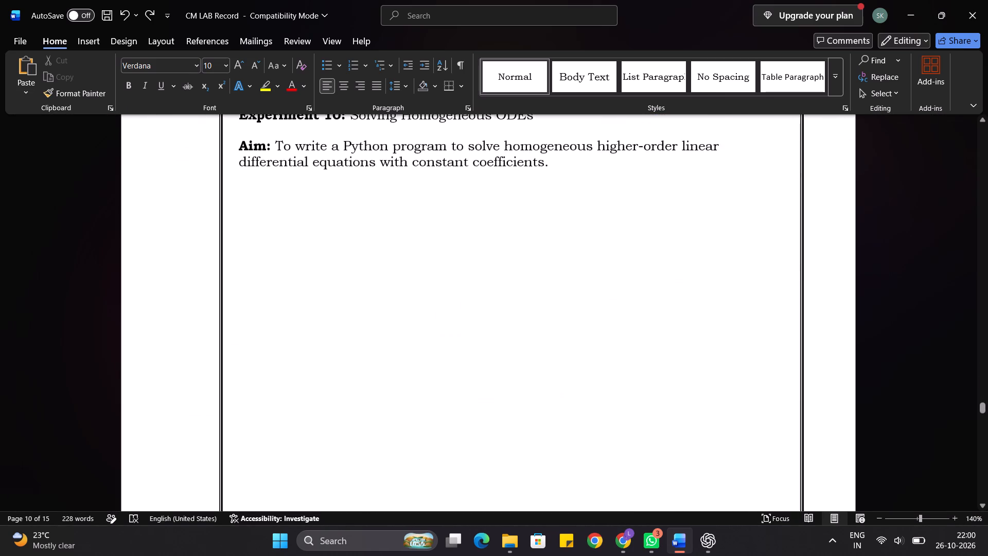
scroll(749, 192, "down", 1)
scroll(749, 192, "up", 1)
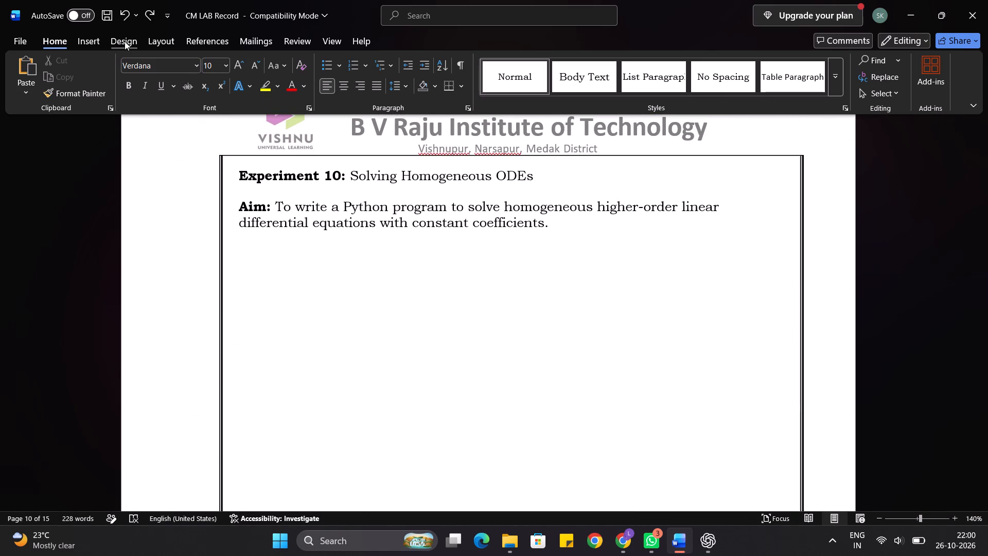
Draw a rectangle about 6.02 cm high and 15.59 cm wide below the Aim text of Experiment 10.
left_click(125, 41)
left_click(84, 43)
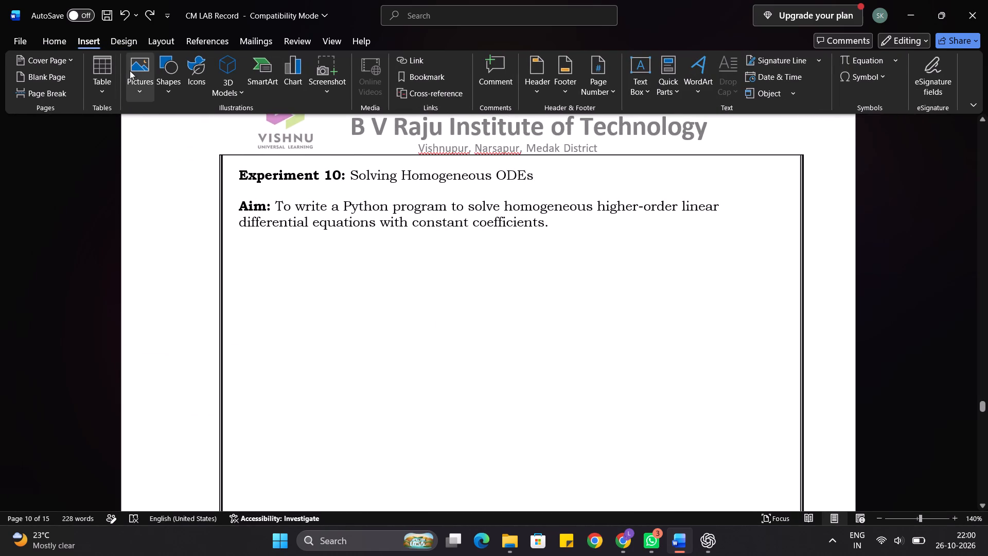
left_click(166, 77)
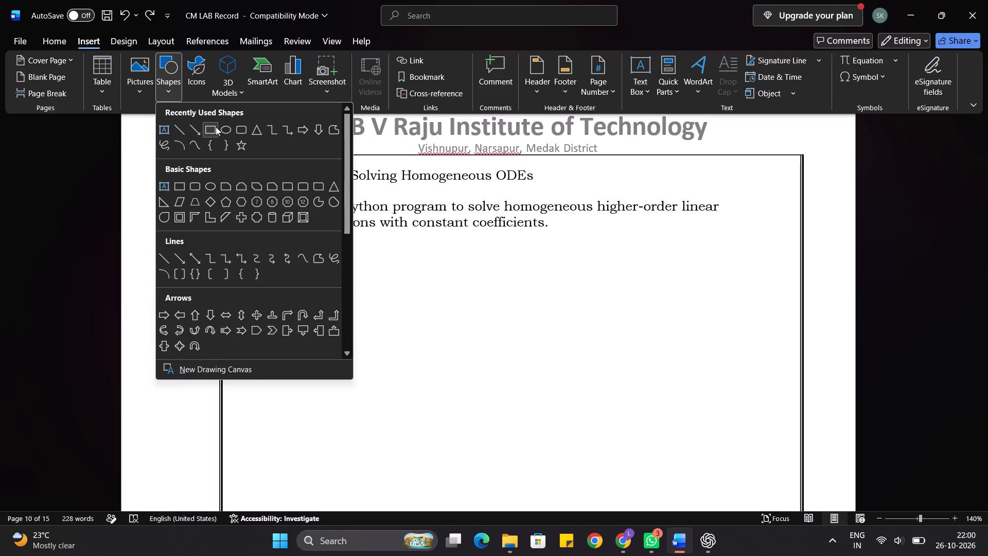
left_click(216, 127)
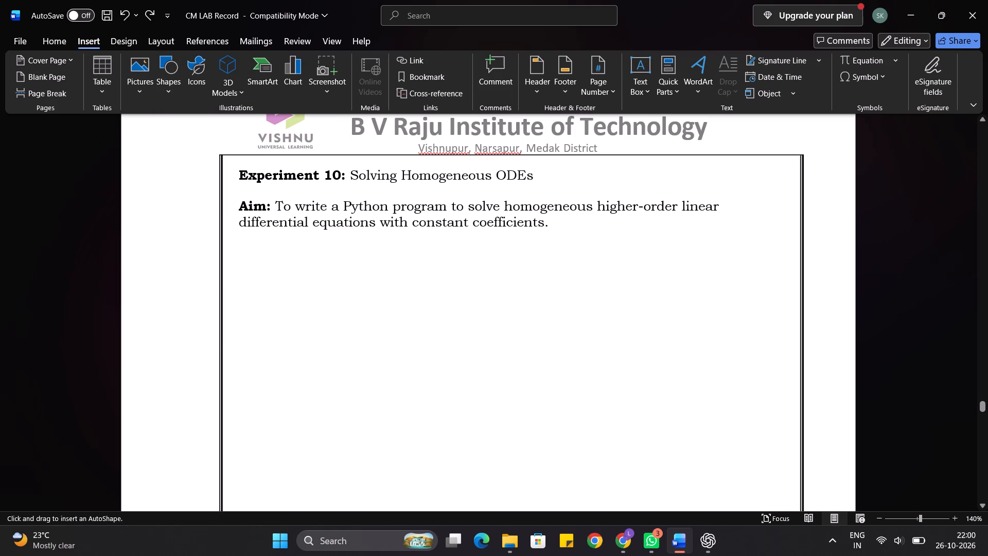
left_click_drag(239, 241, 691, 437)
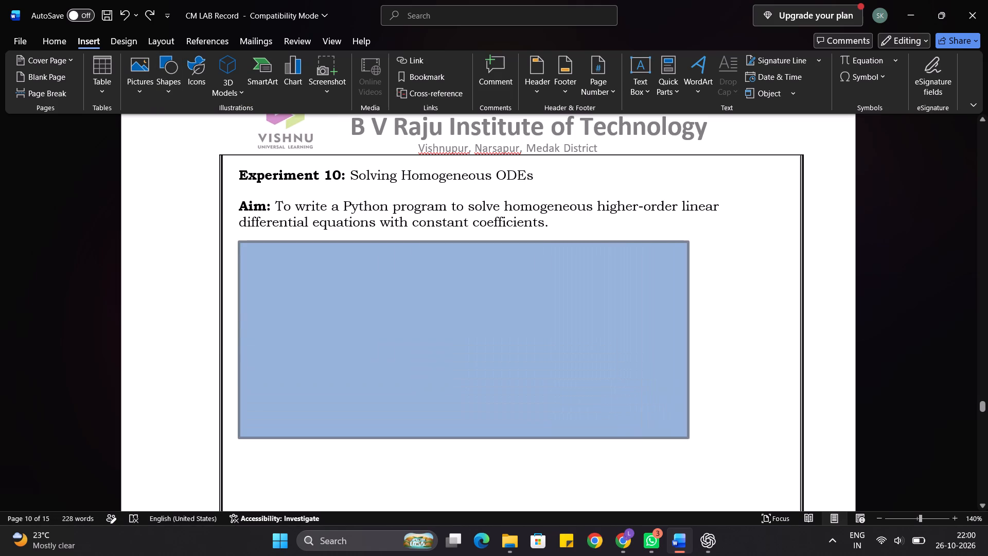
left_click_drag(691, 437, 751, 436)
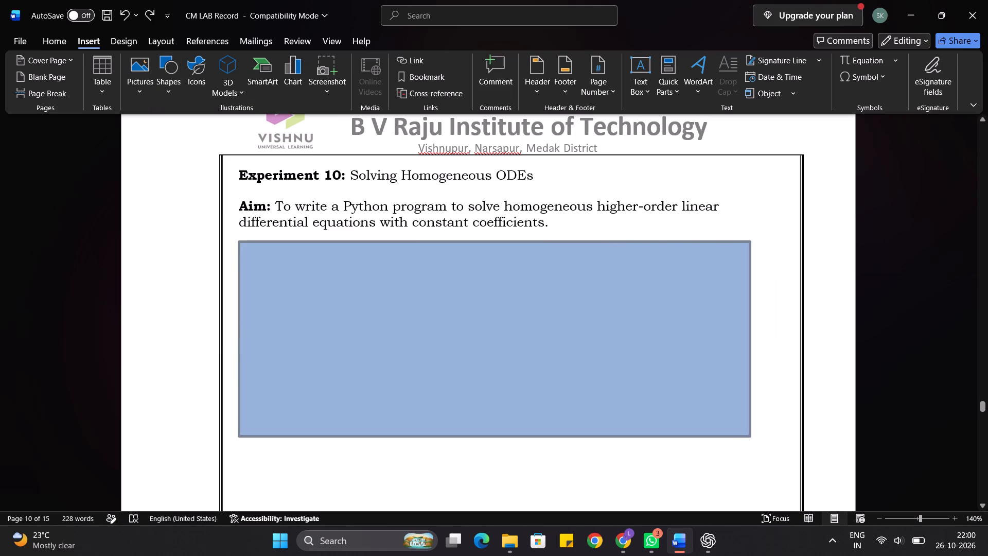
left_click_drag(751, 436, 775, 445)
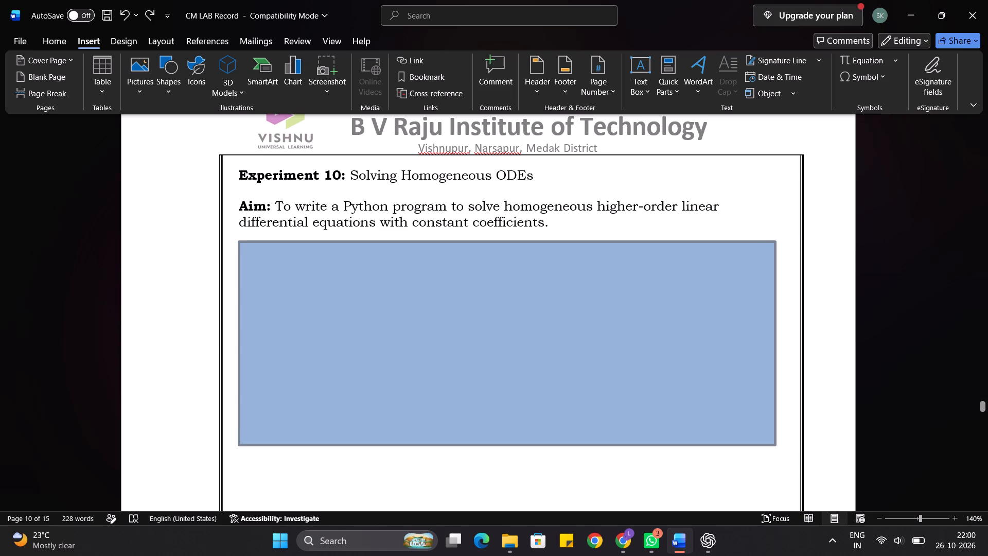
left_click_drag(775, 445, 769, 446)
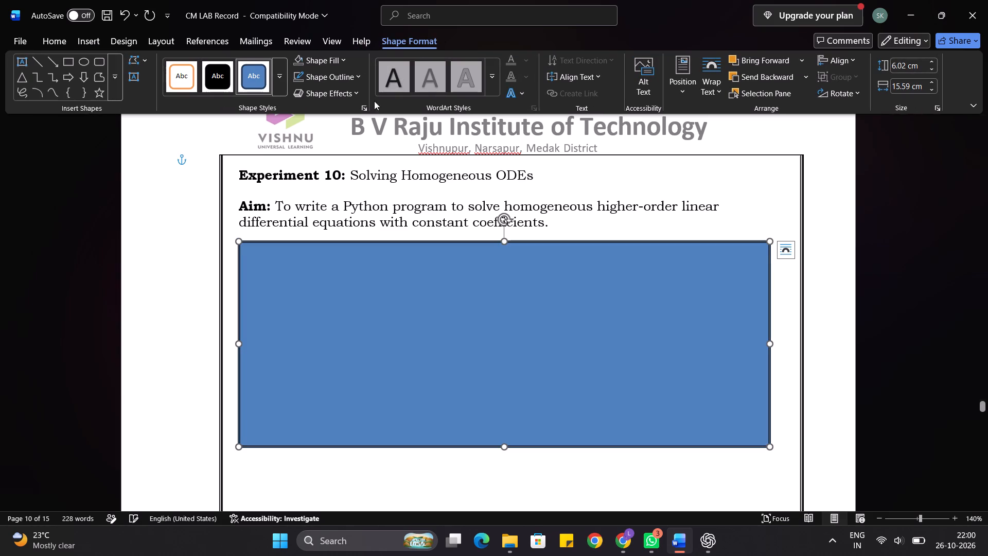
Set the Experiment 10 rectangle to No Outline.
left_click(348, 73)
left_click(325, 298)
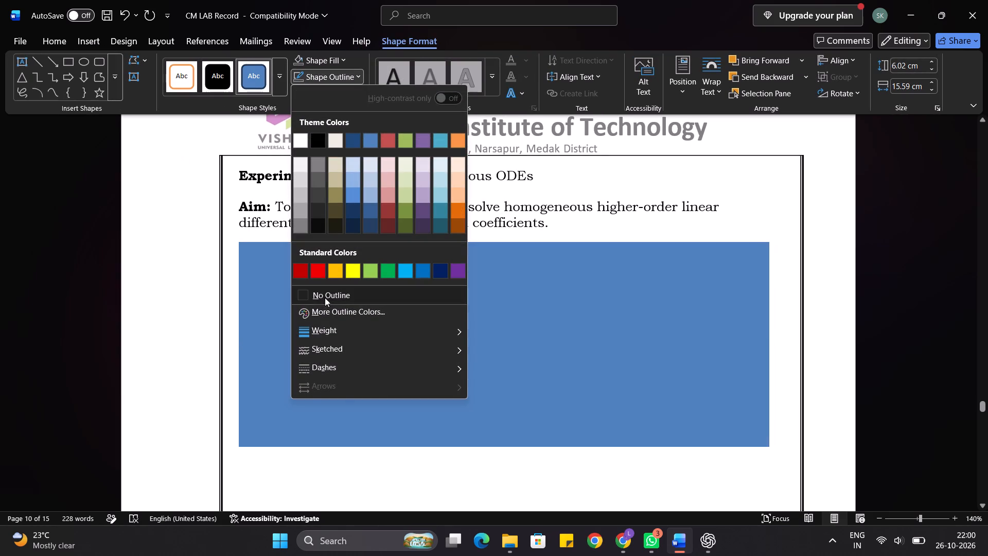
left_click(313, 59)
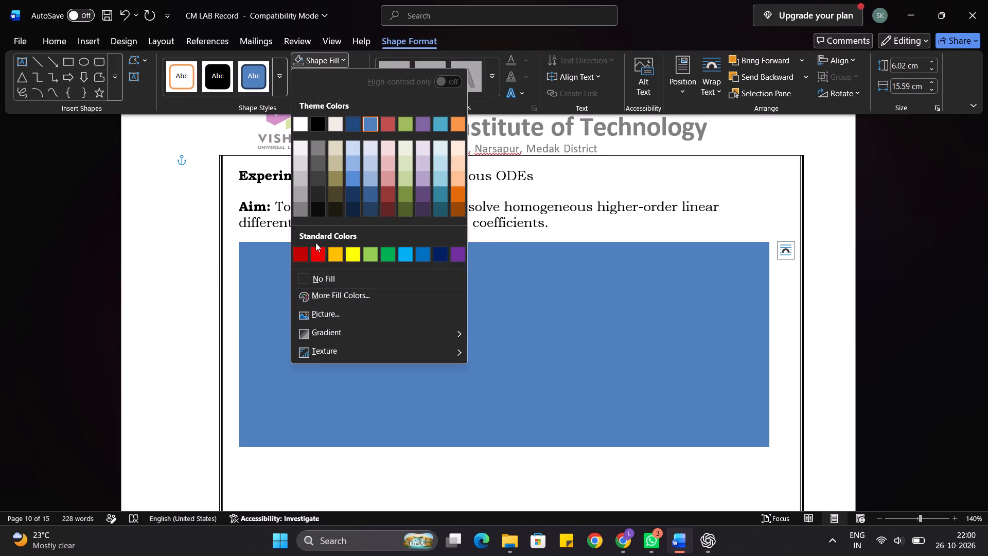
left_click(315, 276)
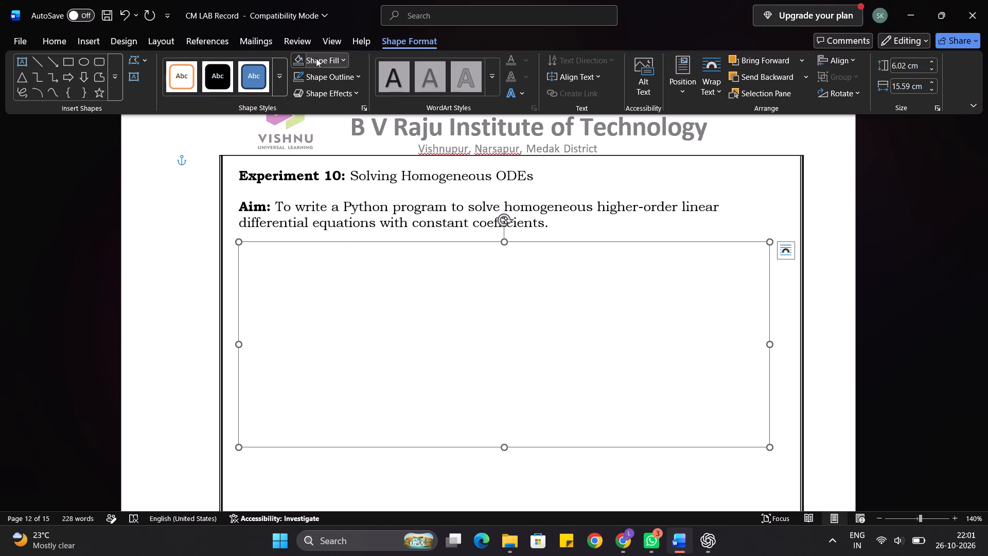
left_click(316, 58)
left_click(316, 312)
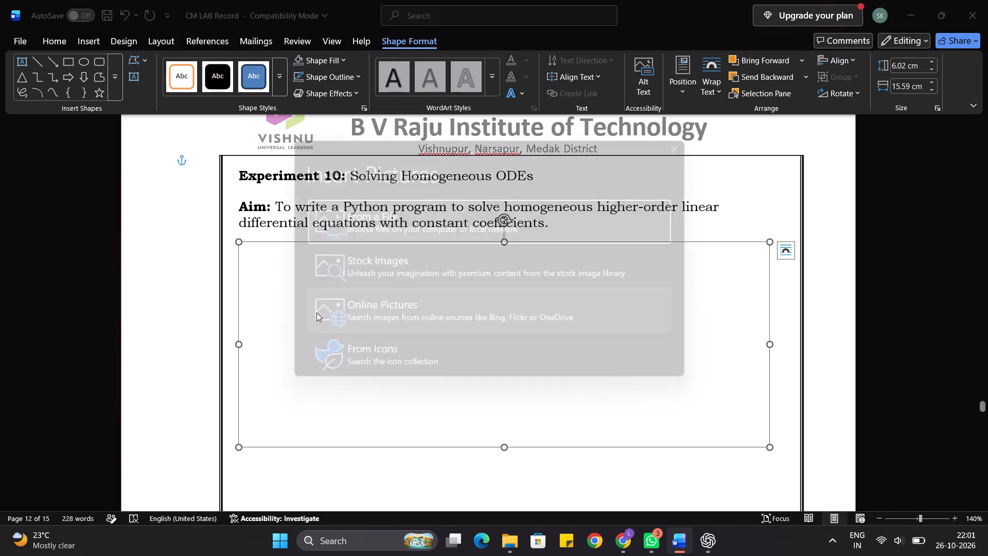
left_click(387, 211)
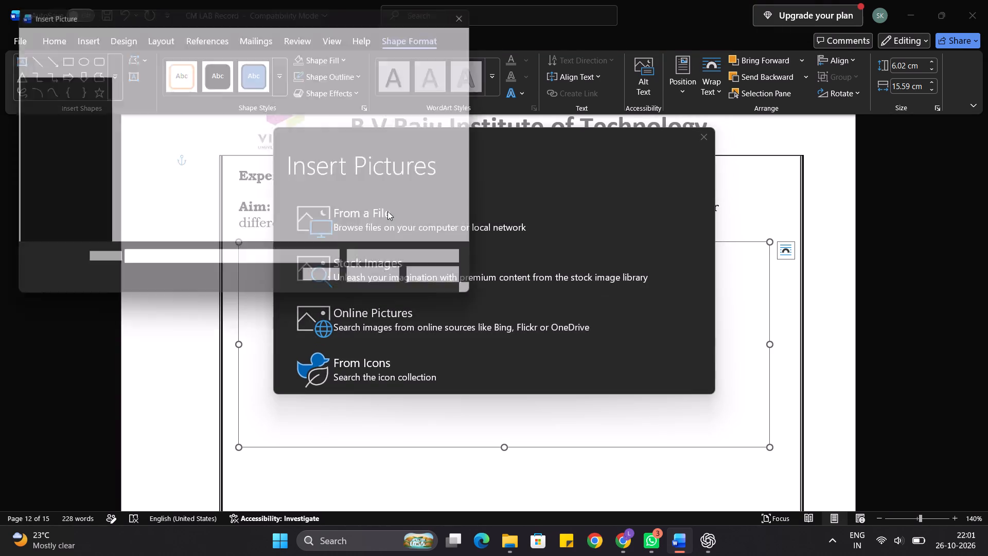
scroll(313, 198, "down", 7)
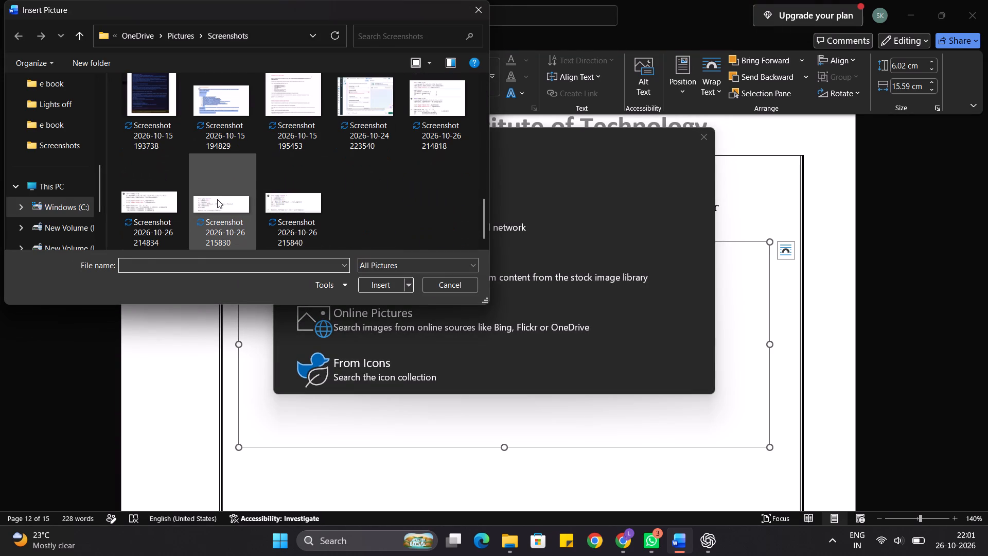
left_click(217, 199)
left_click(377, 284)
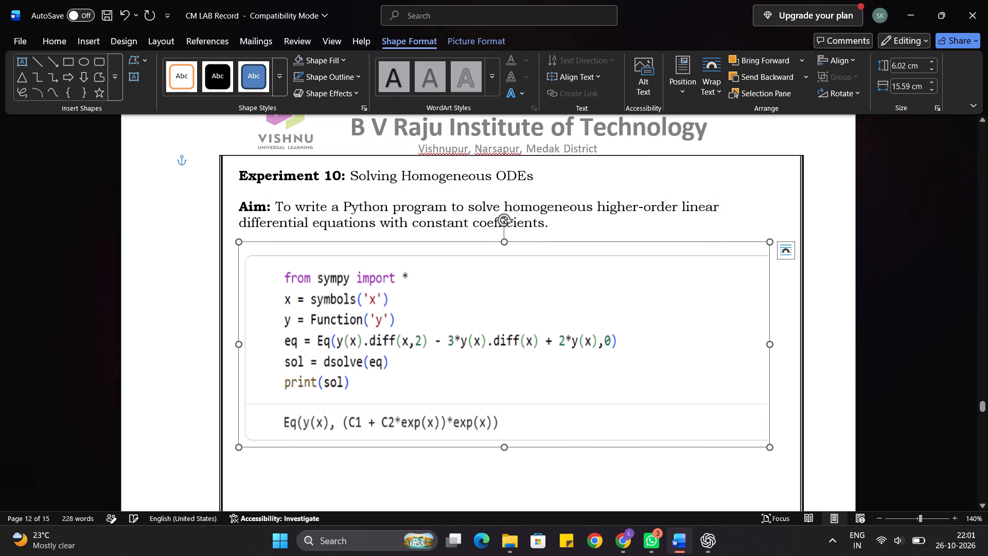
Shrink the picture-filled rectangle of Experiment 10 in height and width, keeping its upper edge just below the Aim text.
left_click_drag(770, 448, 772, 428)
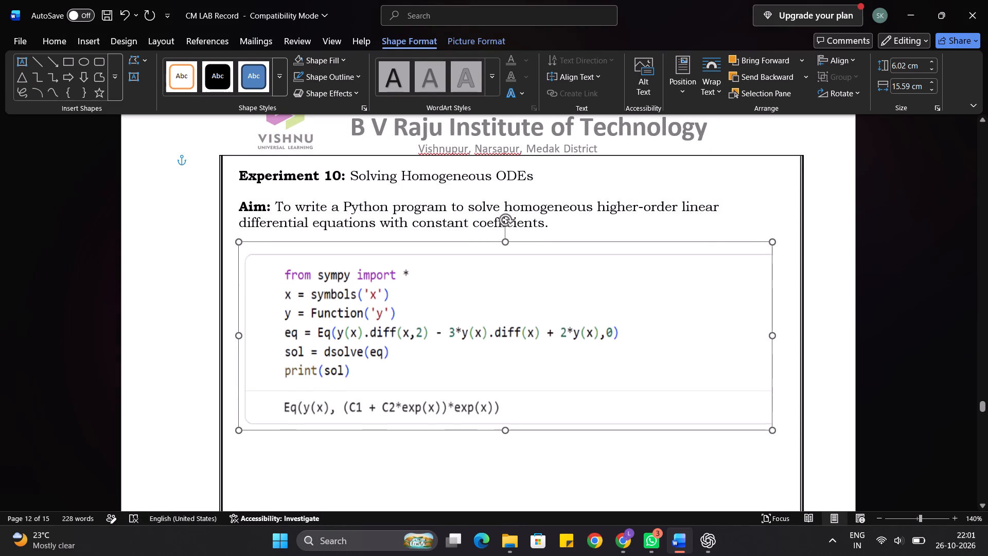
left_click_drag(772, 428, 752, 374)
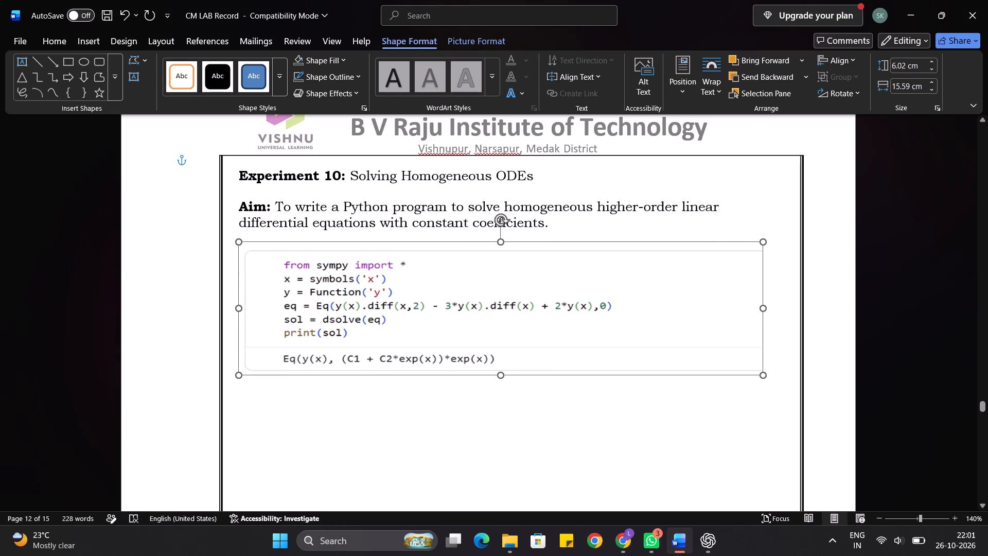
left_click_drag(752, 374, 672, 372)
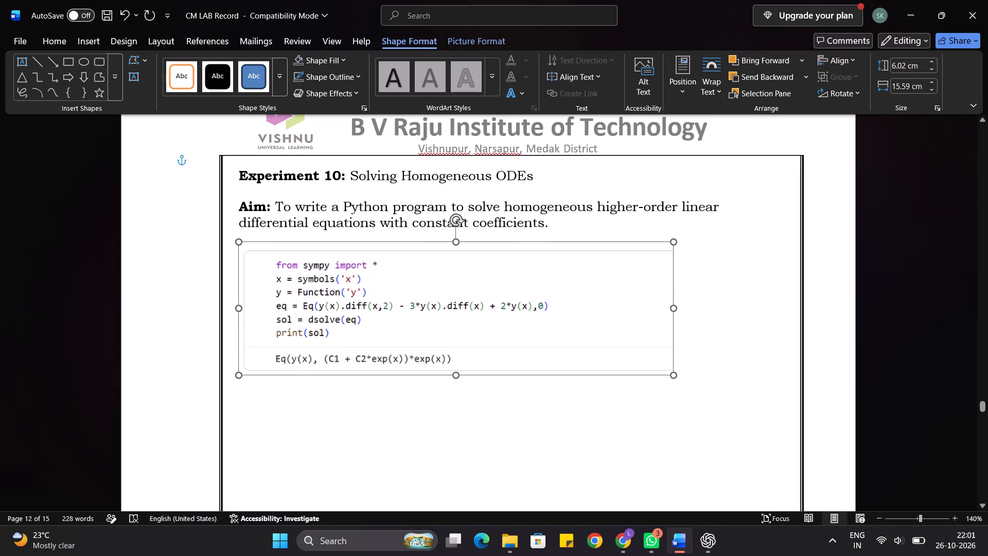
left_click_drag(672, 372, 672, 370)
left_click(652, 420)
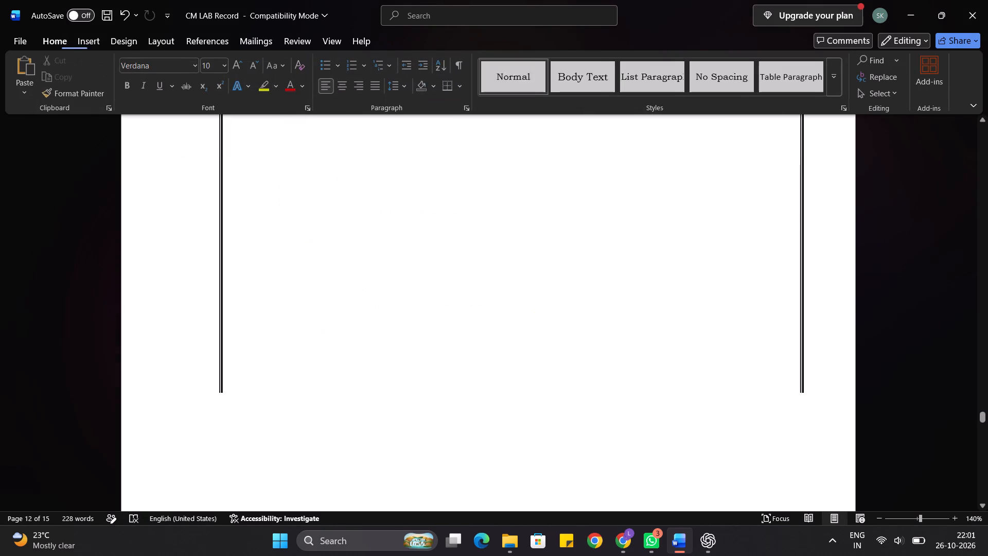
Switch to the Colab notebook Last(Homogeneous & Non-Homogeneous).ipynb in Chrome and save it.
scroll(652, 420, "up", 3)
scroll(652, 420, "down", 1)
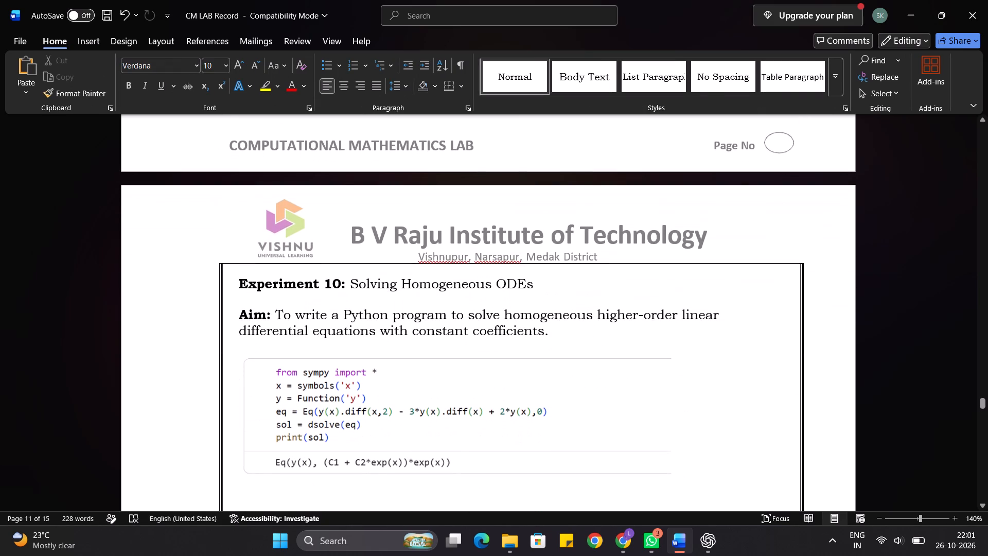
scroll(652, 420, "up", 3)
left_click(619, 536)
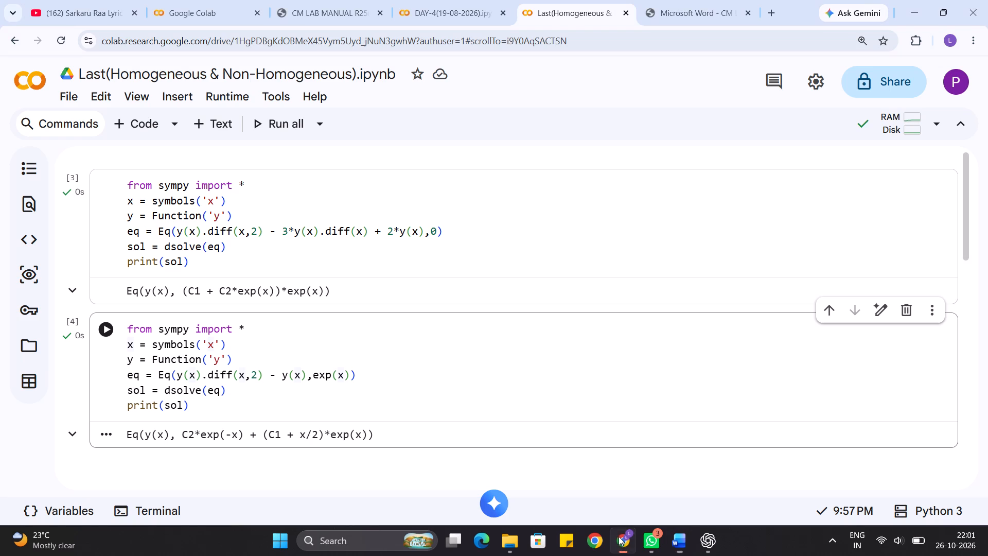
key("ctrl+s")
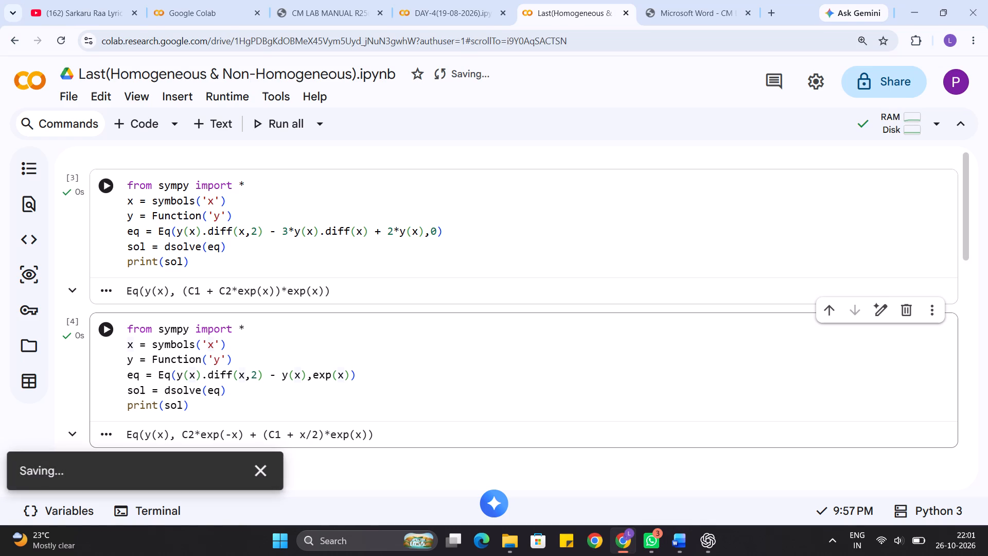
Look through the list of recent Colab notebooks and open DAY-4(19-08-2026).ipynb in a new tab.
left_click(71, 94)
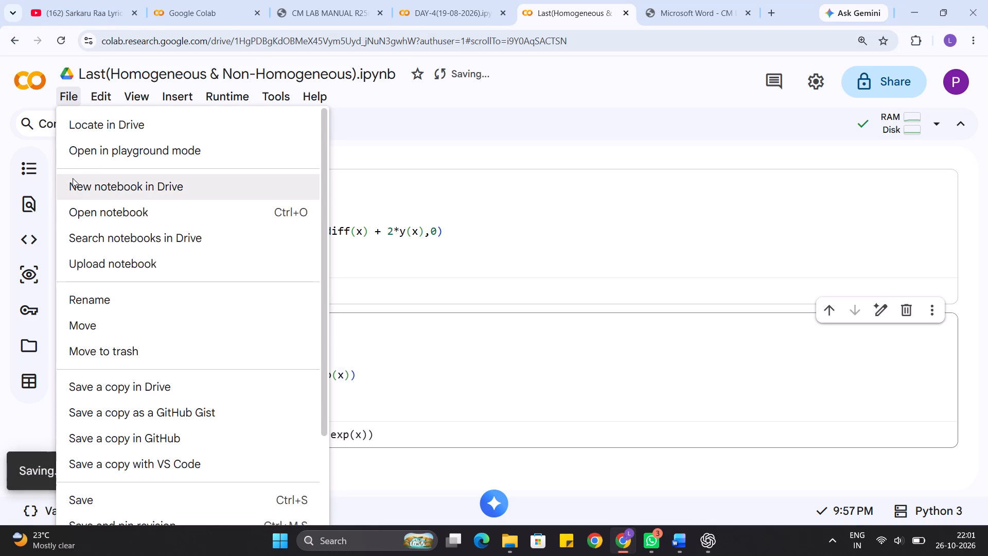
left_click(77, 204)
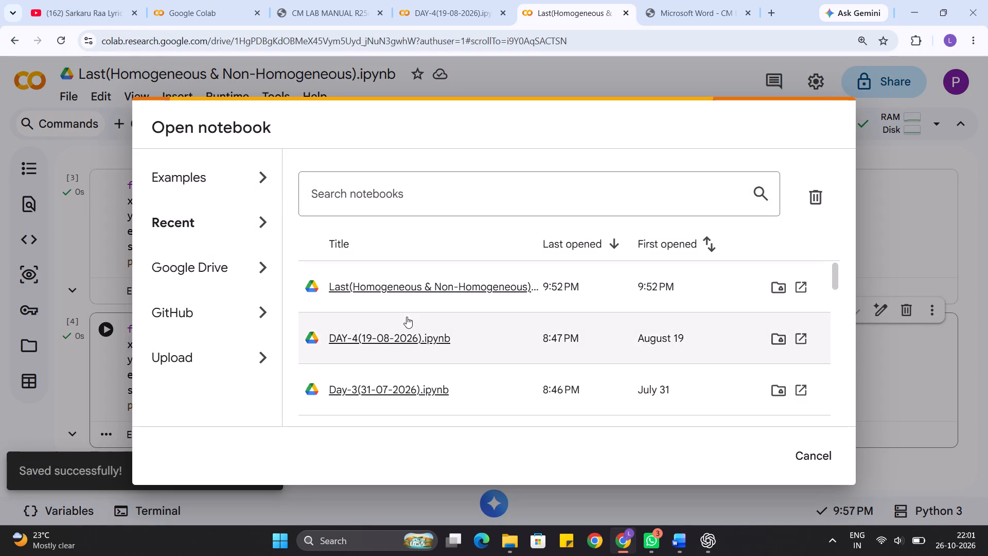
scroll(407, 317, "down", 9)
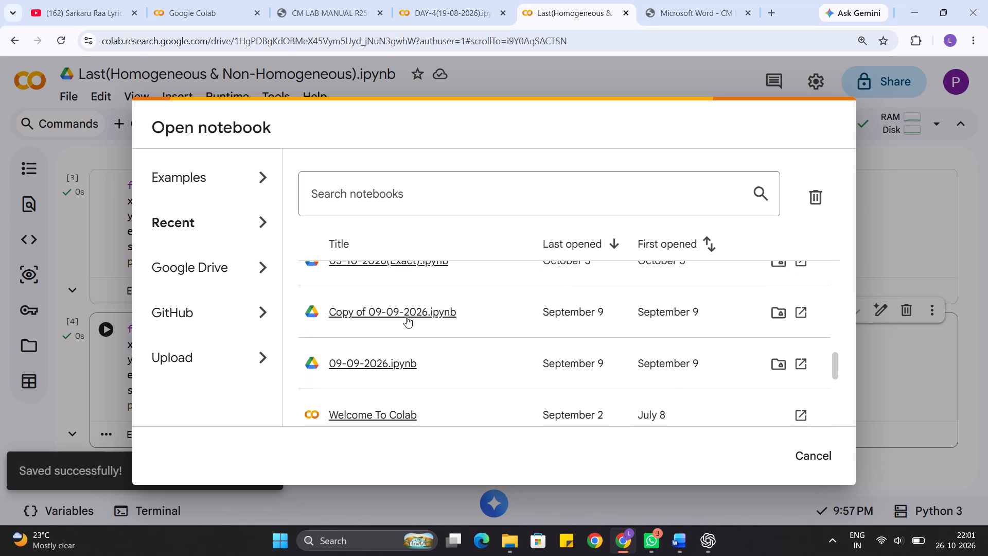
scroll(407, 317, "down", 3)
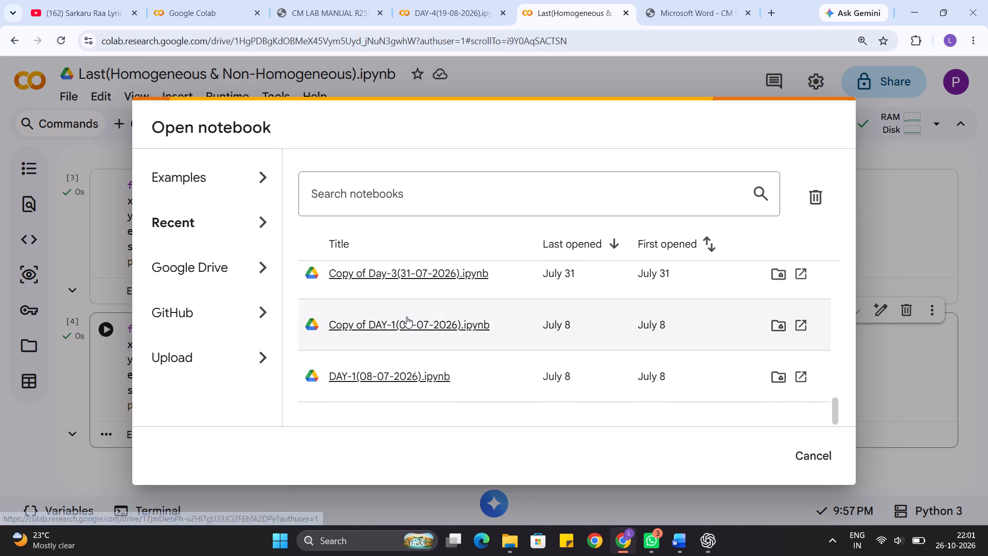
scroll(407, 317, "down", 1)
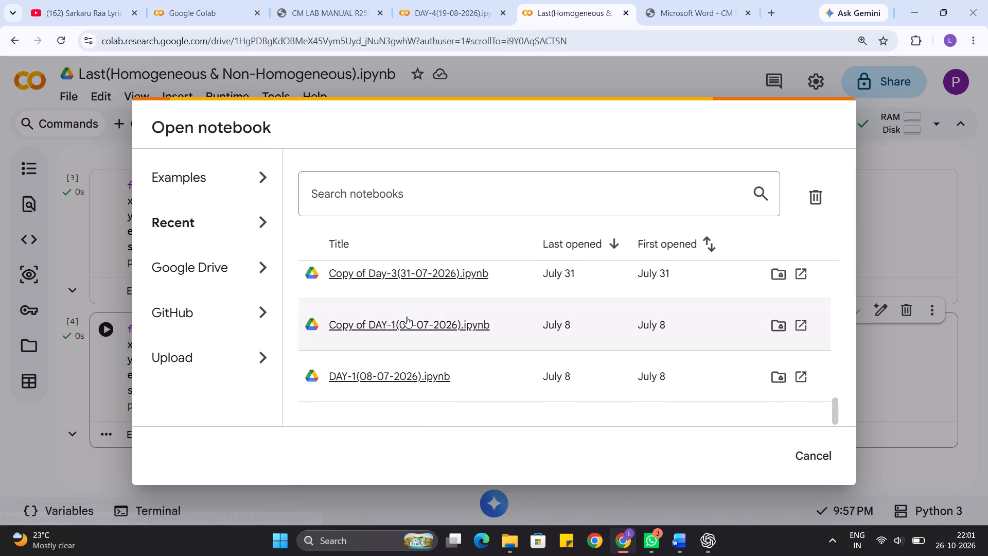
scroll(407, 317, "up", 4)
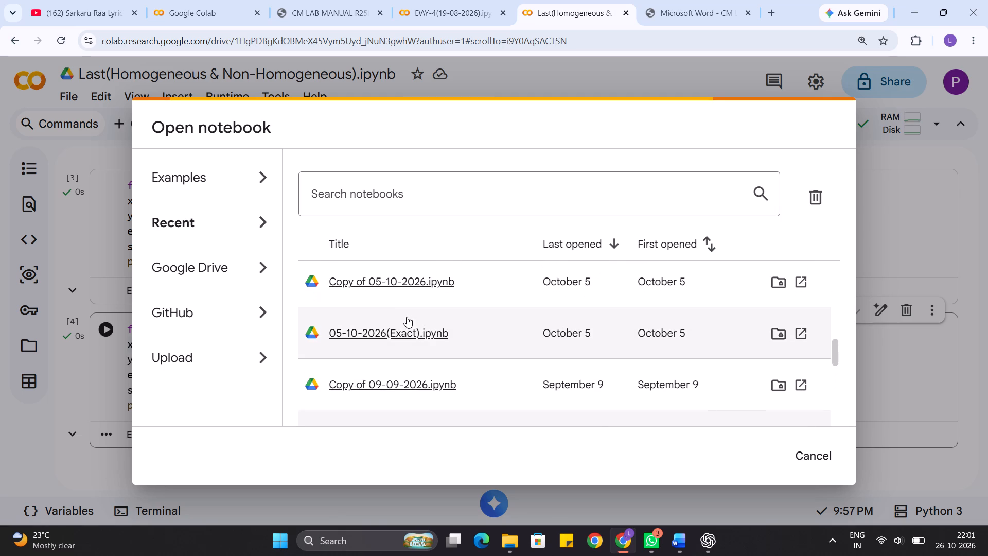
left_click(396, 290)
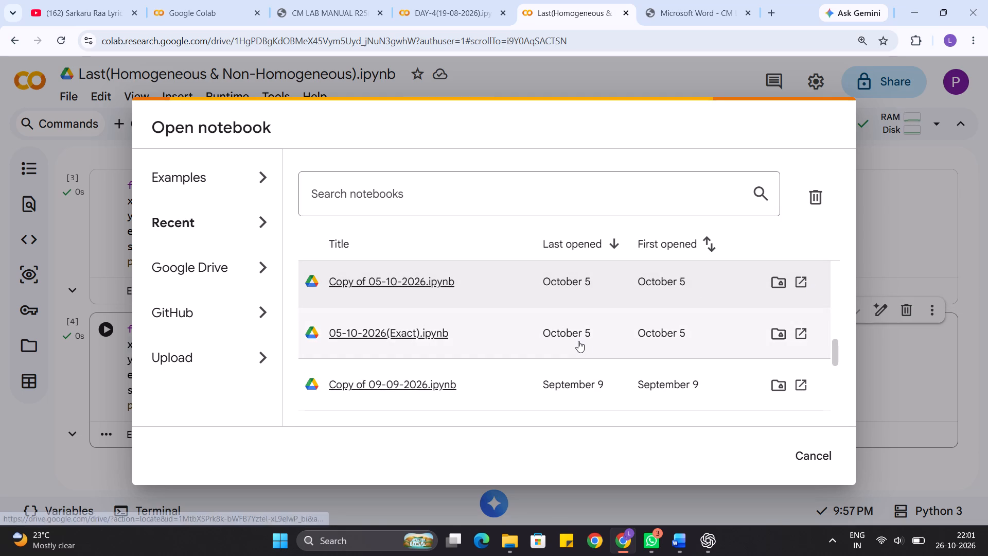
scroll(578, 341, "up", 4)
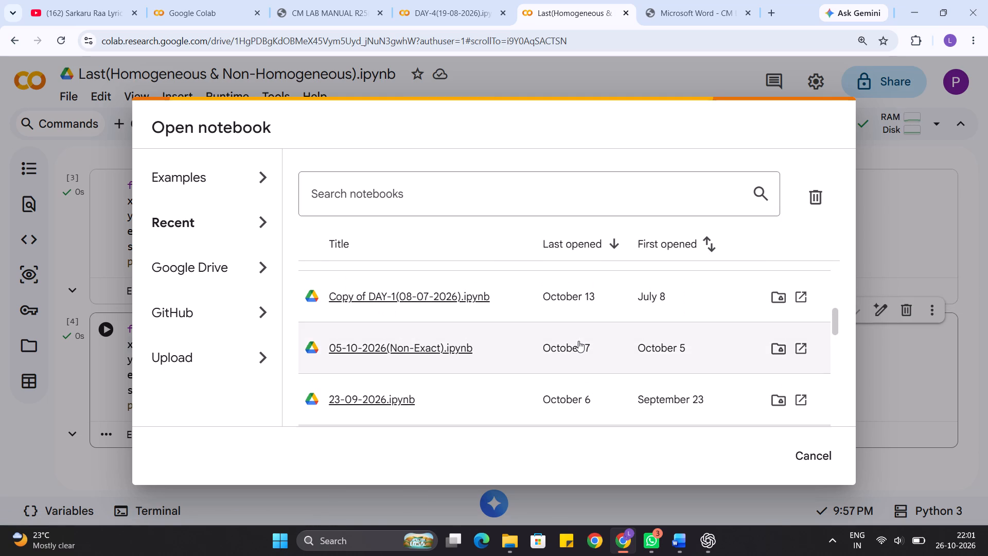
scroll(578, 341, "up", 2)
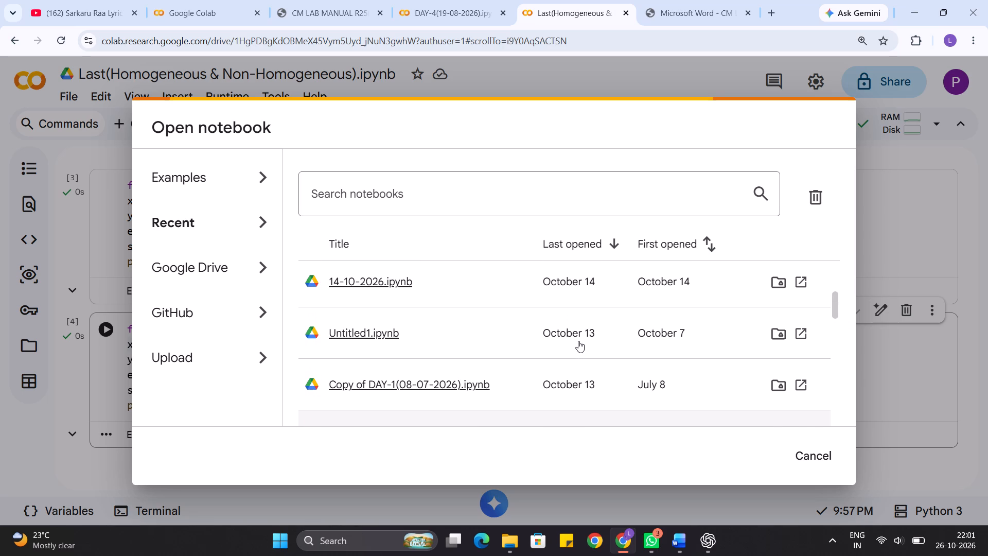
scroll(578, 341, "up", 2)
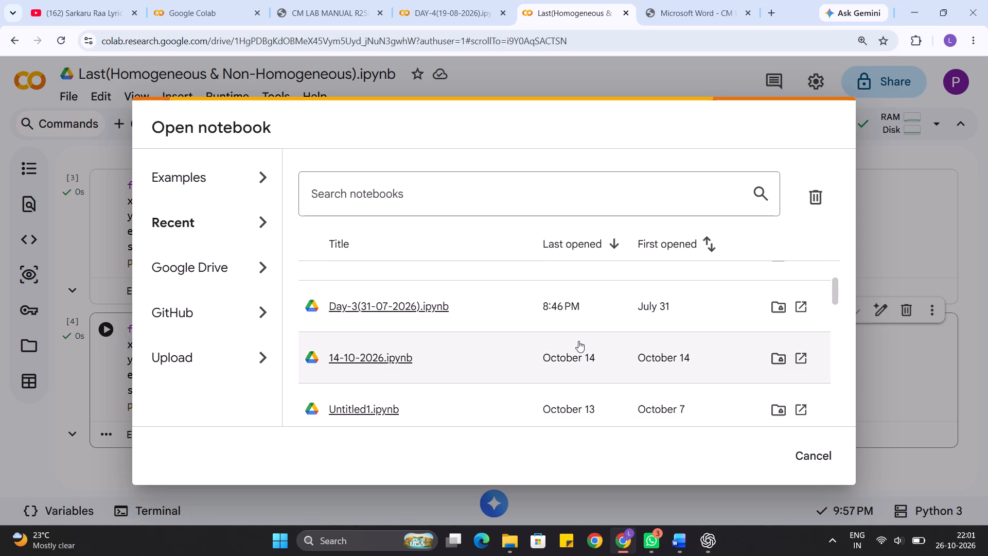
scroll(578, 341, "up", 2)
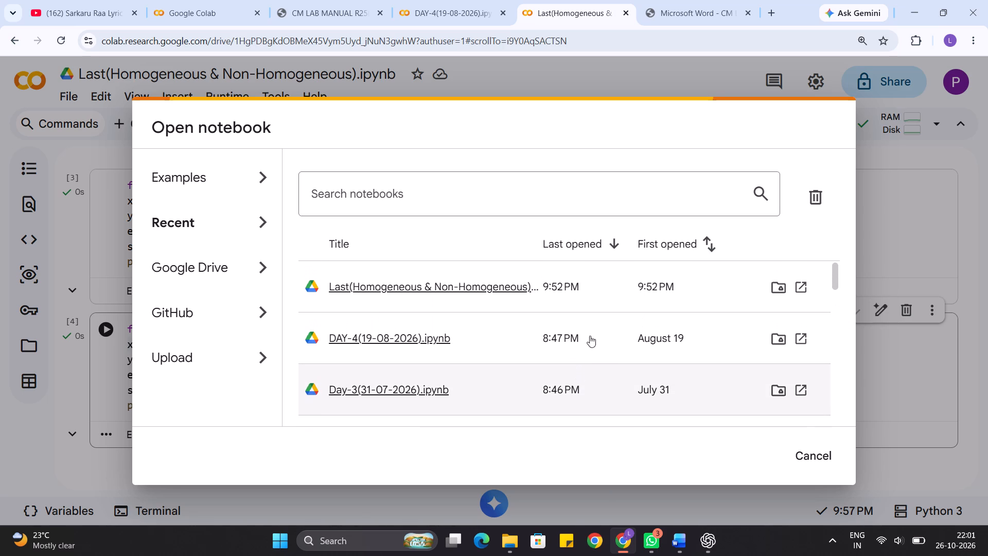
left_click(804, 336)
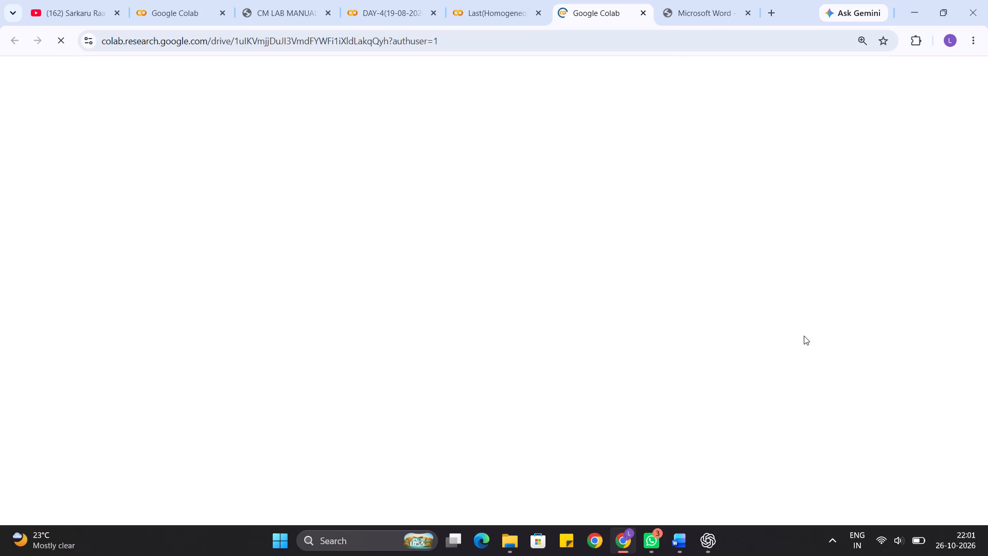
Dismiss the Open notebook dialog in Last(Homogeneous & Non-Homogeneous).ipynb and close that notebook's tab.
left_click(492, 0)
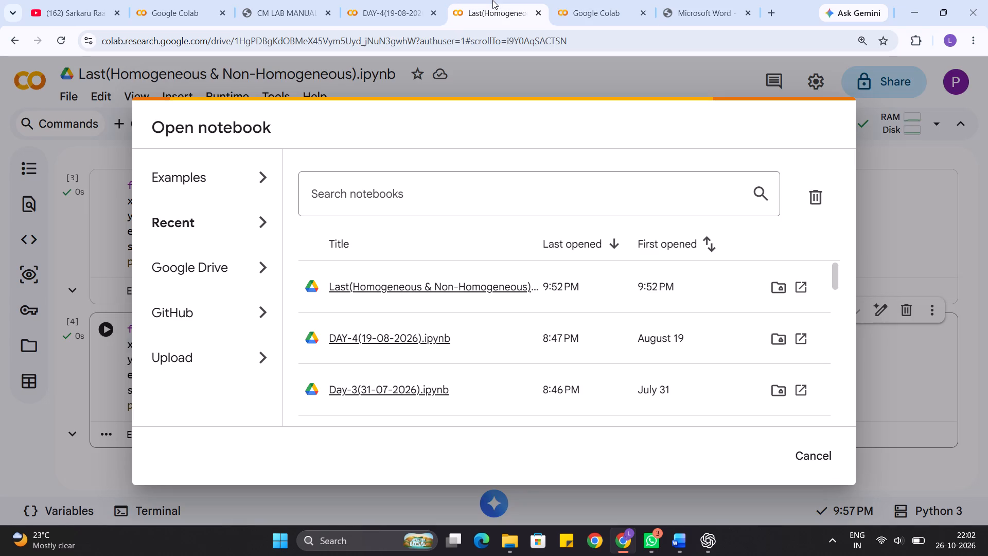
left_click(821, 448)
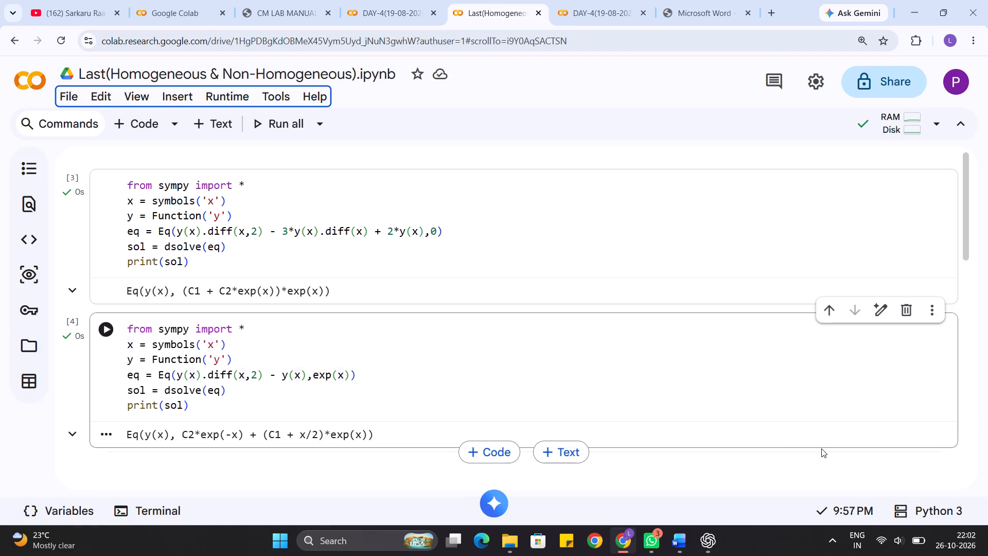
left_click(540, 13)
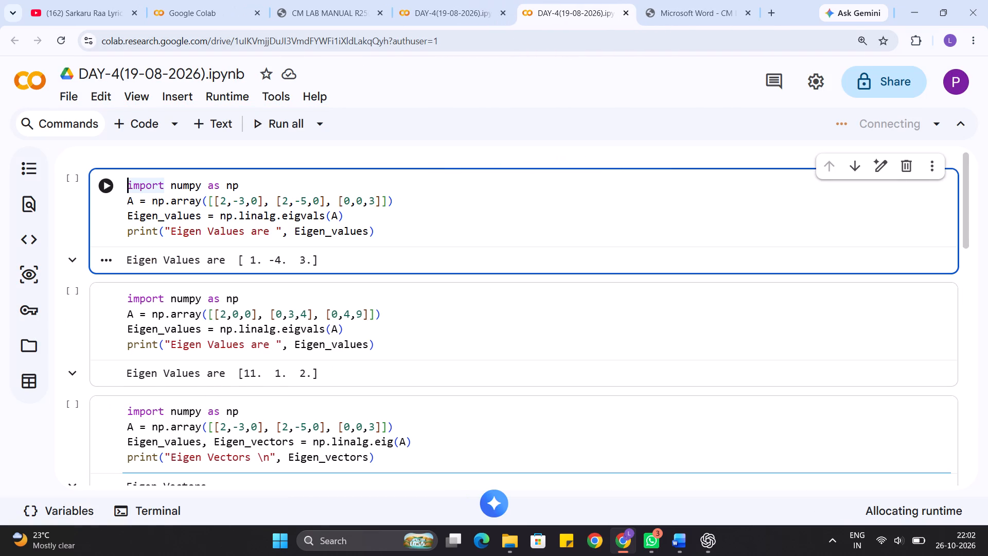
Look over the code cells of the DAY-4 notebook and browse the list of recent notebooks again.
scroll(415, 198, "down", 7)
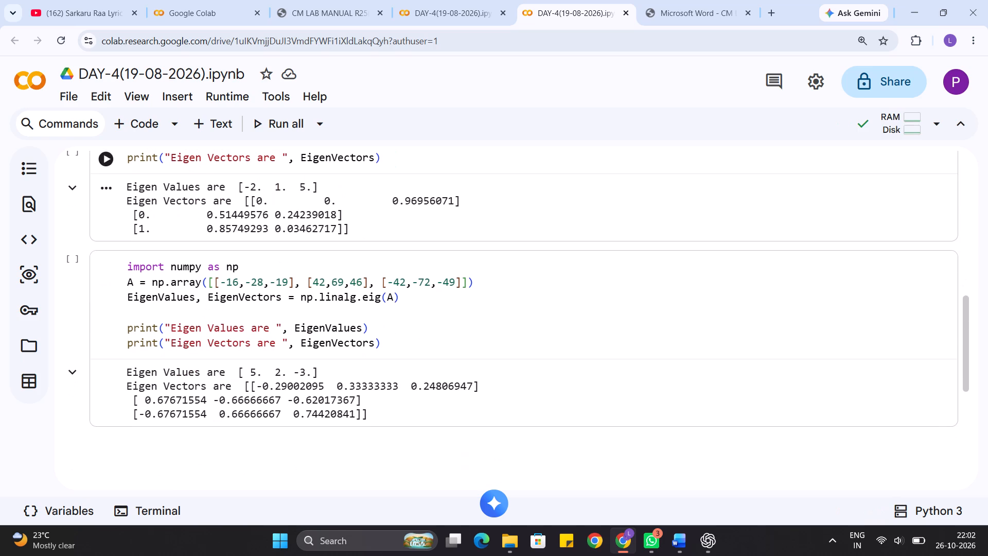
left_click(67, 94)
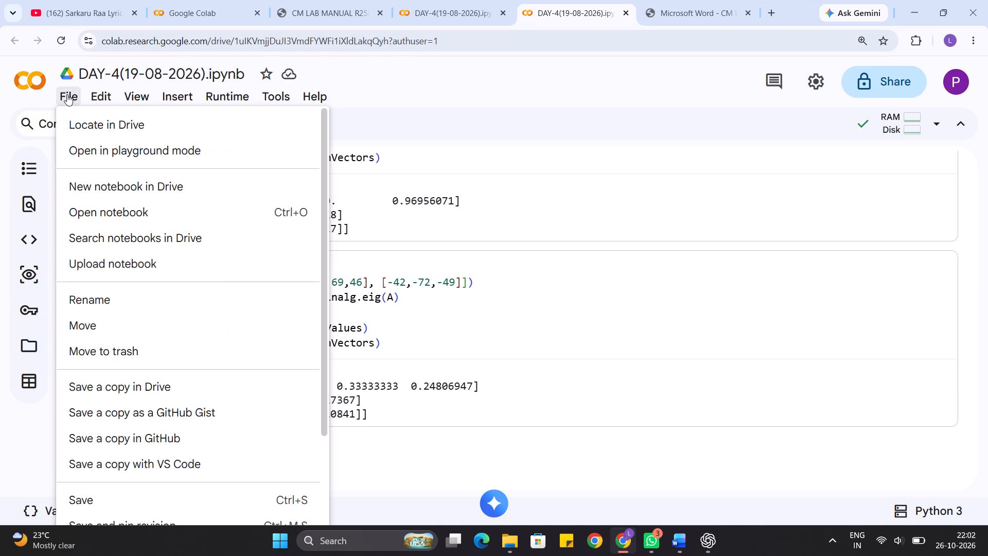
left_click(92, 214)
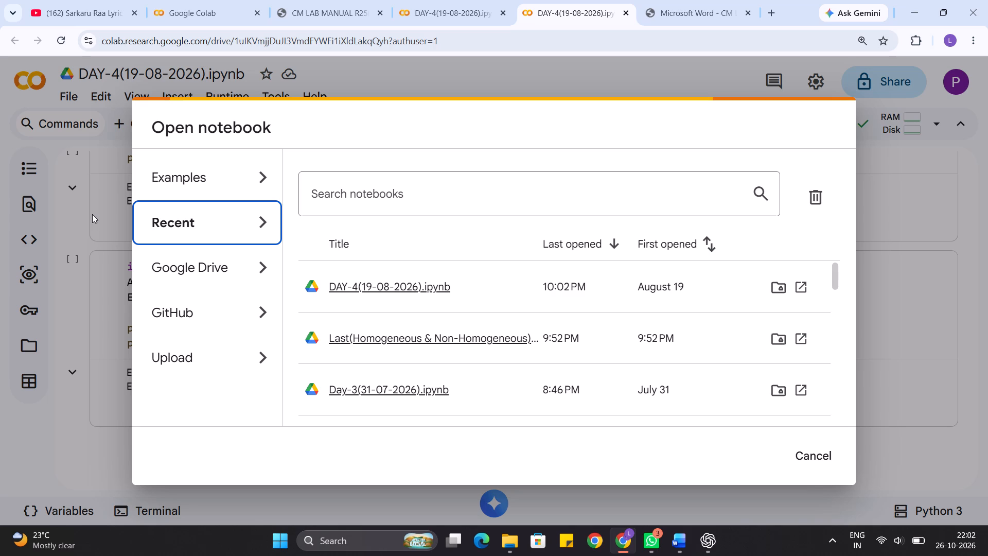
scroll(330, 310, "down", 1)
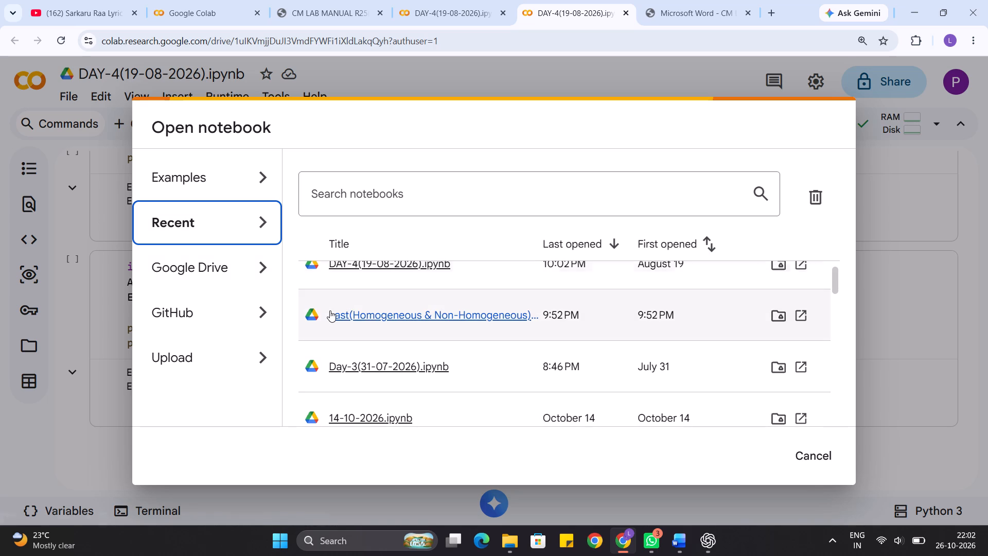
scroll(330, 310, "down", 1)
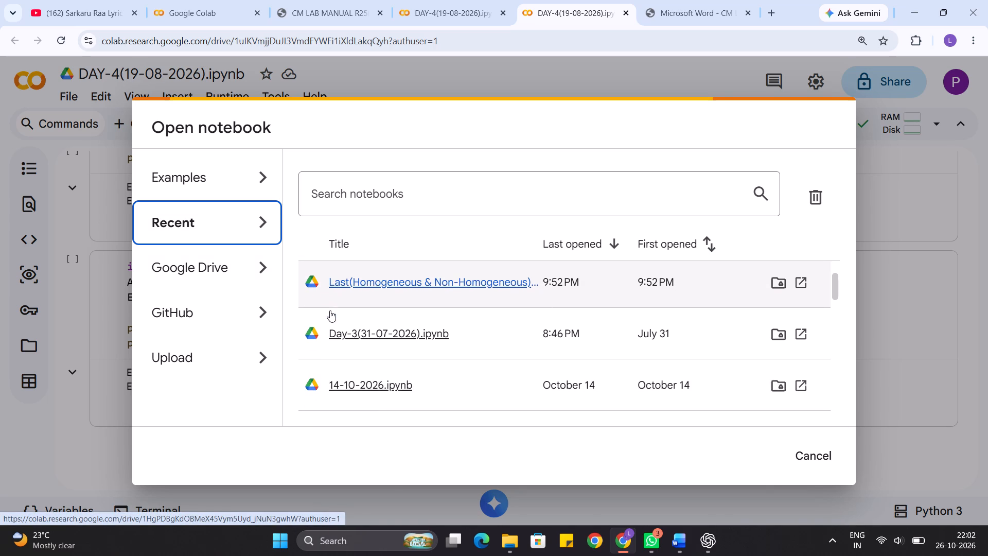
scroll(330, 310, "down", 2)
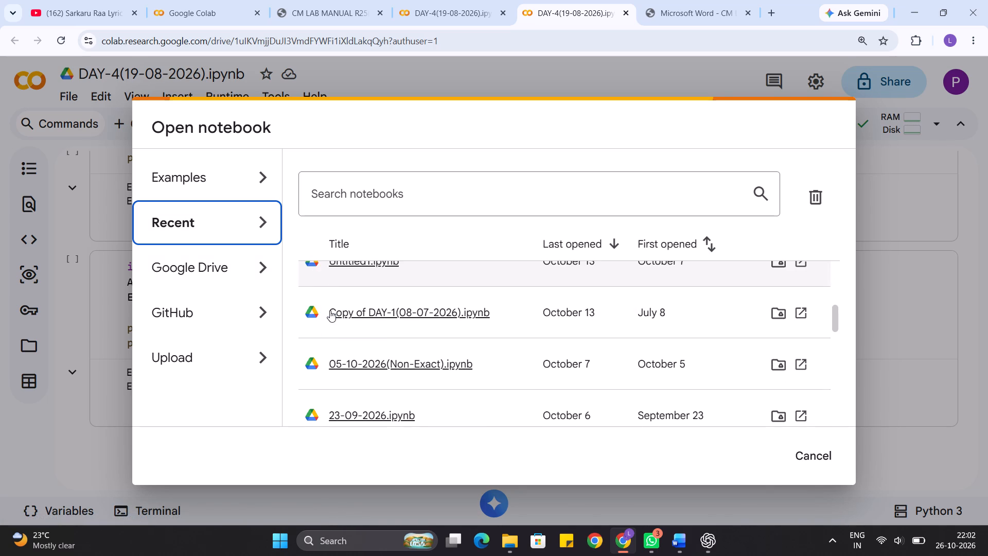
Check the August 2026 dates in the system calendar, selecting 26 August.
left_click(969, 555)
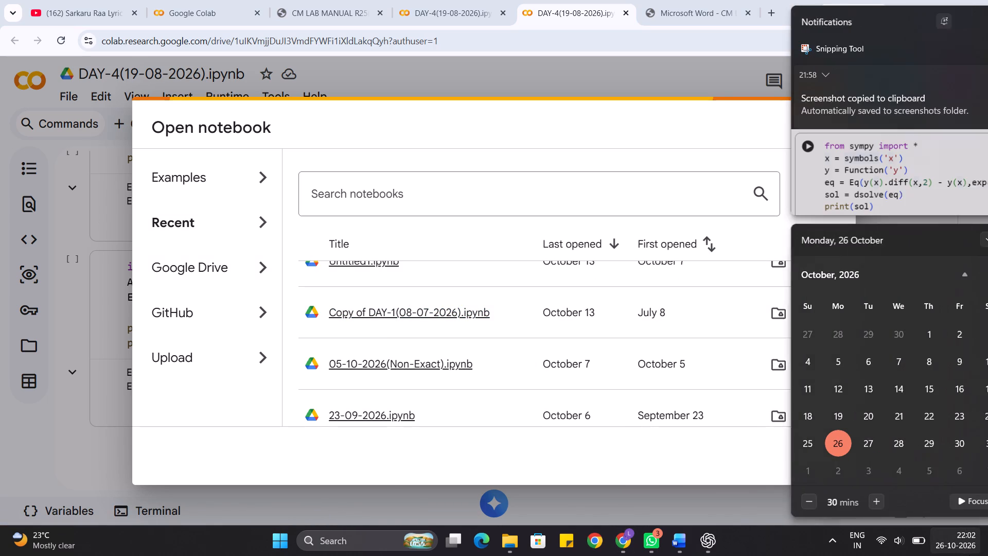
left_click(941, 271)
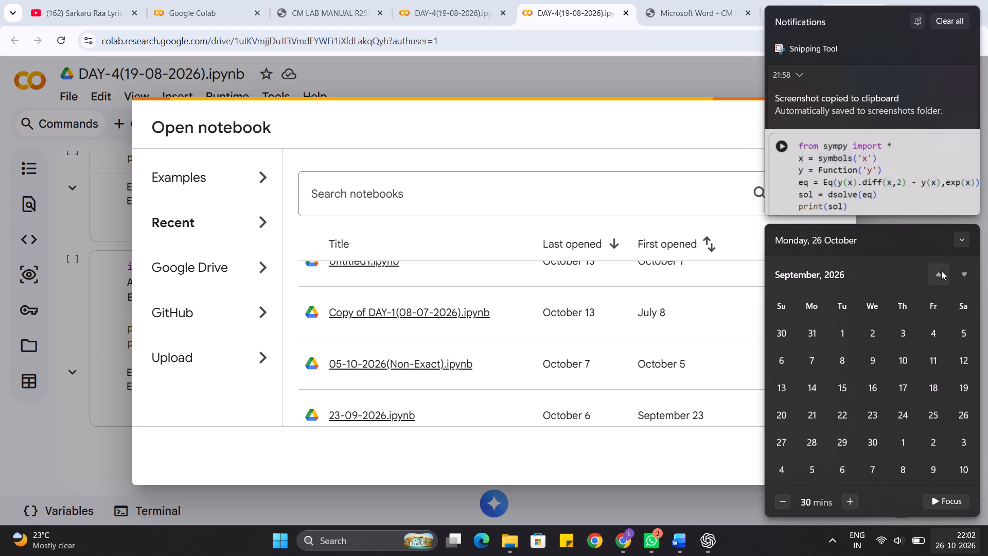
left_click(941, 271)
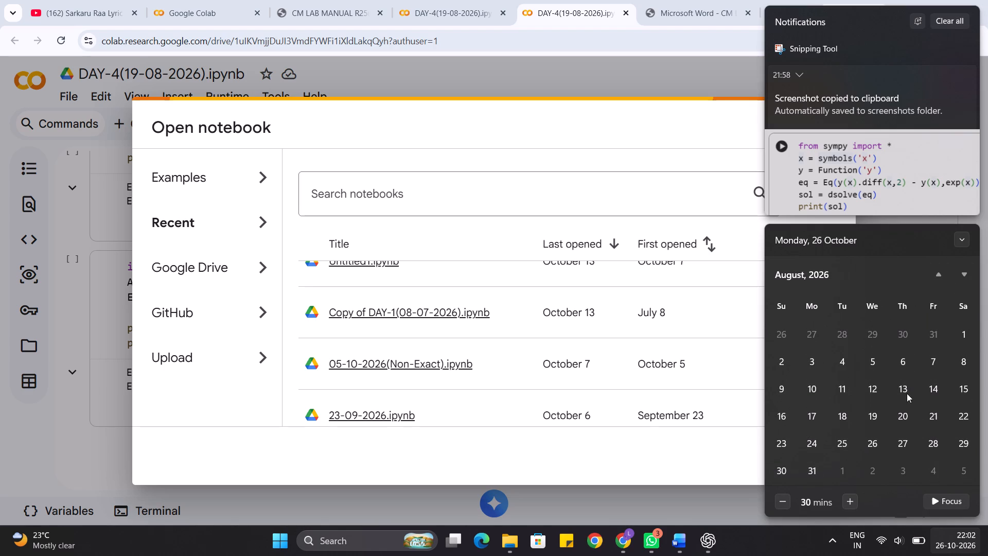
left_click(871, 442)
Look through the list of recent Colab notebooks and open 09-09-2026.ipynb in a new tab.
scroll(630, 347, "up", 2)
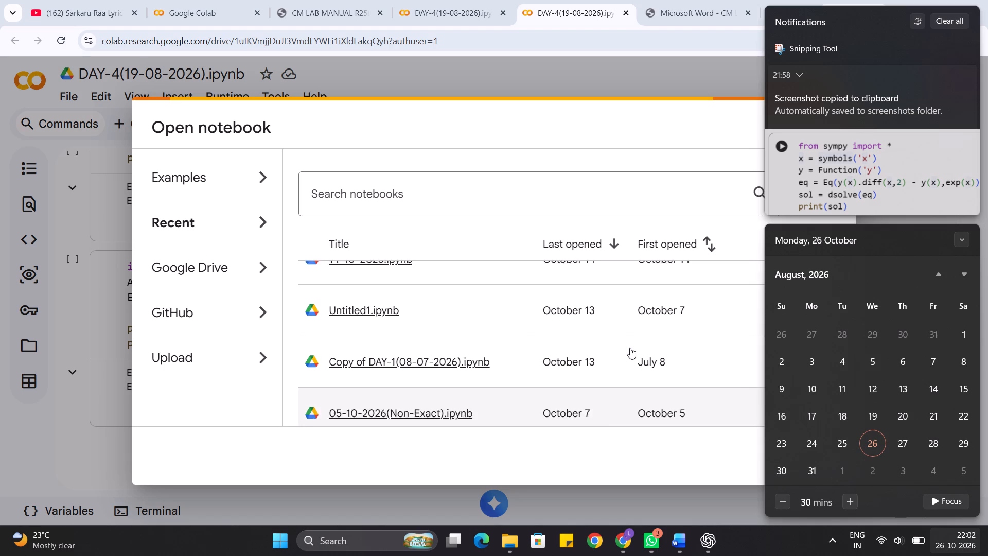
scroll(630, 347, "up", 3)
scroll(630, 347, "down", 1)
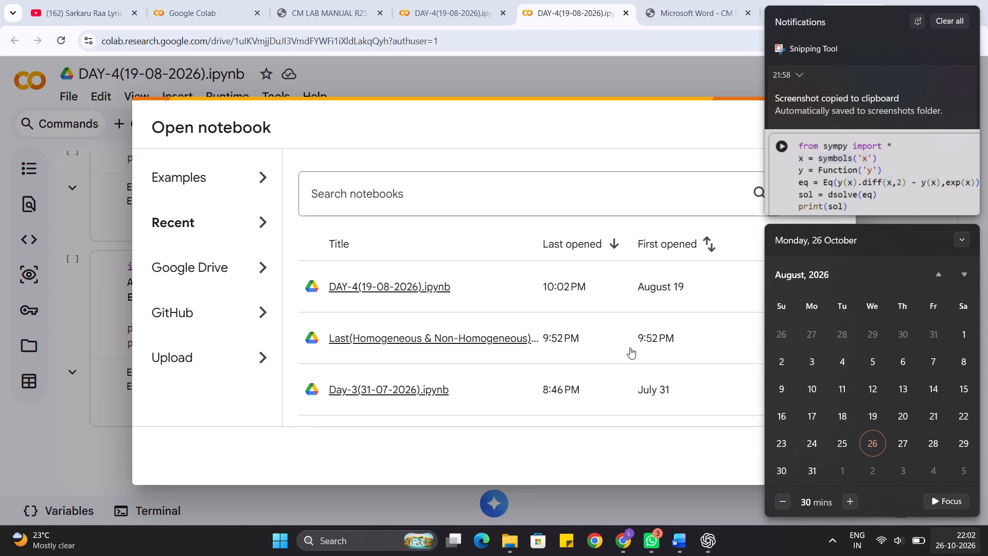
scroll(630, 347, "down", 2)
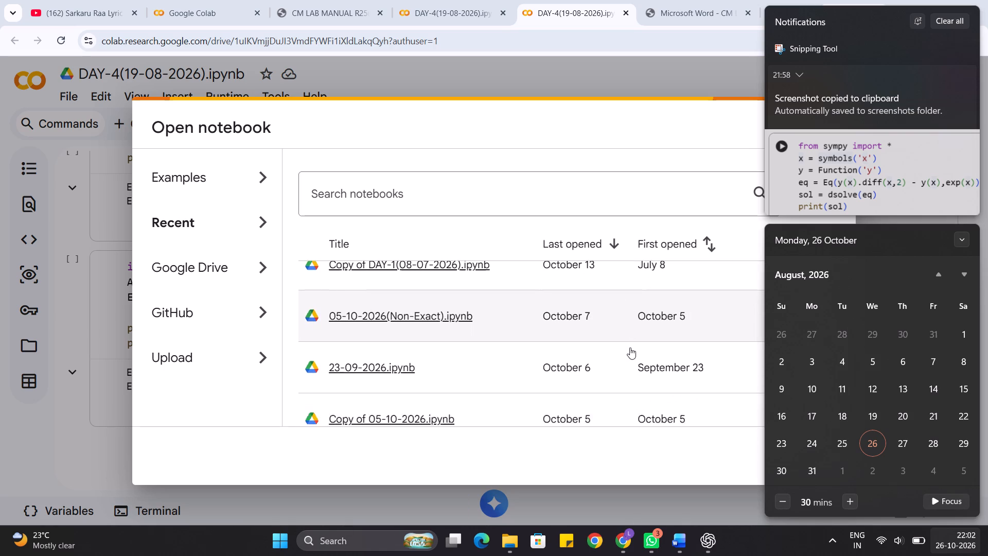
scroll(630, 347, "down", 1)
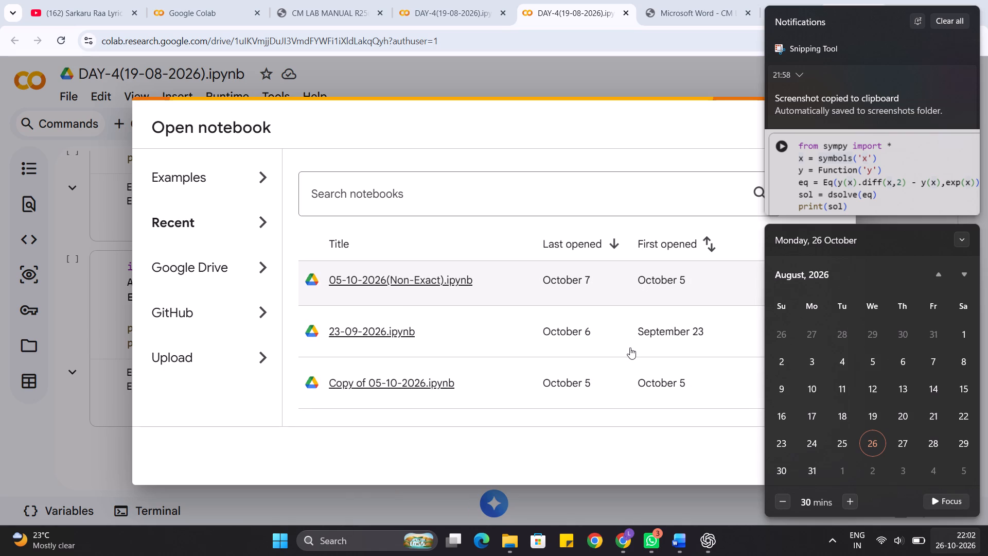
scroll(630, 347, "down", 2)
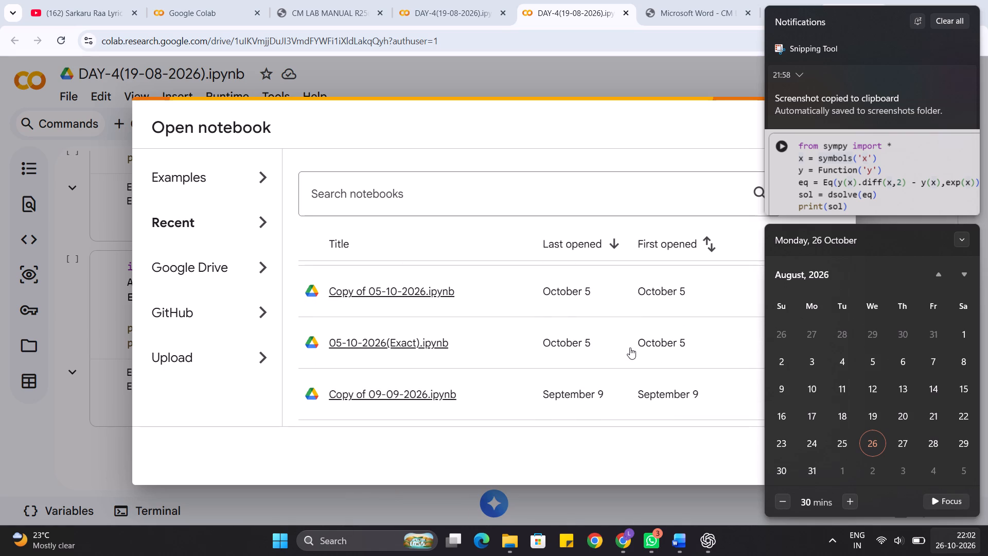
scroll(630, 347, "down", 2)
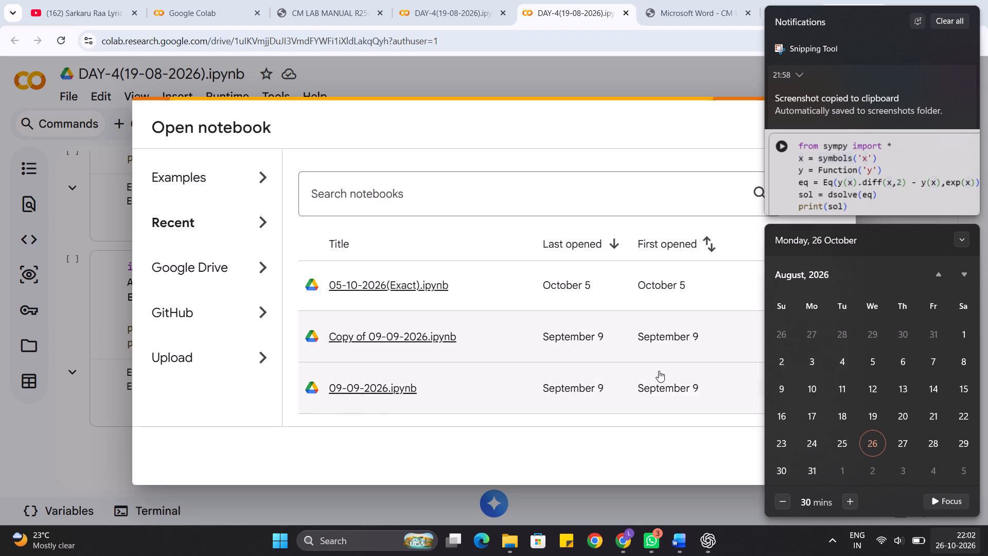
left_click(662, 374)
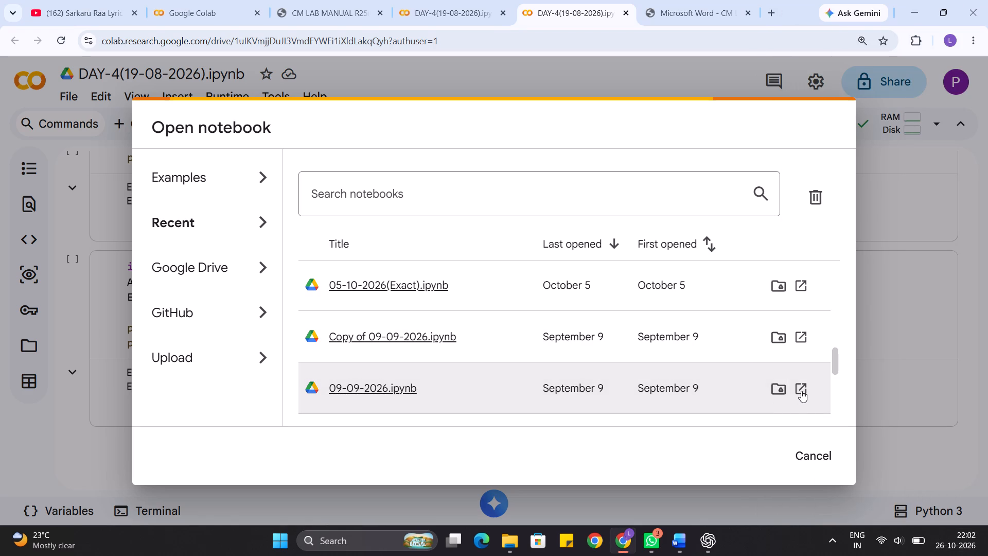
left_click(802, 390)
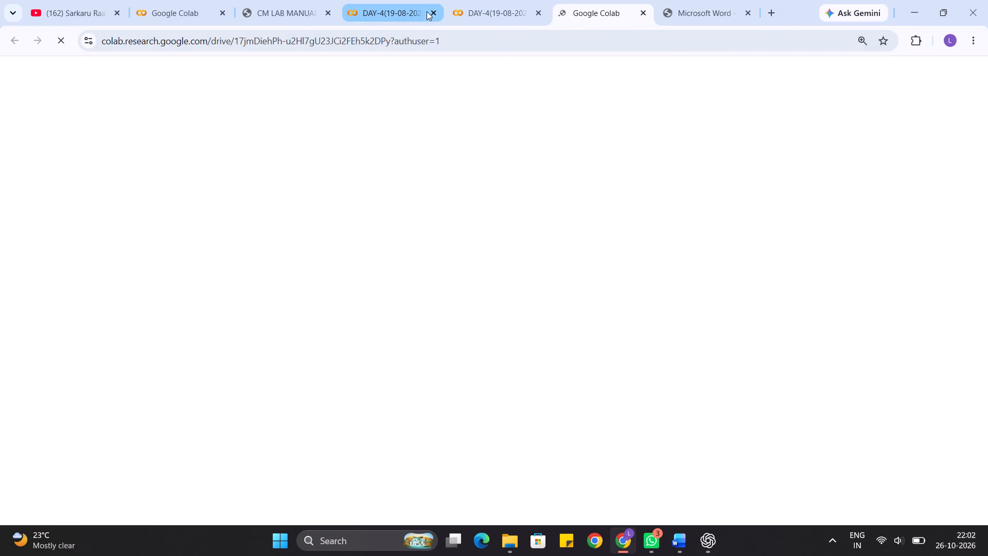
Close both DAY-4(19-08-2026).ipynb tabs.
left_click(433, 14)
left_click(433, 14)
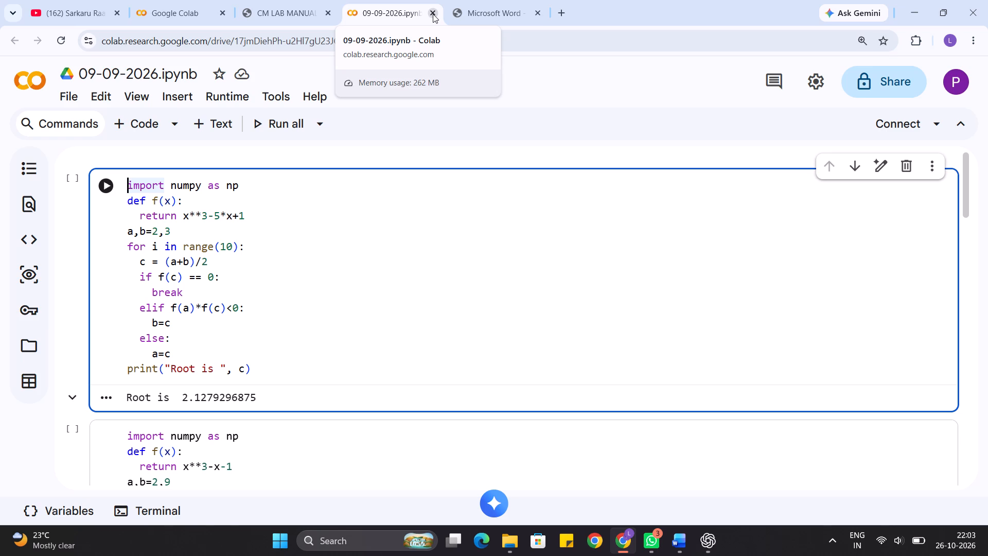
Look over the root-finding code cells and their outputs throughout the 09-09-2026.ipynb notebook.
scroll(273, 260, "down", 6)
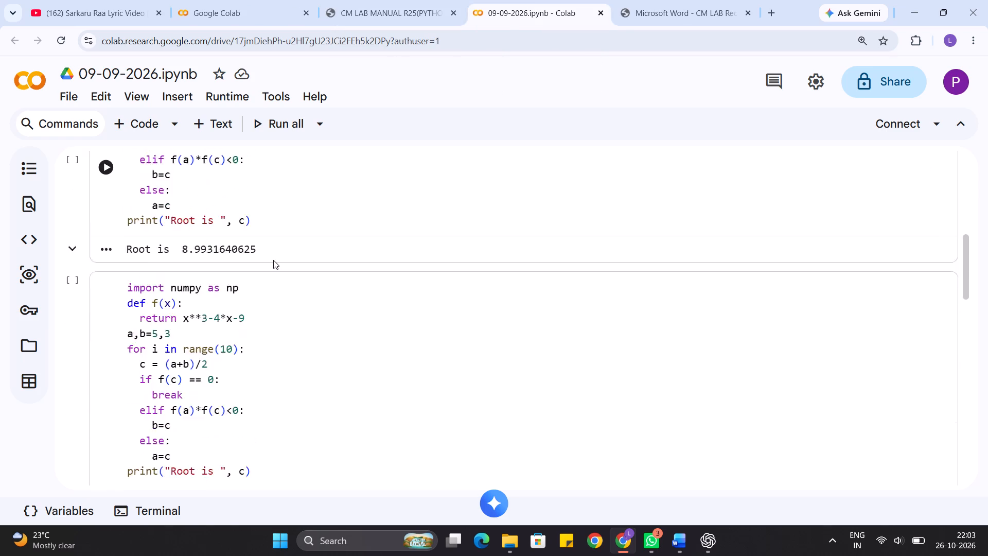
scroll(273, 260, "down", 11)
scroll(273, 260, "up", 3)
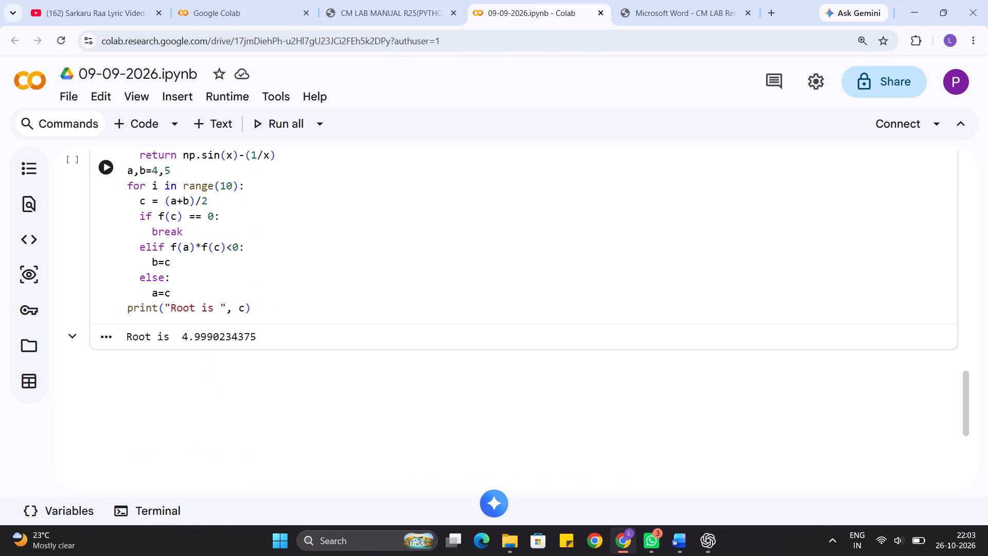
scroll(273, 260, "up", 4)
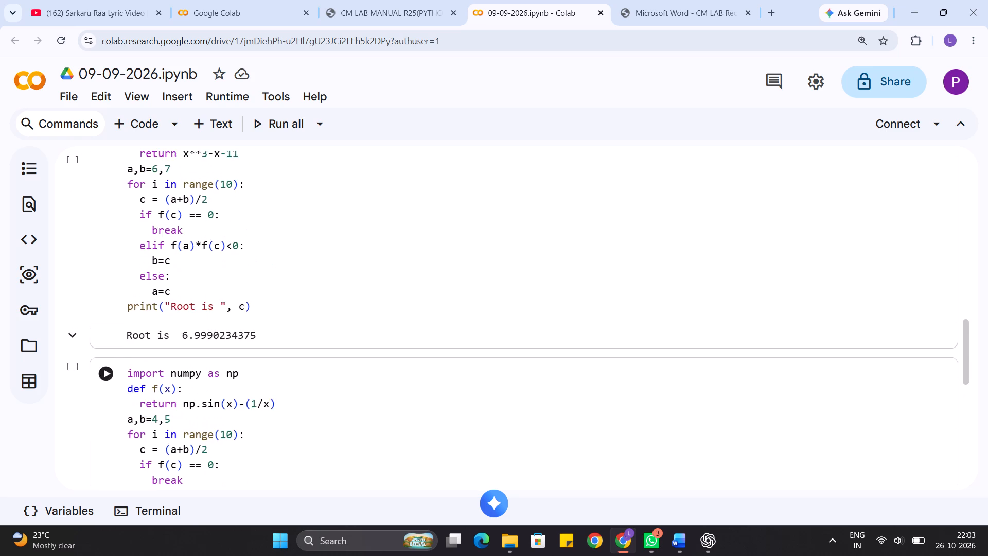
scroll(273, 260, "up", 11)
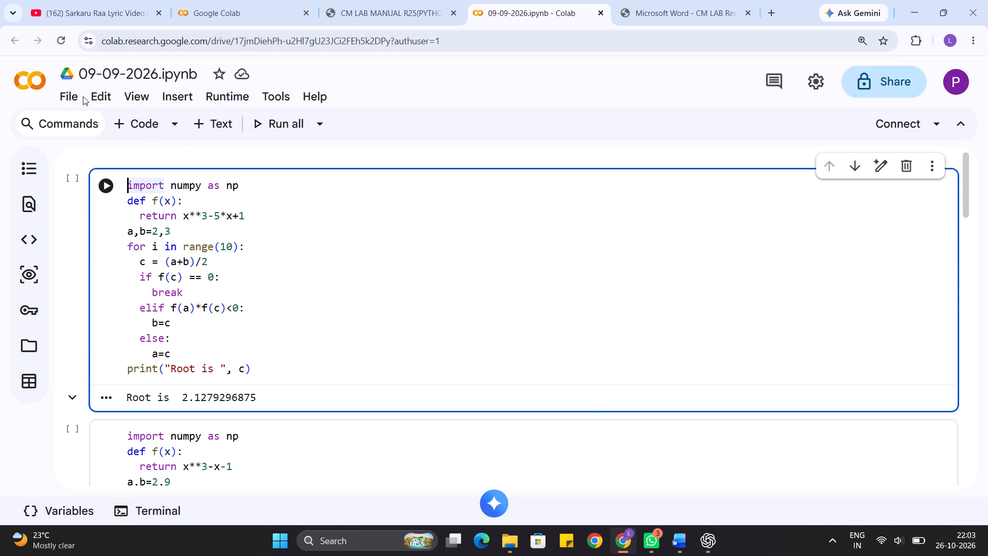
Find 23-09-2026.ipynb among the recent Colab notebooks and open it in a new tab.
left_click(78, 96)
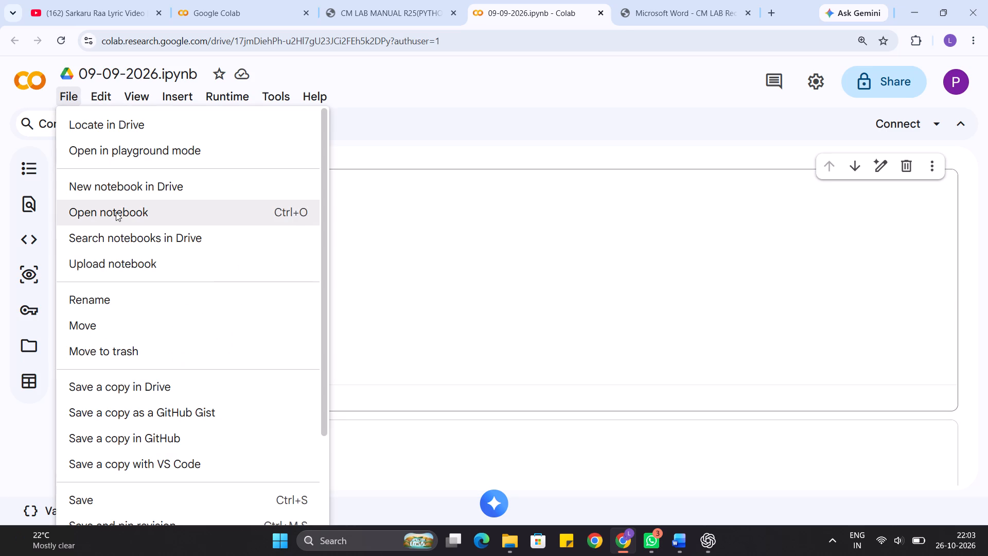
left_click(434, 77)
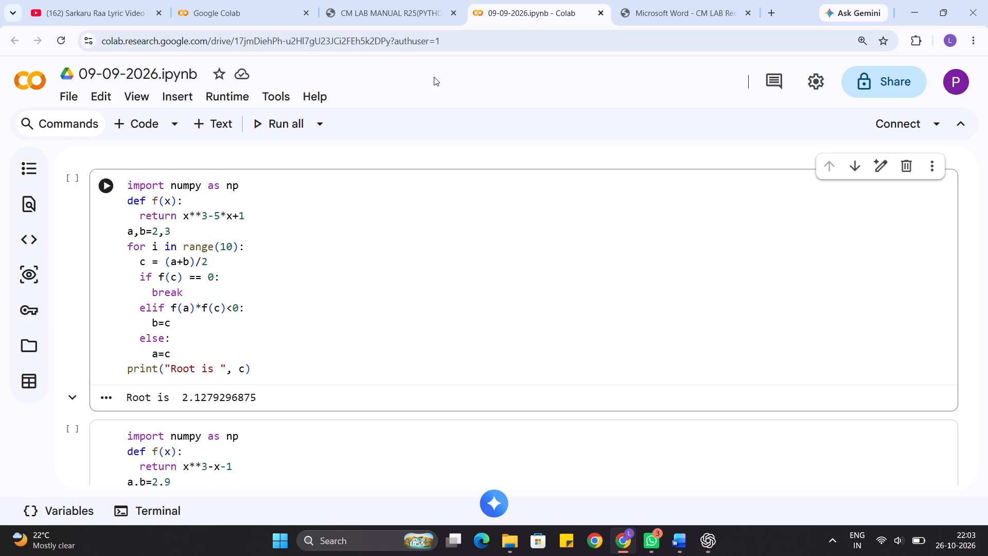
left_click(74, 99)
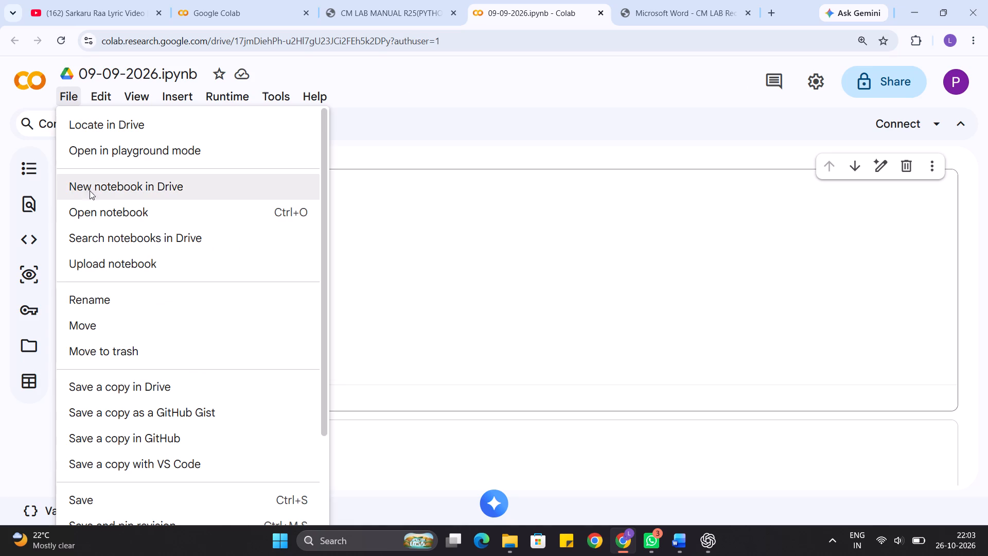
left_click(87, 217)
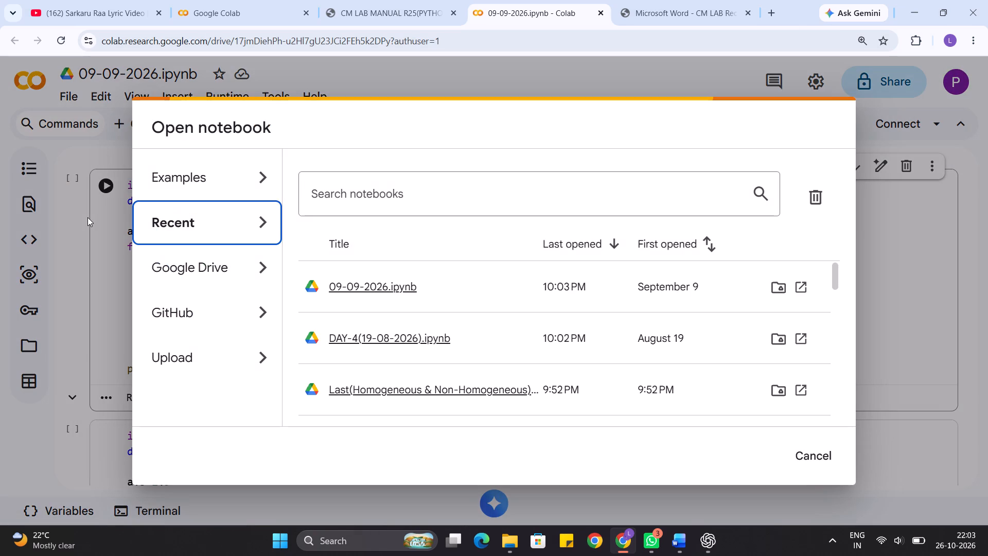
scroll(376, 309, "down", 2)
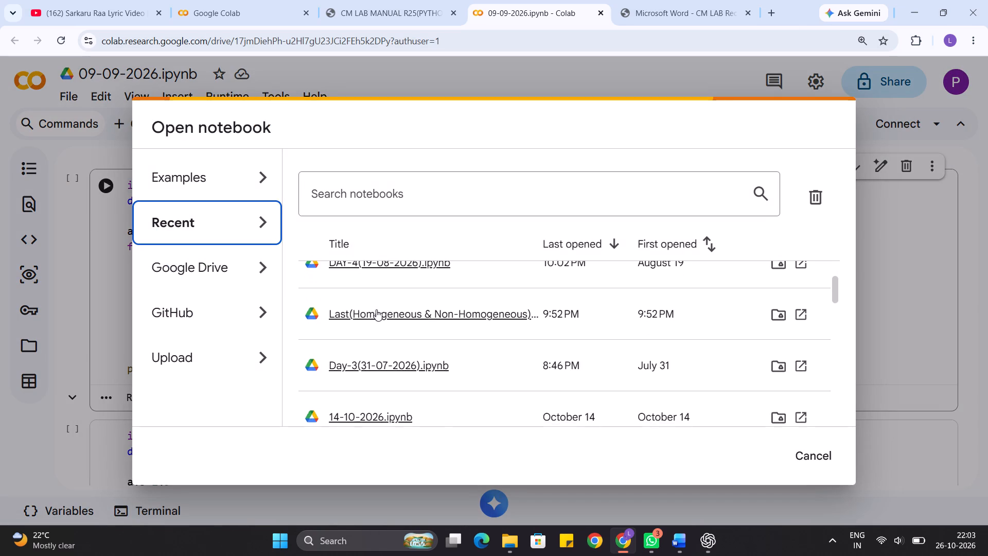
scroll(376, 309, "down", 5)
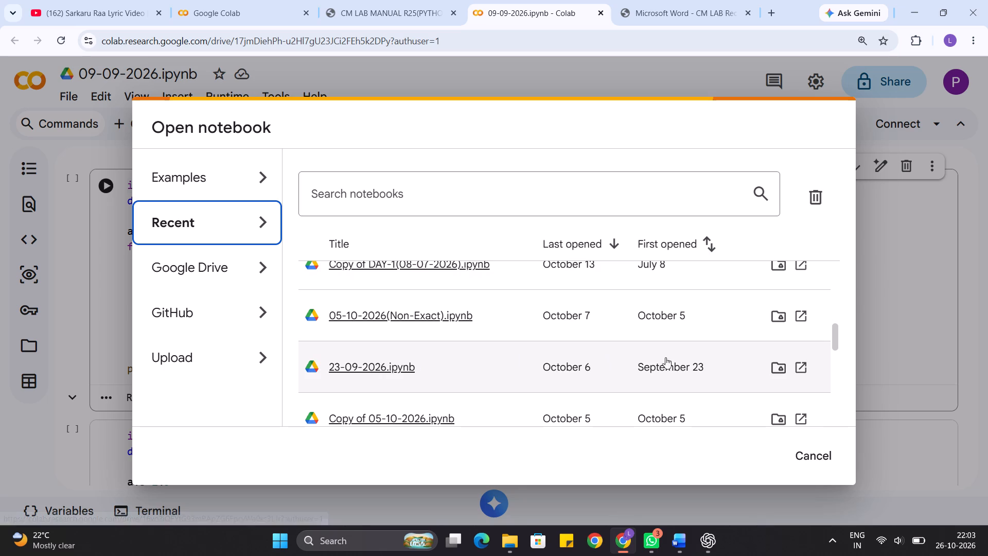
left_click(797, 364)
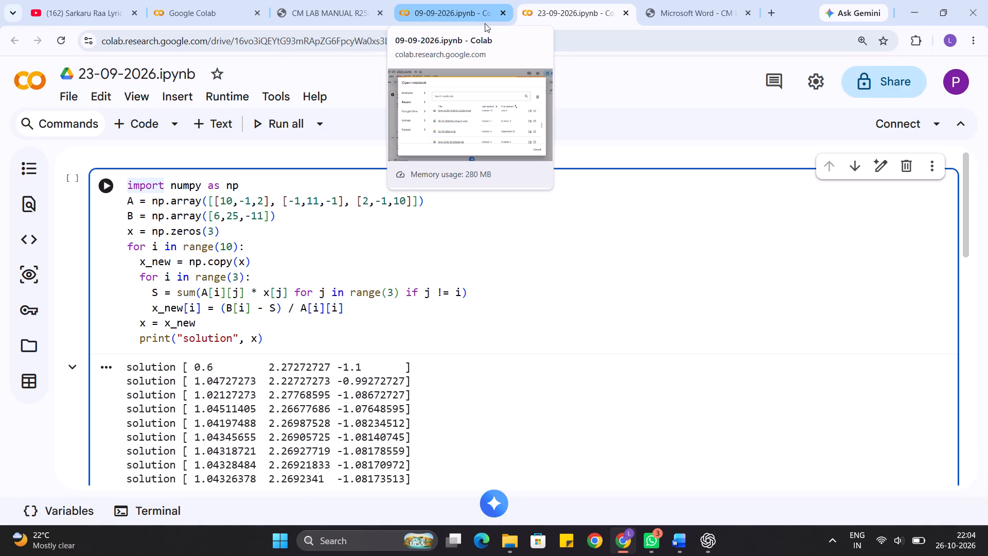
Look over the iterative linear-system code cells and outputs of 23-09-2026.ipynb, reducing the page zoom by one level.
scroll(327, 277, "down", 6)
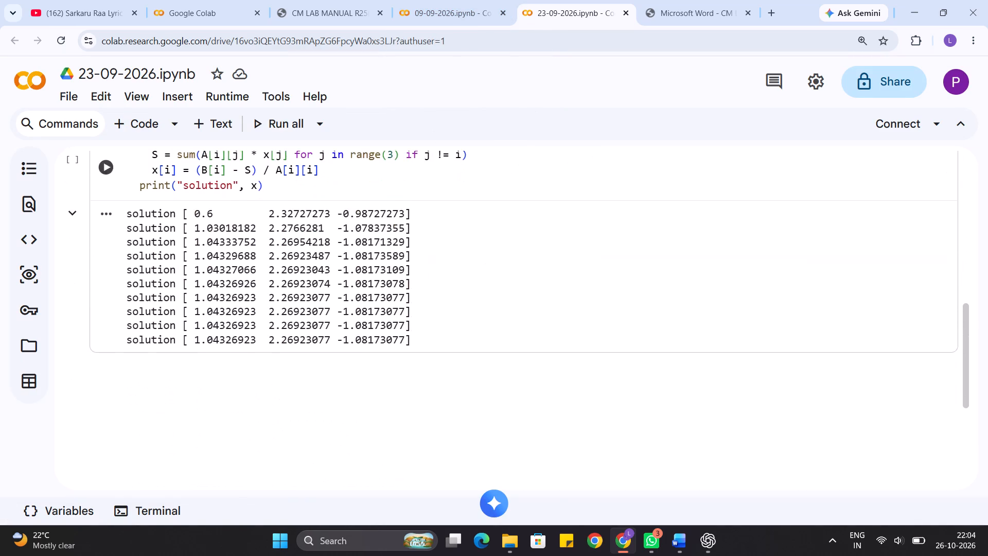
scroll(327, 277, "up", 4)
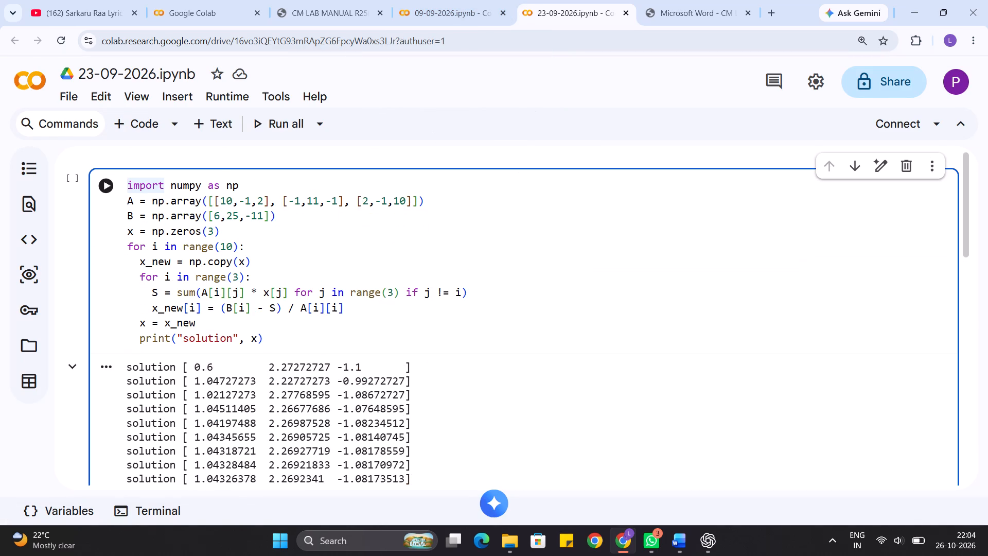
key("ctrl+minus")
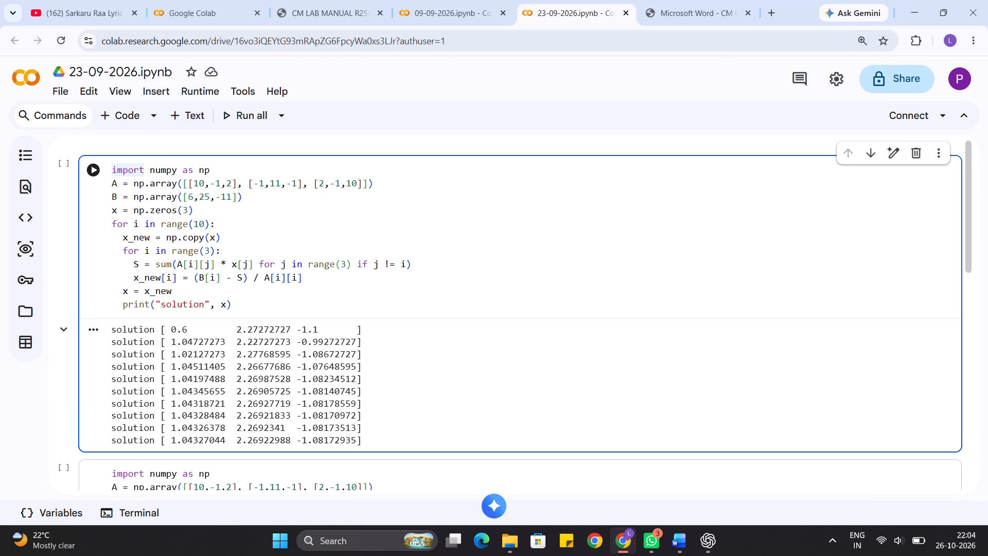
Switch to the CM LAB Record PDF and review its experiment pages backwards from Experiment 11.
left_click(683, 0)
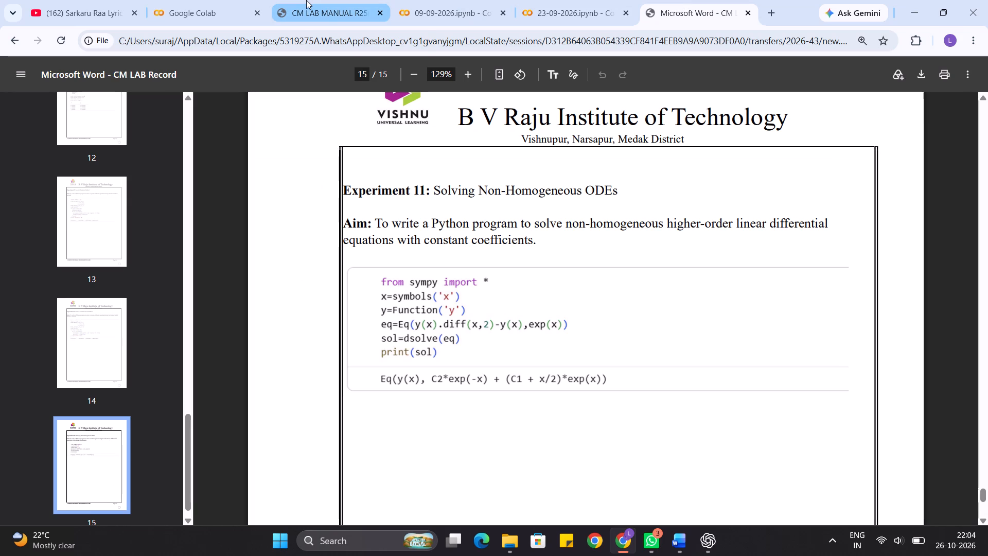
left_click(429, 322)
scroll(429, 322, "up", 5)
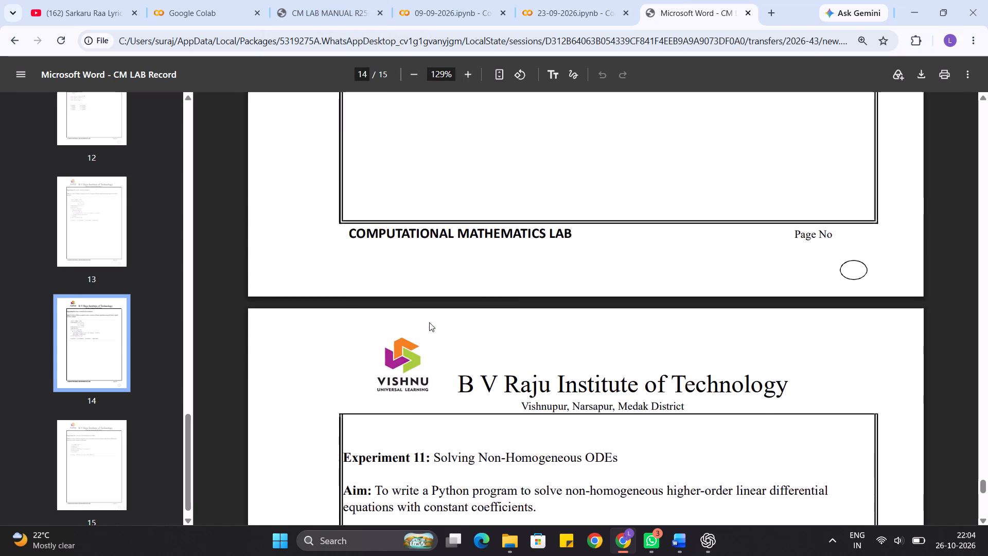
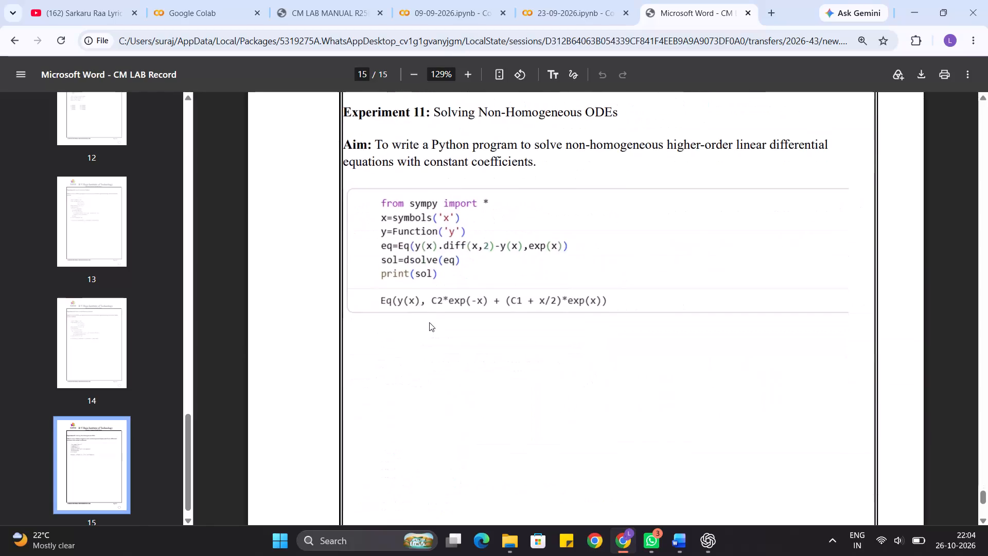
Review the record PDF from Experiment 11 back to the Experiment 6 Gauss–Seidel page.
scroll(429, 322, "down", 3)
scroll(429, 322, "up", 8)
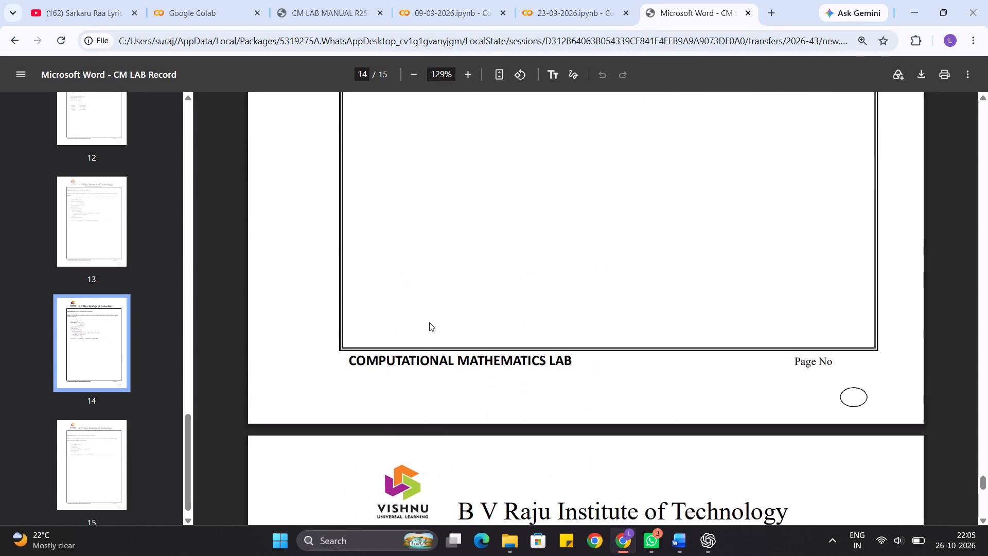
scroll(429, 322, "up", 6)
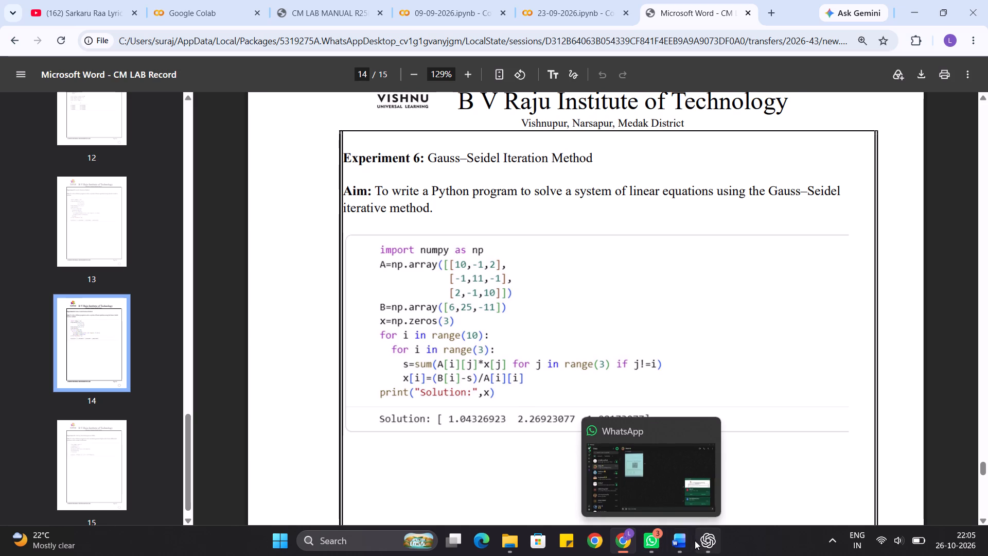
left_click(631, 541)
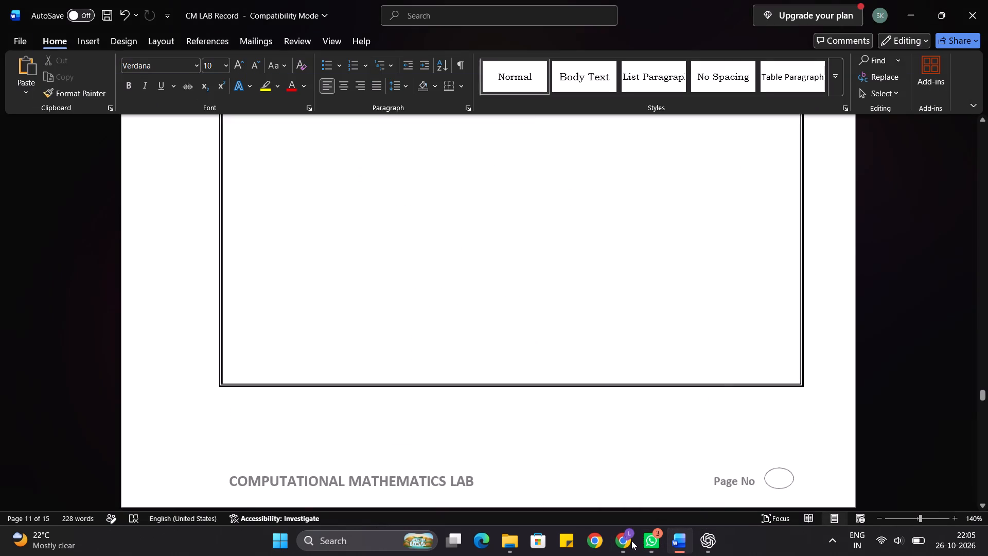
left_click(631, 541)
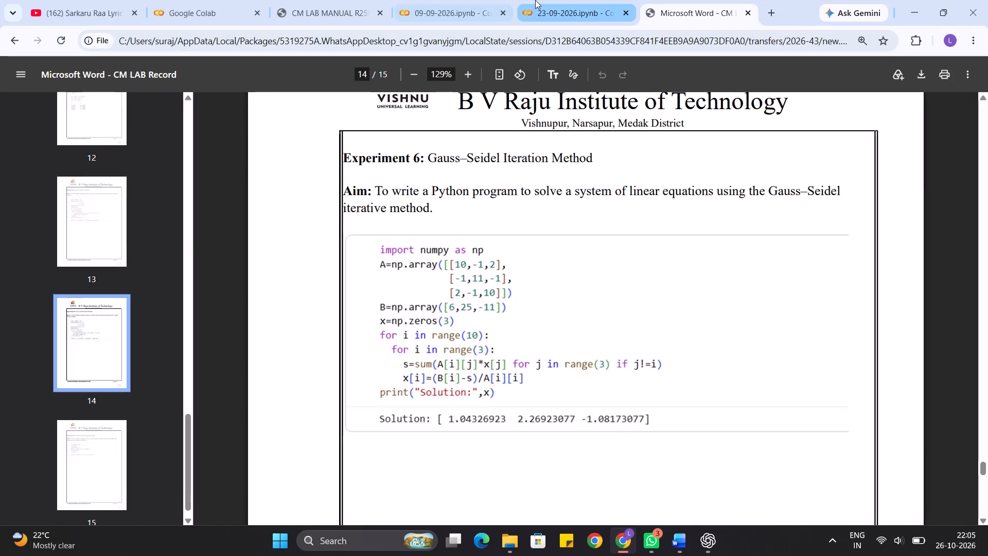
Switch to the 23-09-2026.ipynb notebook and close the 09-09-2026.ipynb tab.
left_click(535, 0)
left_click(501, 11)
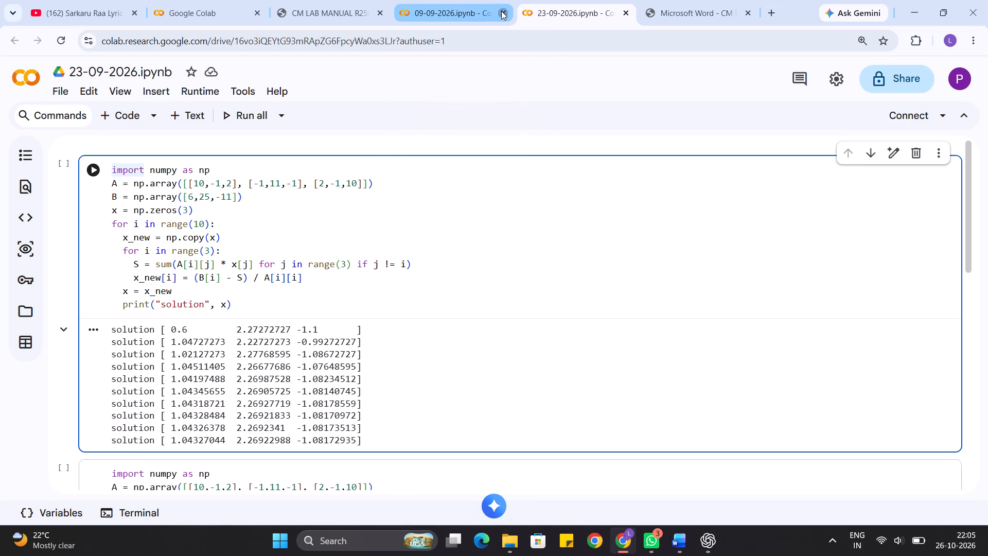
Unindent the final print line in both code cells of 23-09-2026.ipynb so it sits outside the for loop.
left_click(122, 307)
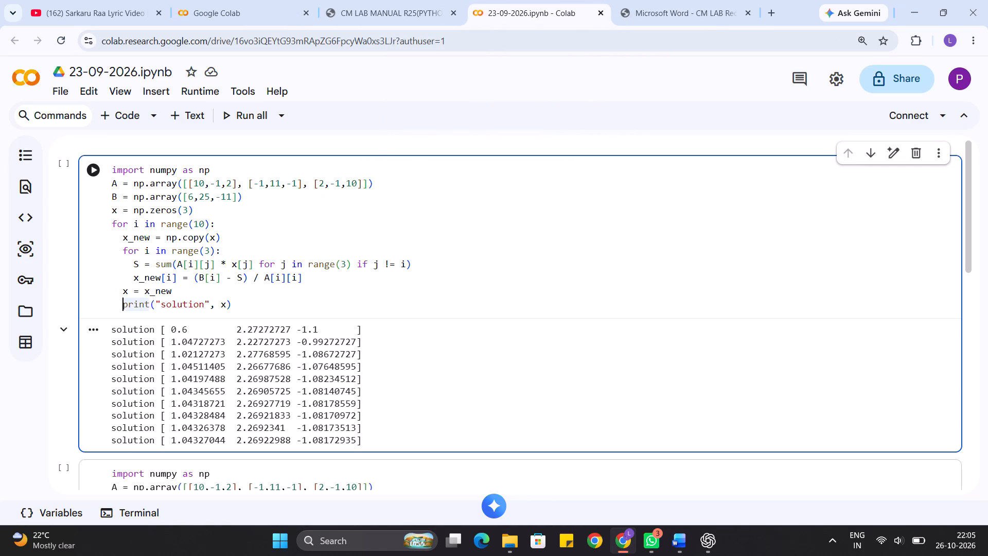
key("BackSpace")
scroll(122, 307, "down", 3)
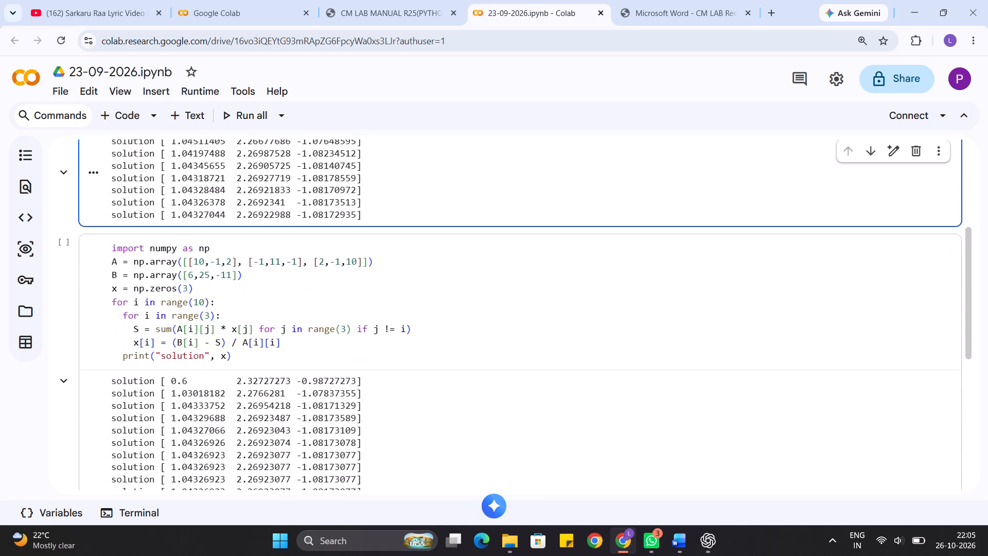
scroll(122, 307, "down", 2)
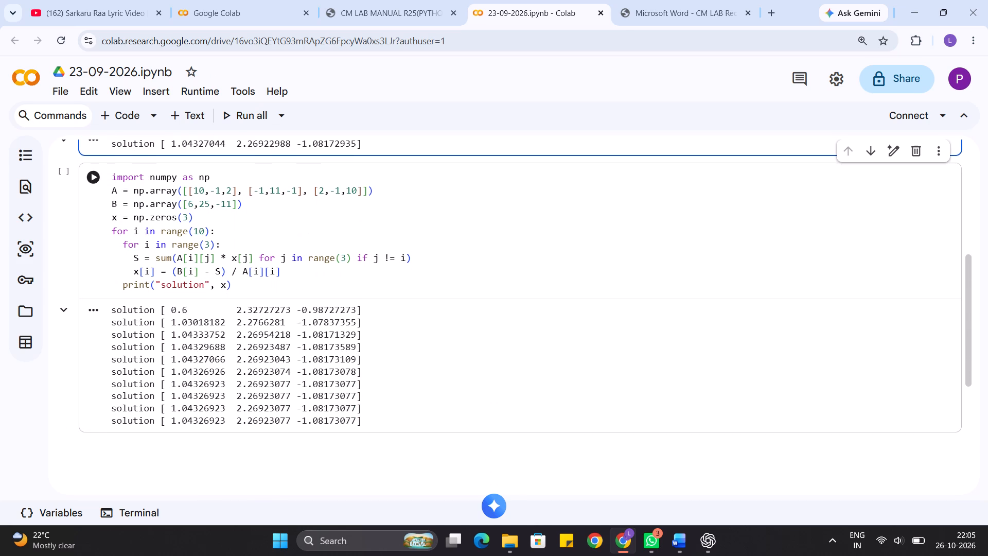
left_click(123, 287)
key("BackSpace")
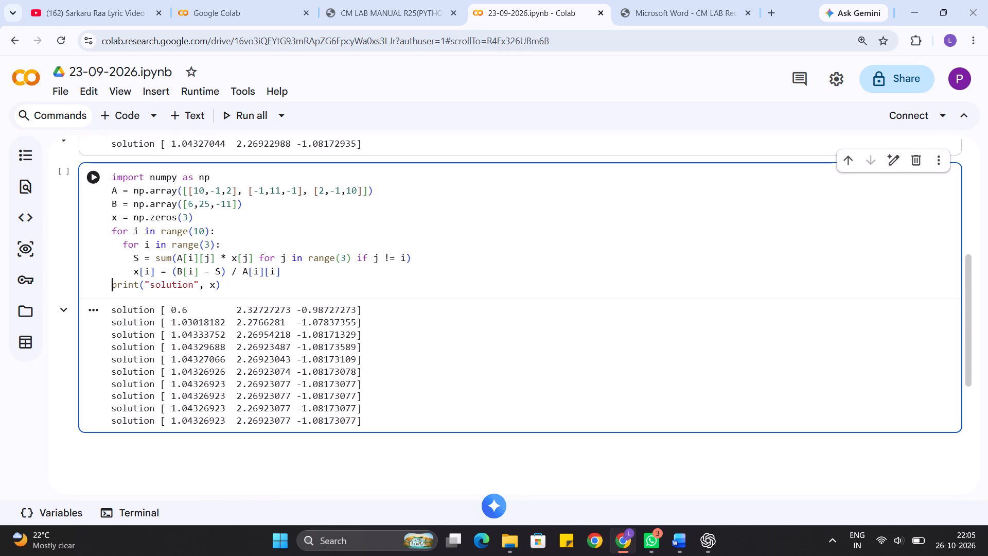
Run both edited code cells, starting with the second one.
left_click(87, 177)
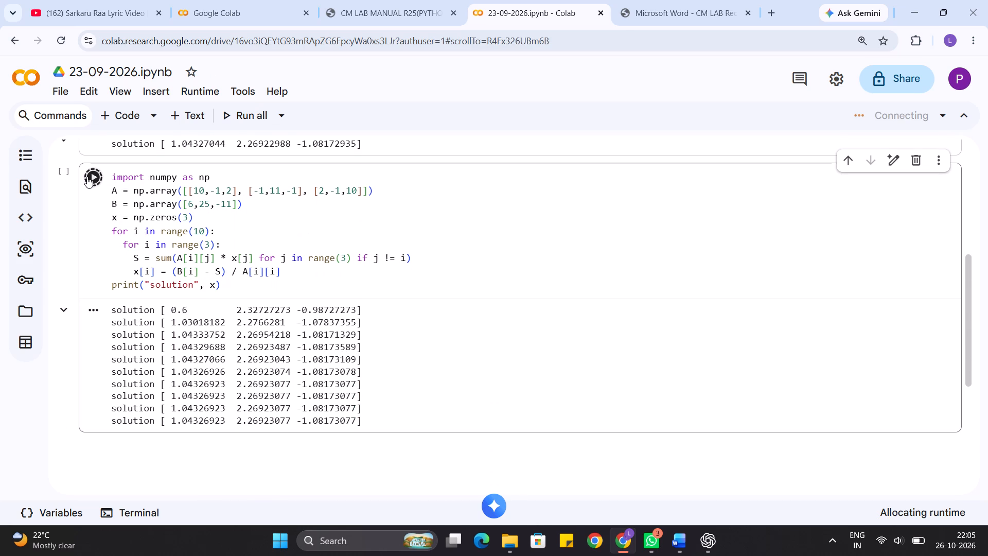
scroll(111, 189, "up", 3)
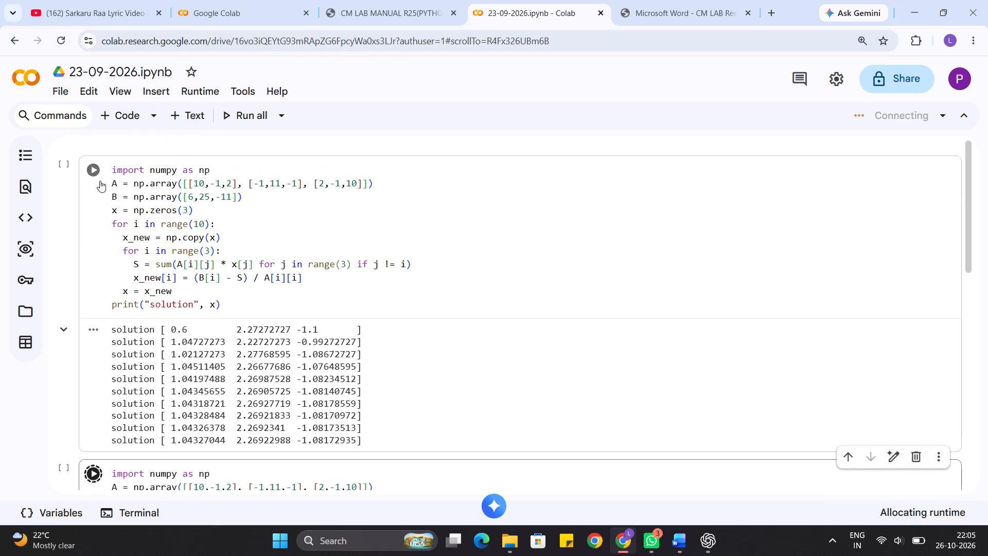
left_click(95, 170)
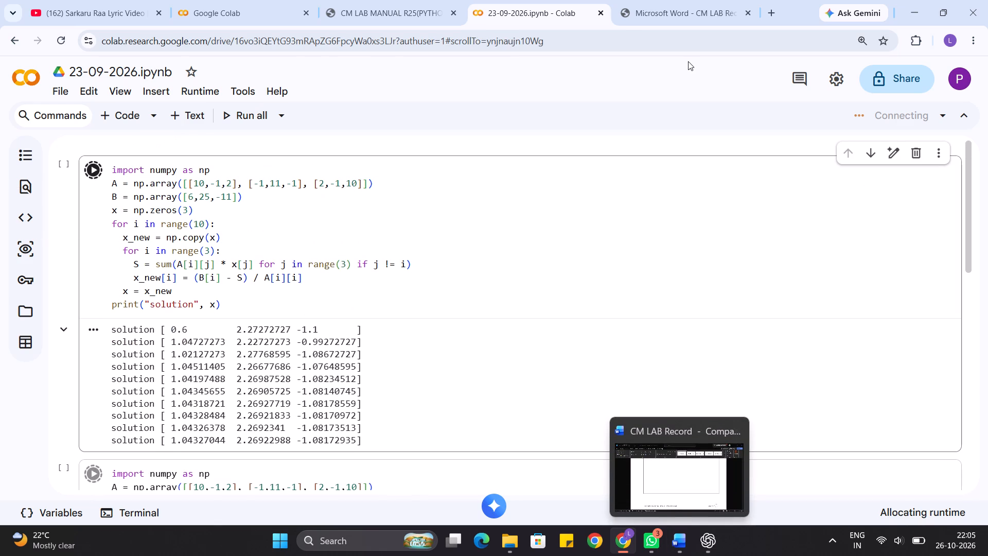
Compare the notebook's rerun cells with the Experiment 6 Gauss–Seidel program in the record PDF.
left_click(683, 8)
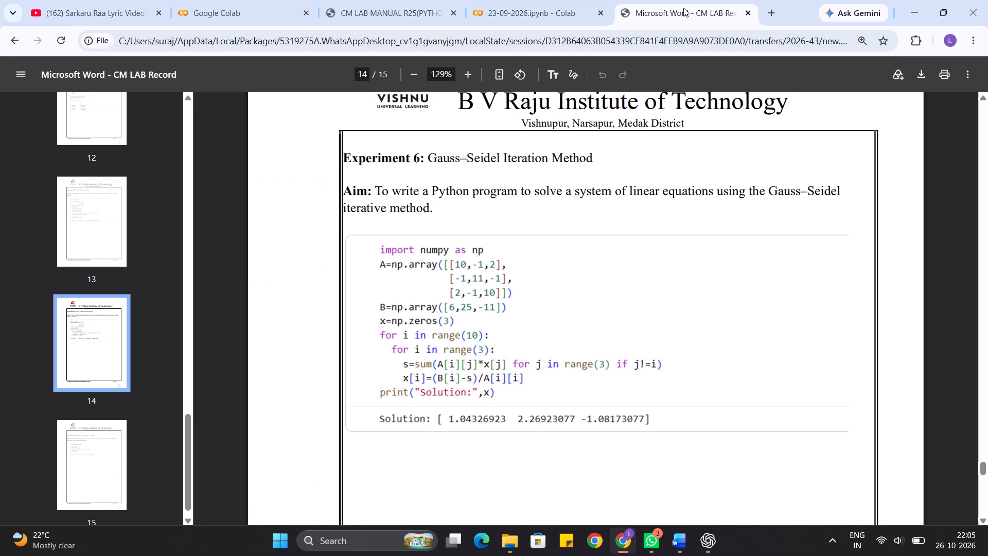
left_click(536, 0)
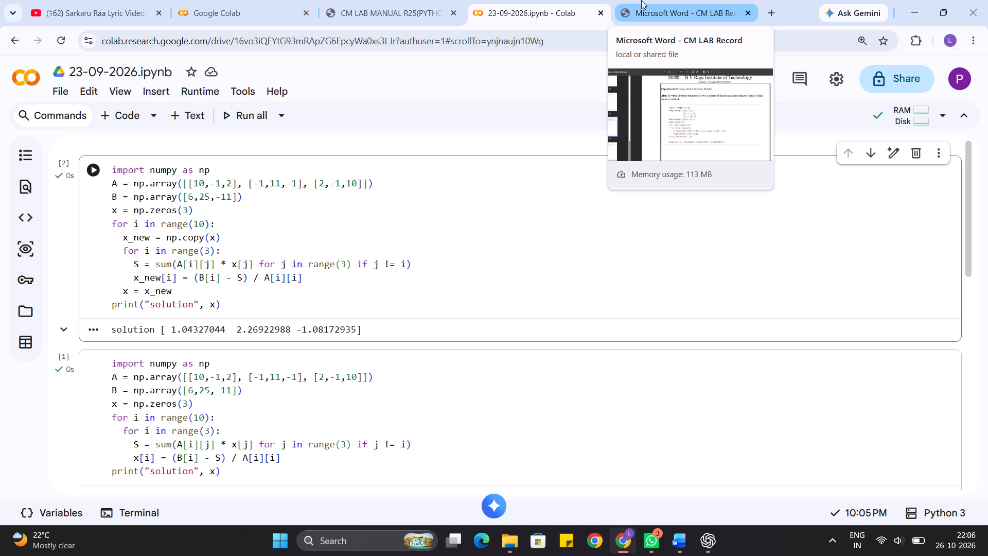
left_click(641, 0)
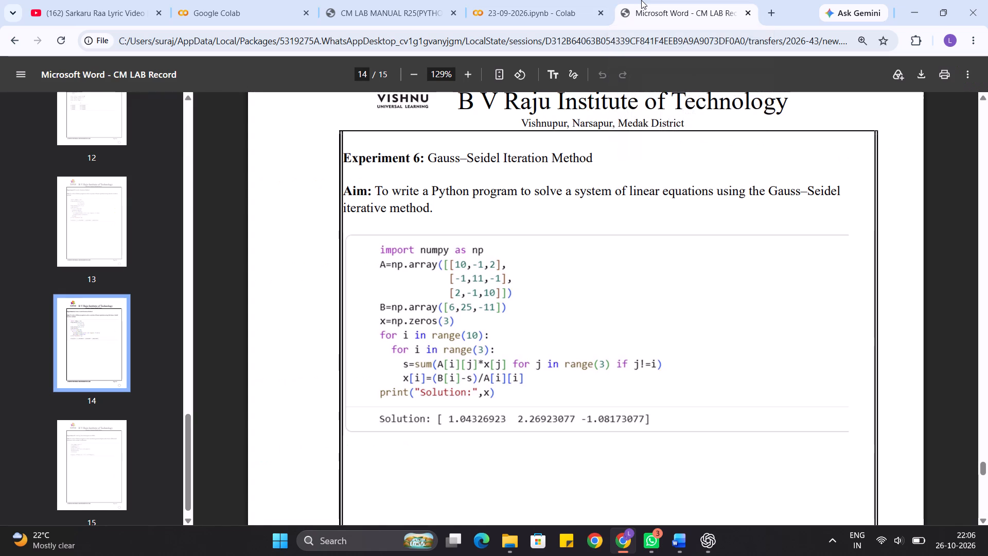
left_click(568, 0)
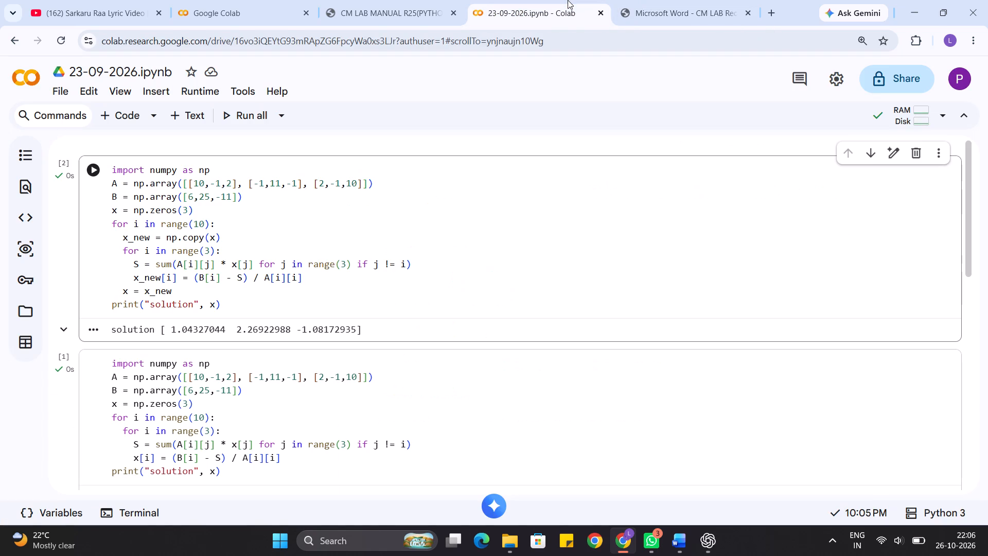
left_click(634, 0)
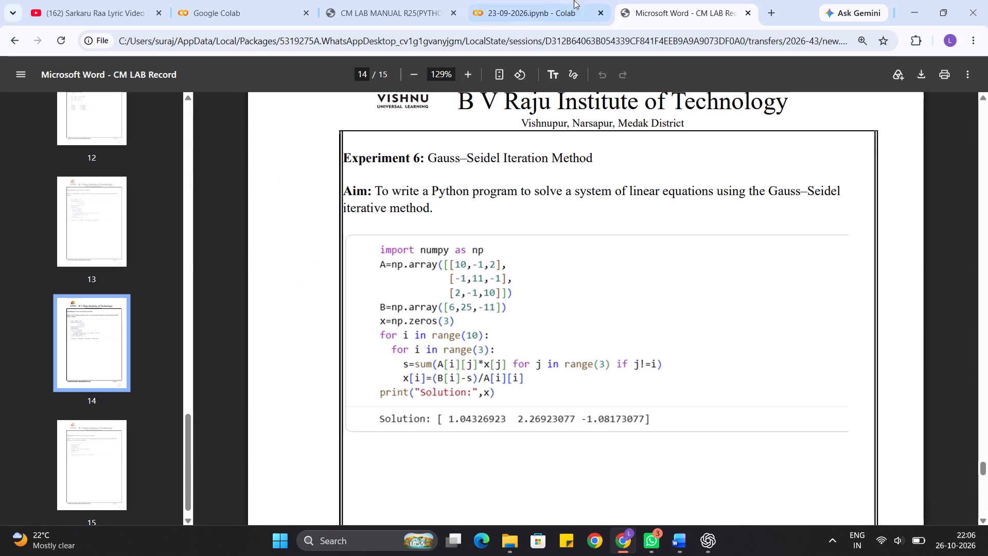
left_click(556, 0)
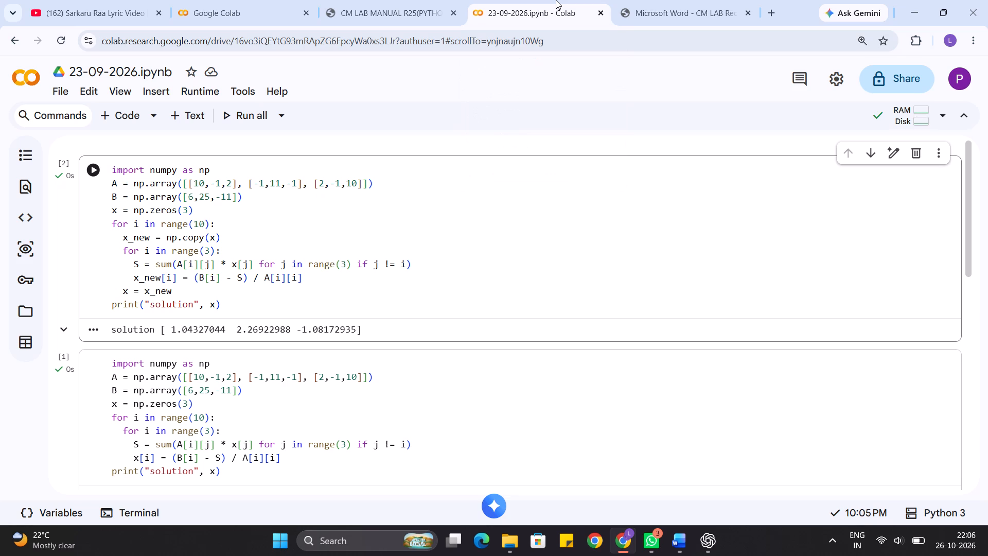
Enlarge the notebook page by one zoom level and check its cells against the Experiment 5 Jacobi page of the record PDF.
key("ctrl+plus")
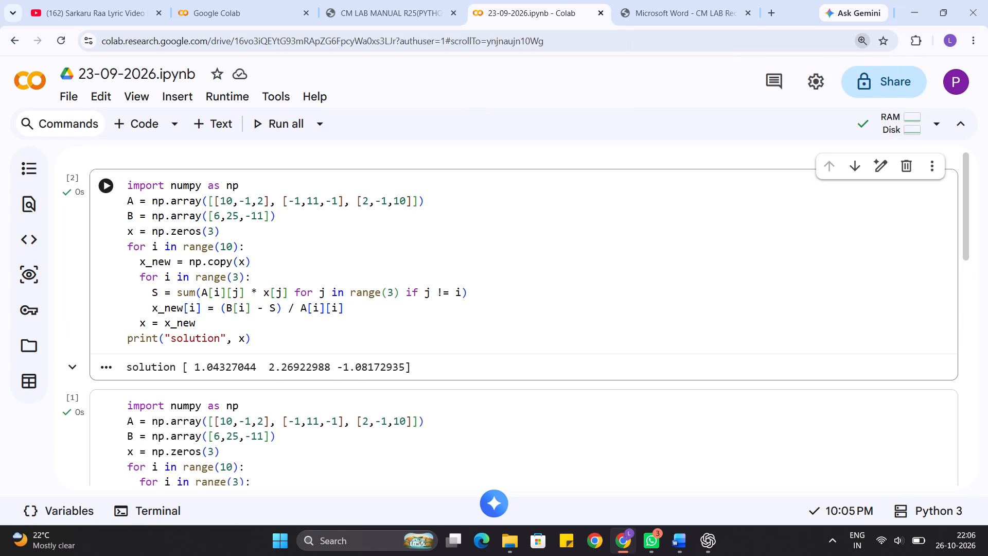
scroll(238, 186, "down", 4)
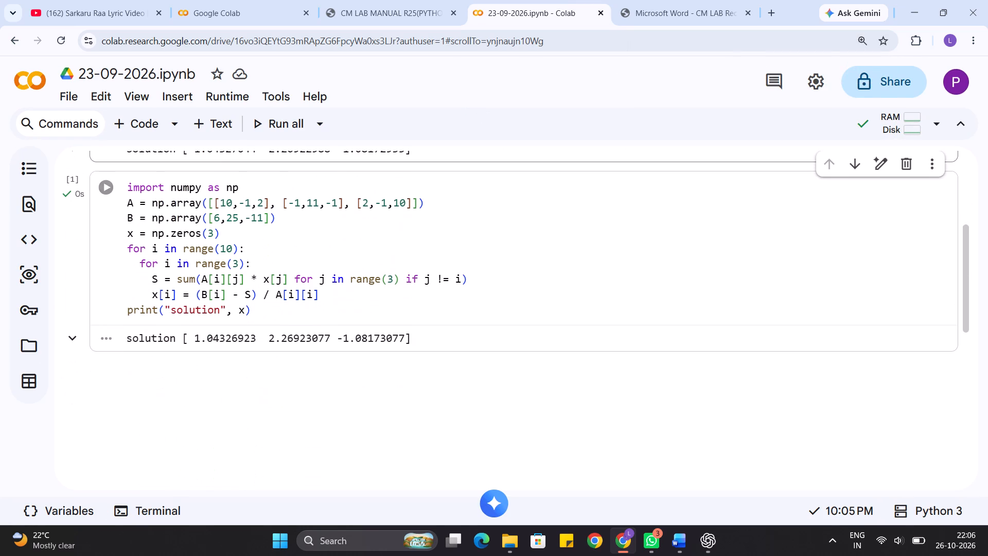
scroll(238, 186, "up", 1)
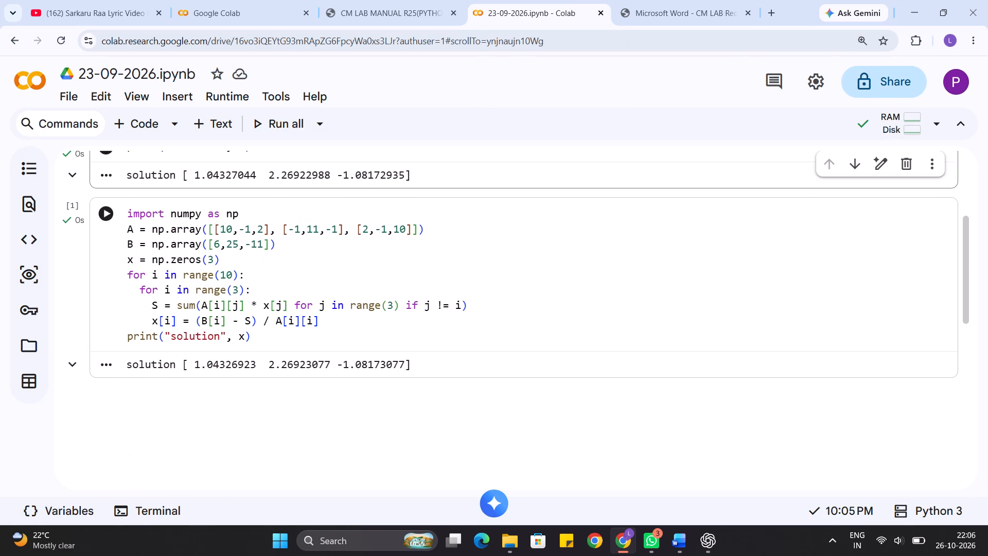
scroll(238, 186, "up", 1)
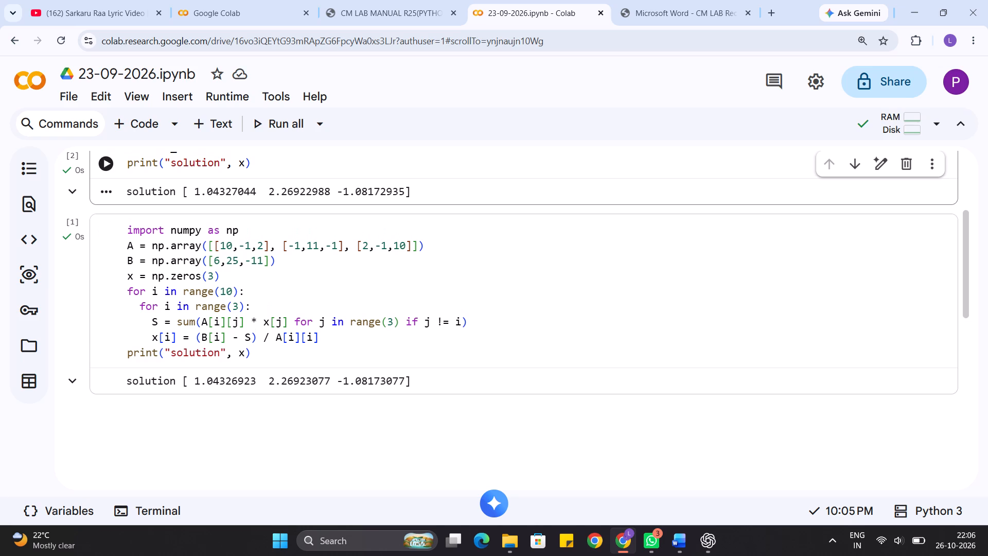
left_click(718, 0)
left_click(98, 230)
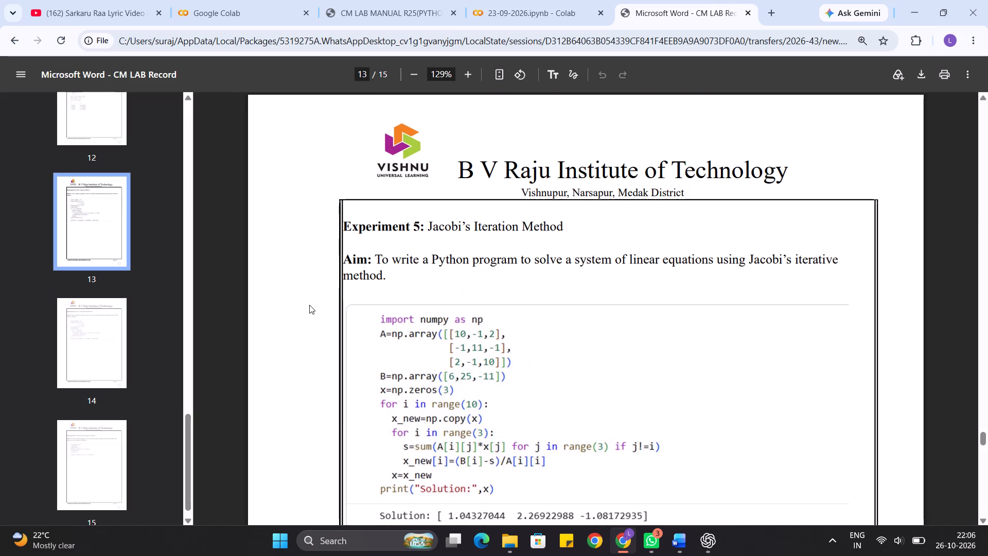
Capture a screenshot of the first notebook cell, the Jacobi iteration code using x_new, together with its output.
left_click(526, 0)
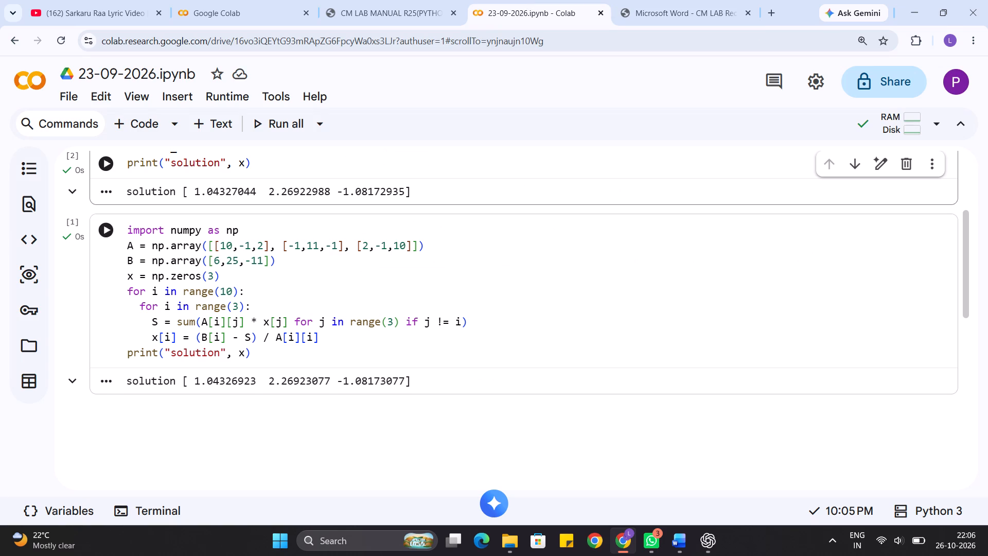
scroll(241, 245, "up", 3)
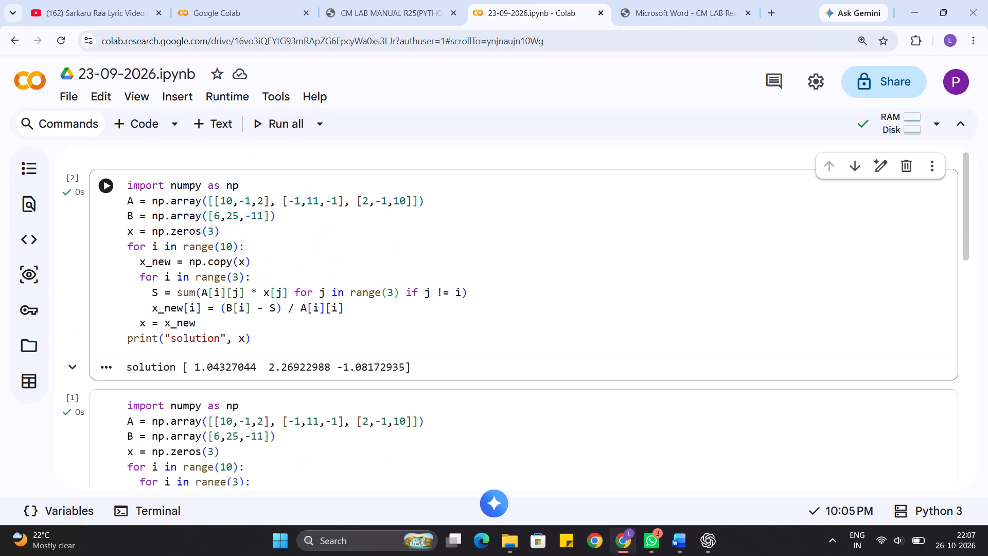
key("Print")
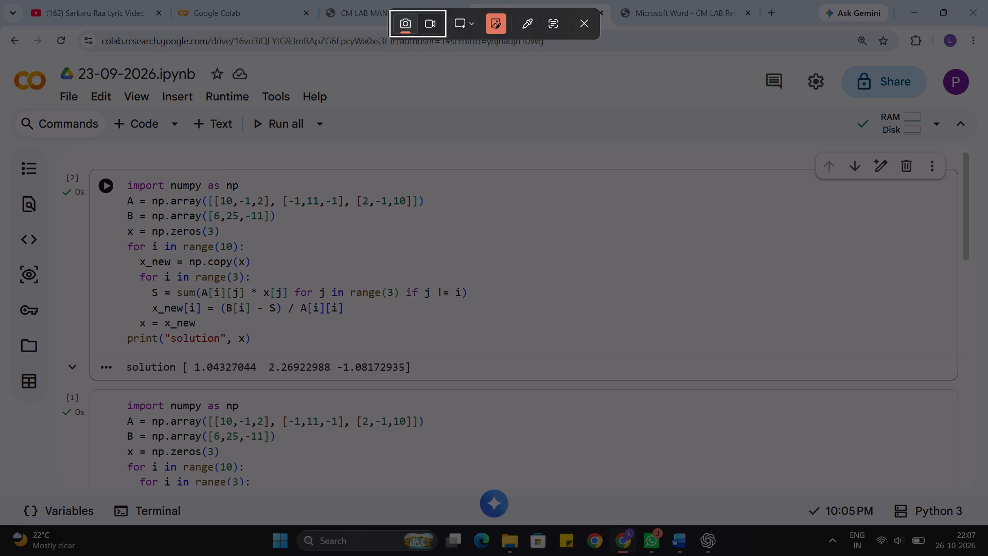
left_click_drag(83, 162, 539, 381)
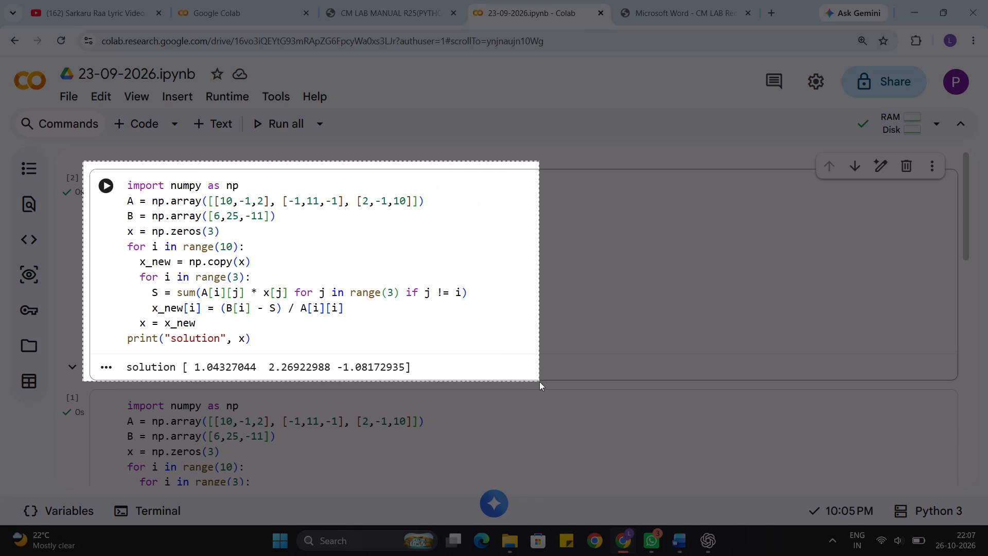
left_click_drag(539, 381, 555, 384)
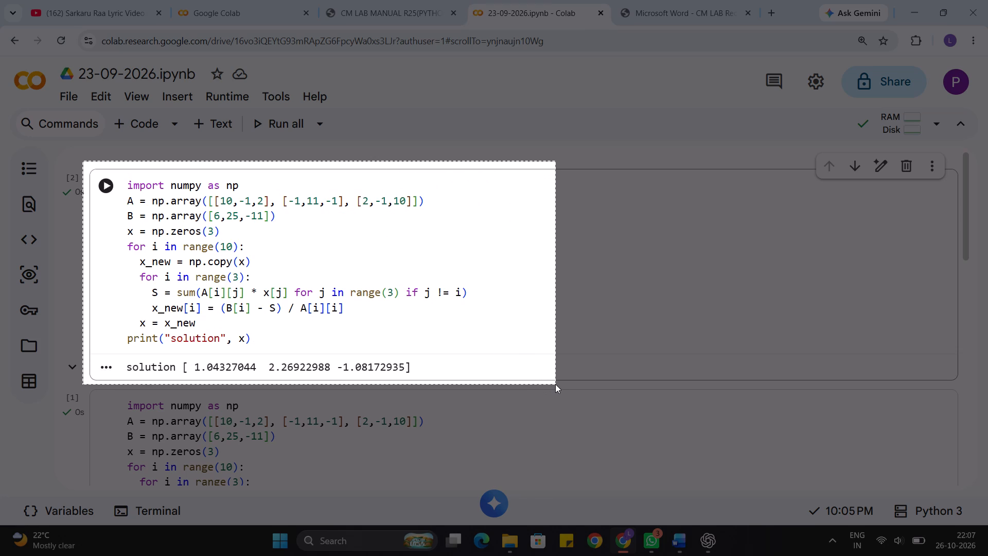
left_click_drag(555, 384, 564, 385)
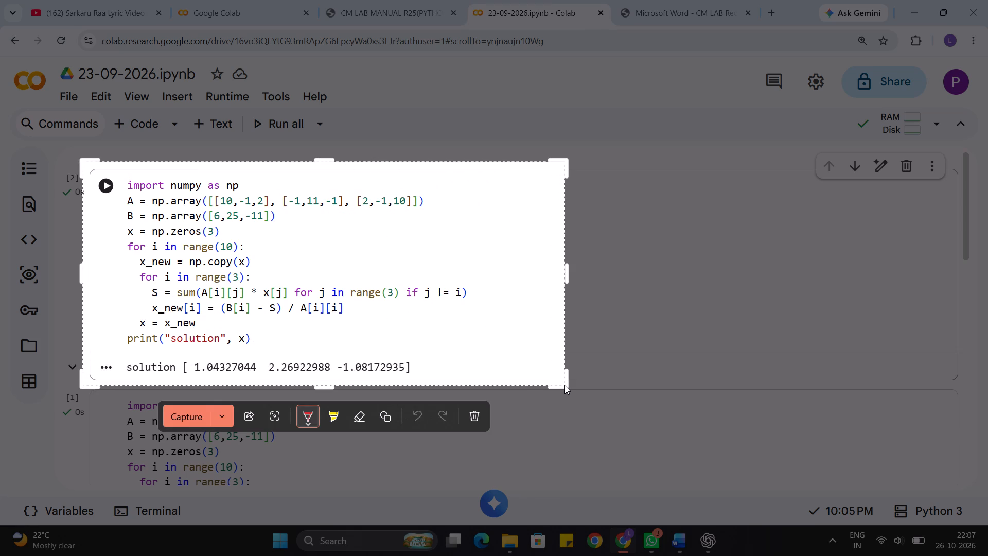
left_click(197, 419)
Capture a screenshot of the second notebook cell, the Gauss–Seidel code updating x[i] directly, together with its output.
scroll(197, 419, "down", 1)
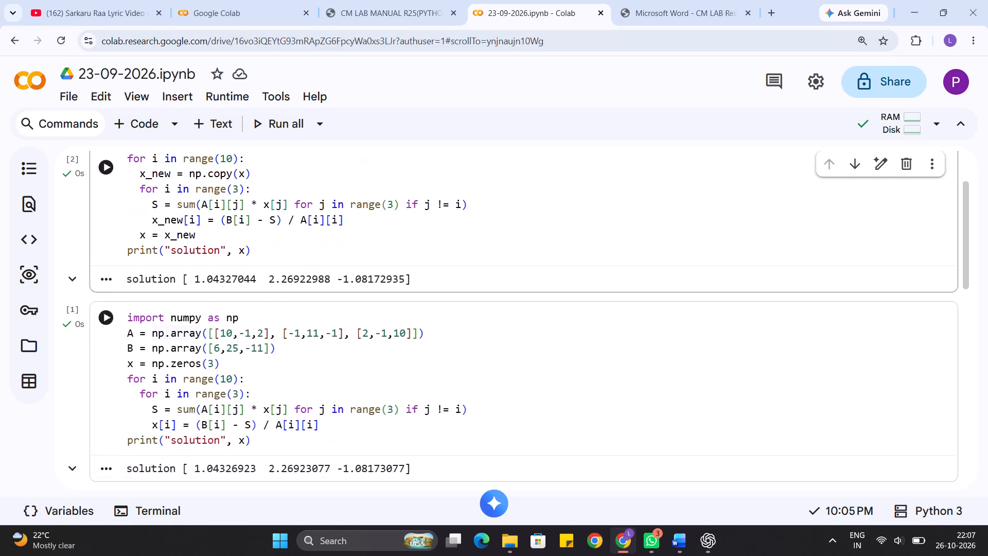
scroll(197, 419, "down", 2)
key("Print")
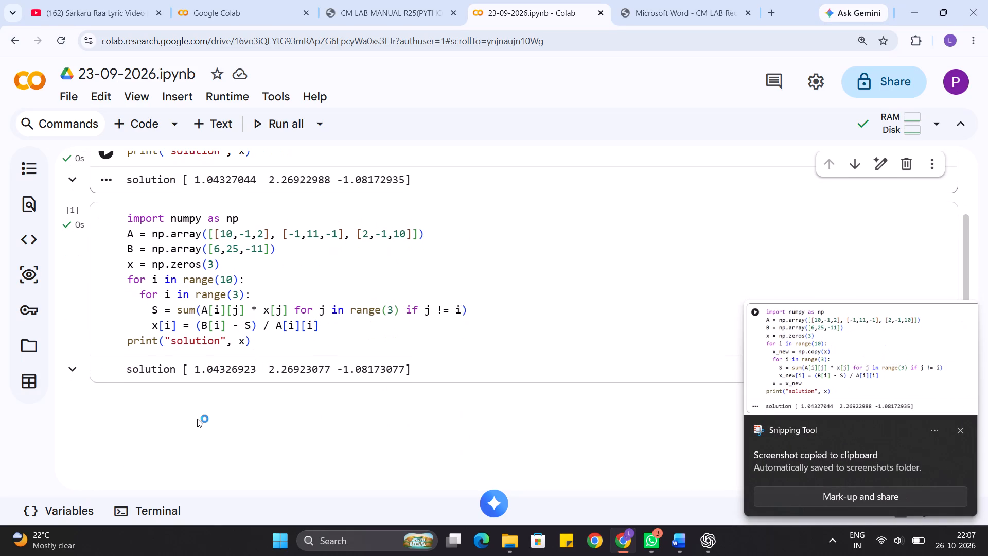
left_click_drag(87, 196, 570, 391)
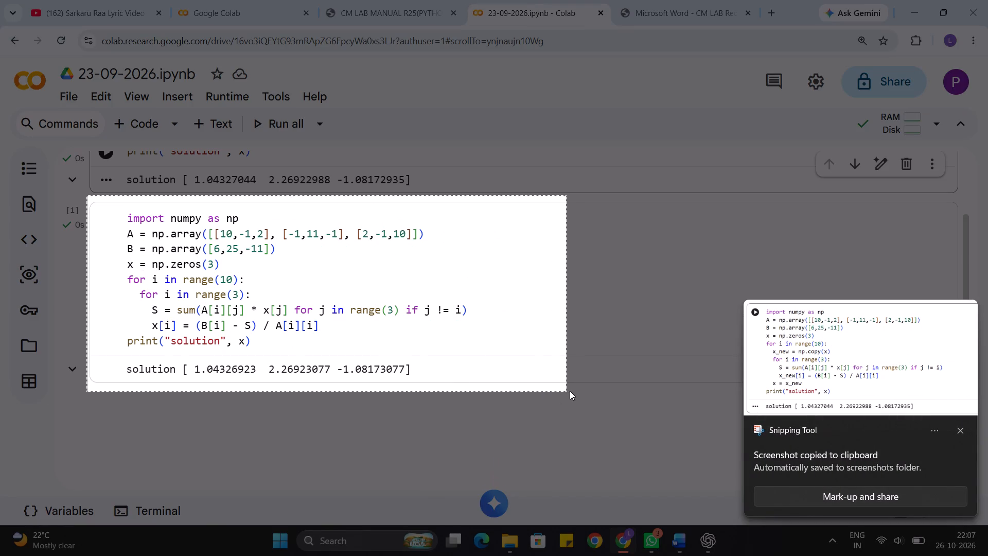
left_click_drag(570, 391, 587, 386)
left_click(201, 417)
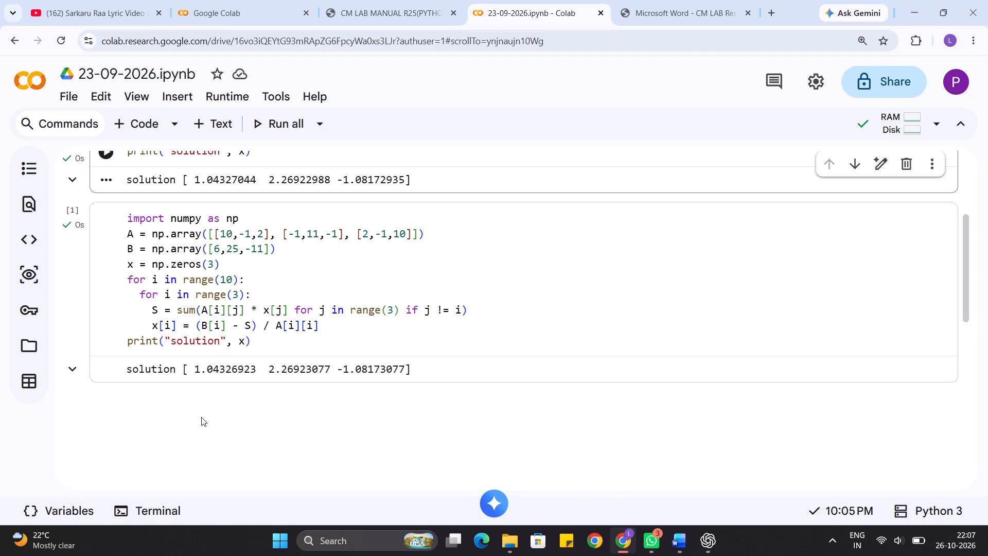
Switch to the CM LAB Record in Word and draw a rectangle about 6.64 cm high by 15.37 cm wide below the Experiment 5 aim.
left_click(669, 542)
scroll(434, 357, "up", 4)
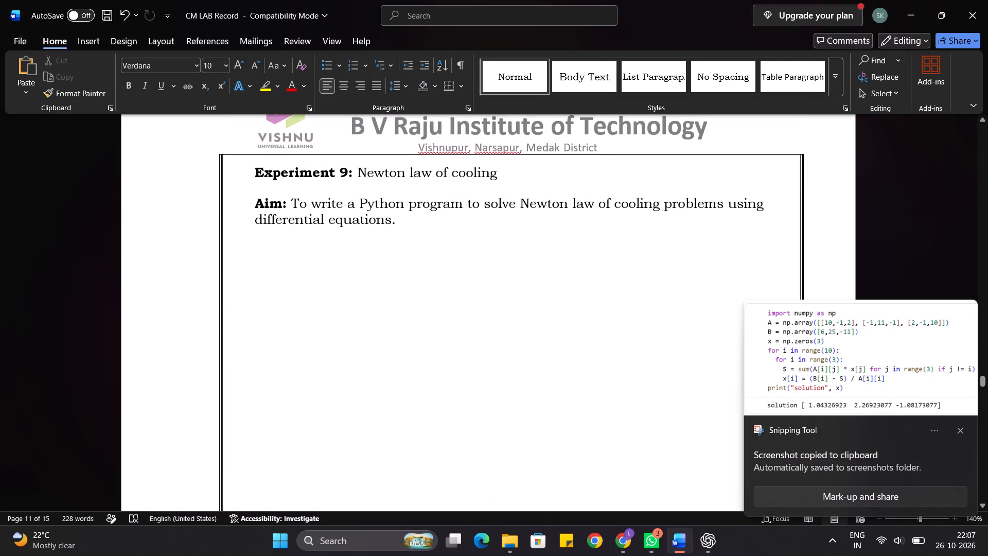
scroll(434, 357, "down", 9, "ctrl")
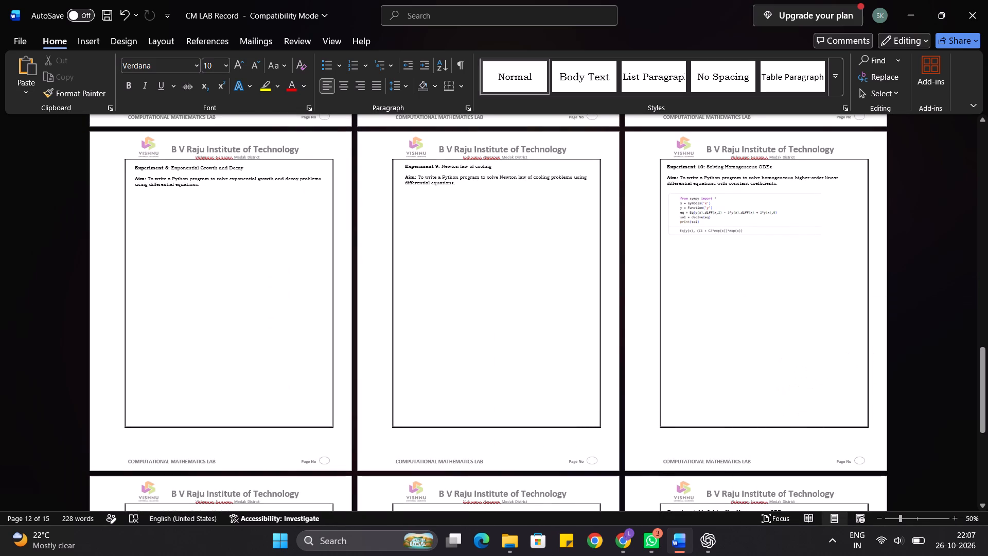
scroll(434, 357, "up", 5)
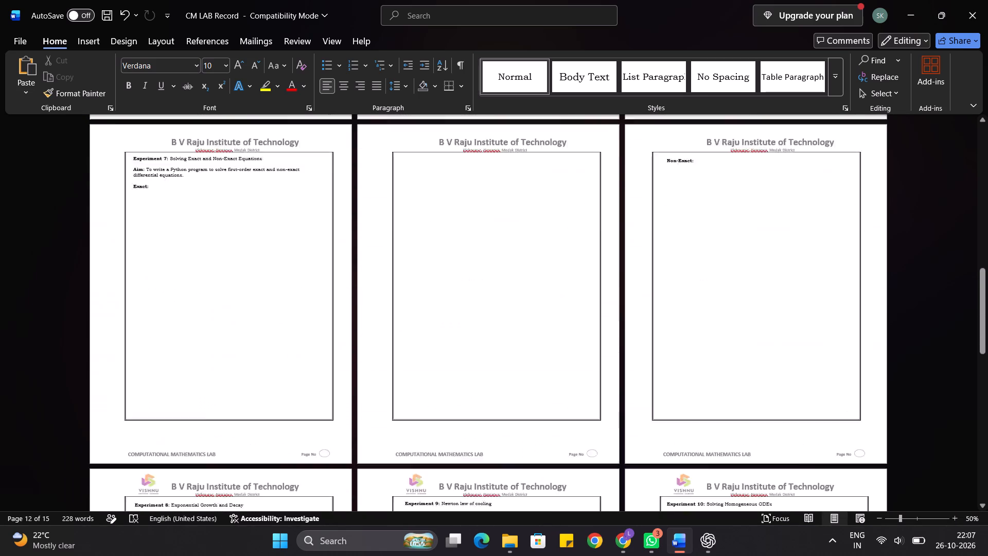
scroll(434, 357, "up", 4)
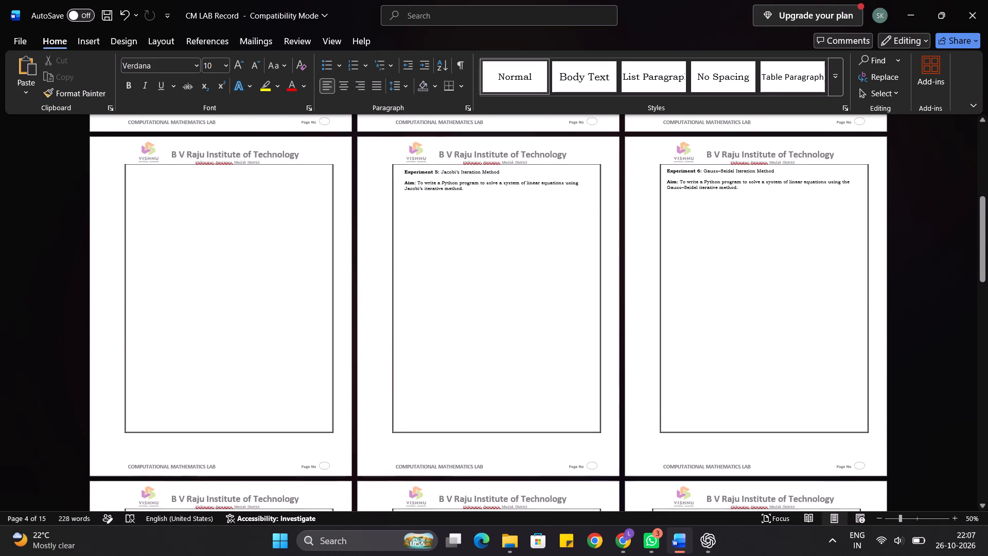
scroll(434, 357, "up", 2, "ctrl")
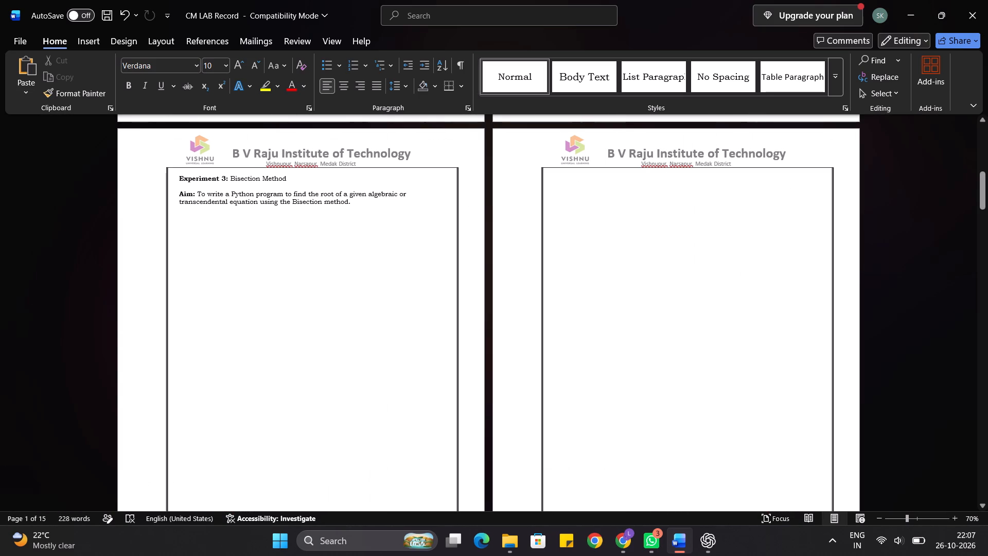
scroll(434, 357, "down", 6)
scroll(434, 357, "up", 1, "ctrl")
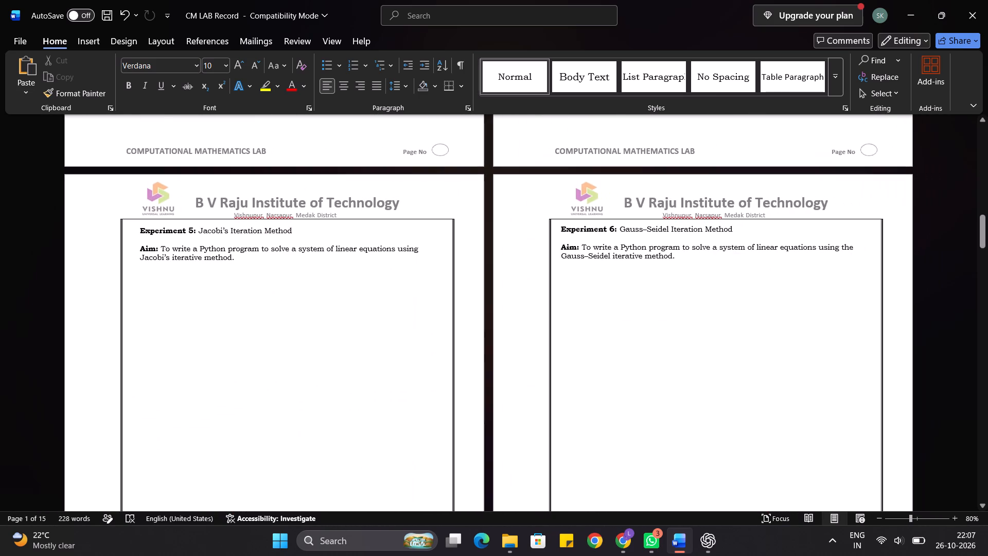
scroll(434, 357, "up", 3, "ctrl")
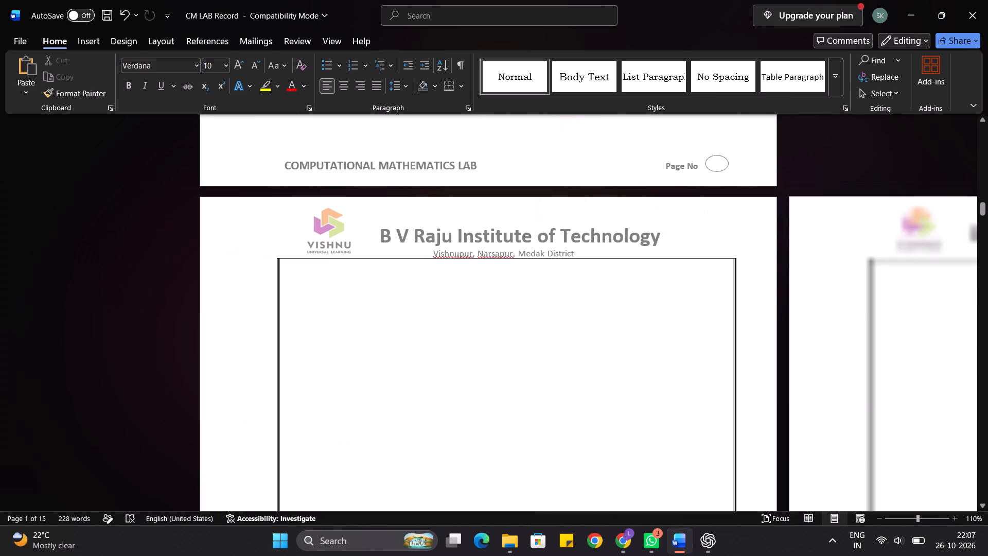
scroll(428, 363, "down", 4)
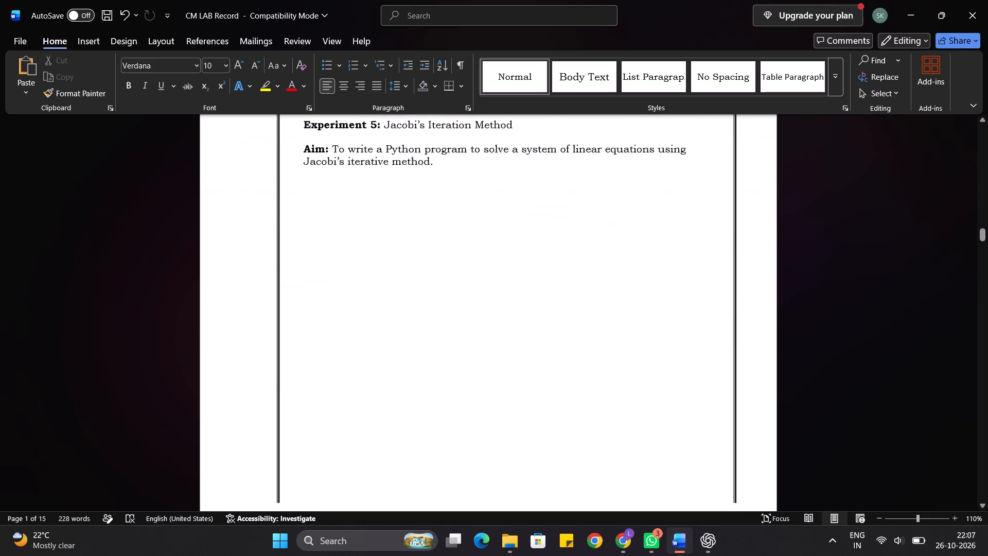
left_click(127, 49)
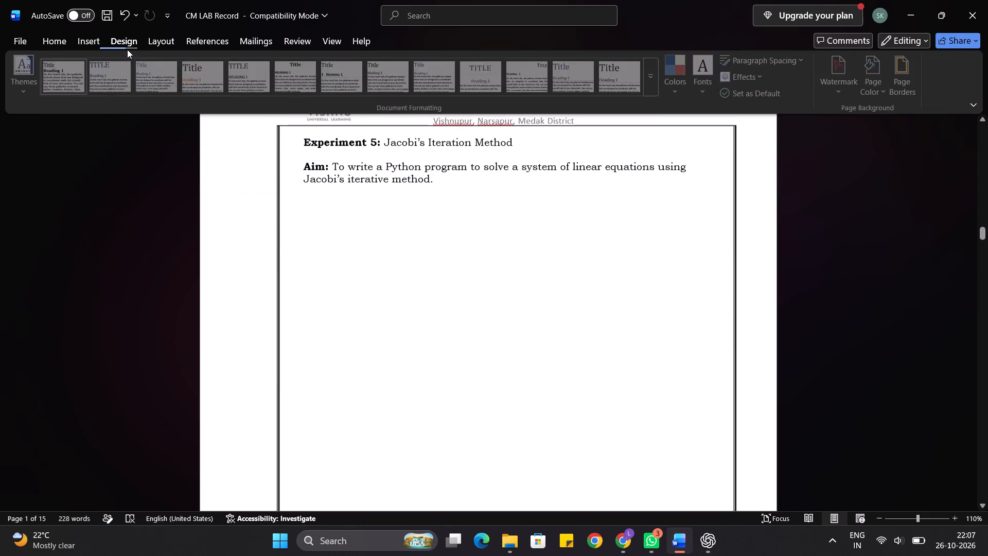
left_click(89, 47)
left_click(157, 83)
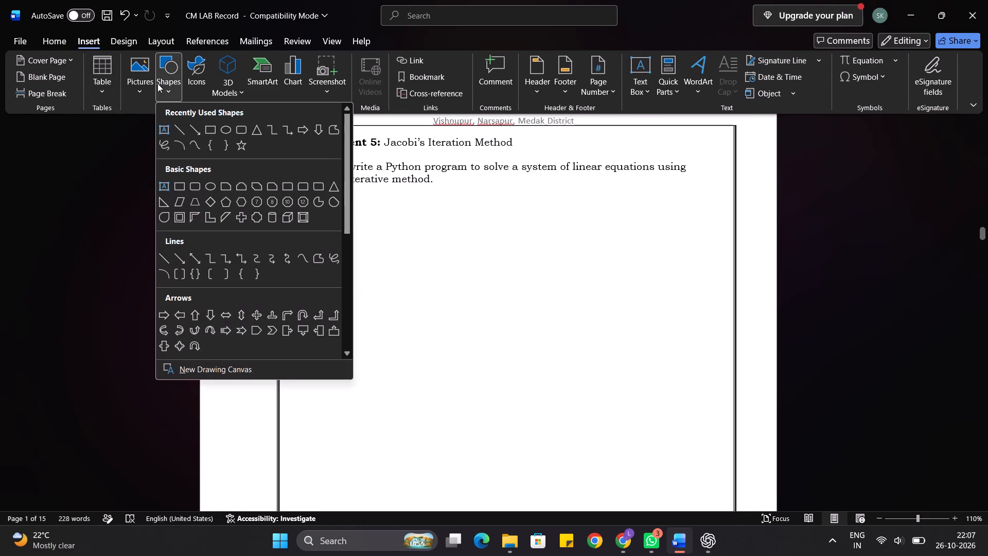
left_click(212, 127)
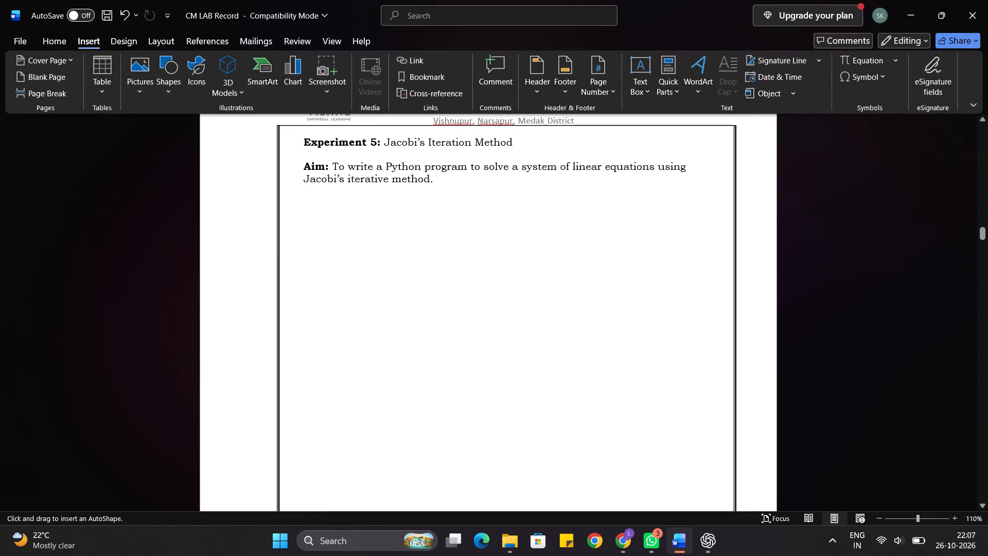
left_click_drag(294, 197, 661, 345)
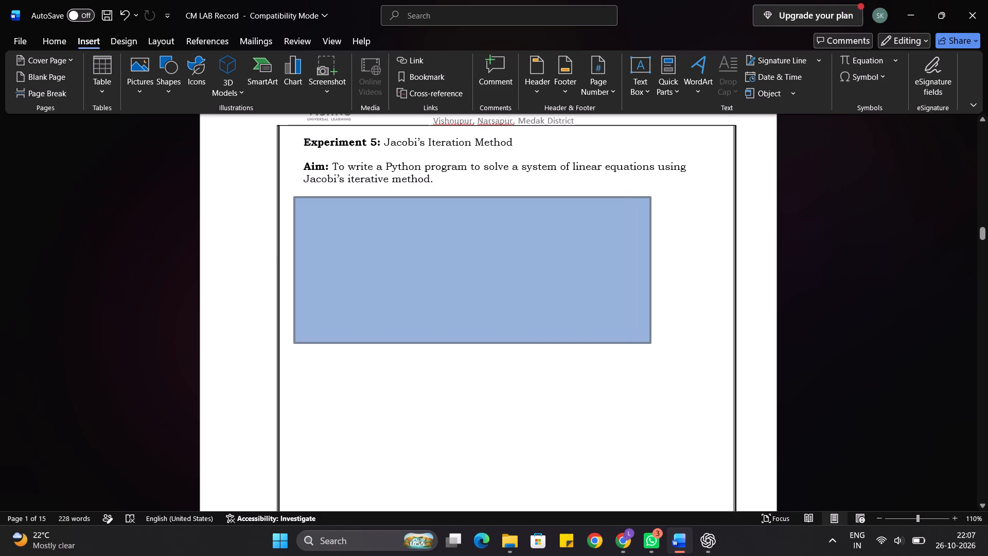
left_click_drag(661, 345, 705, 375)
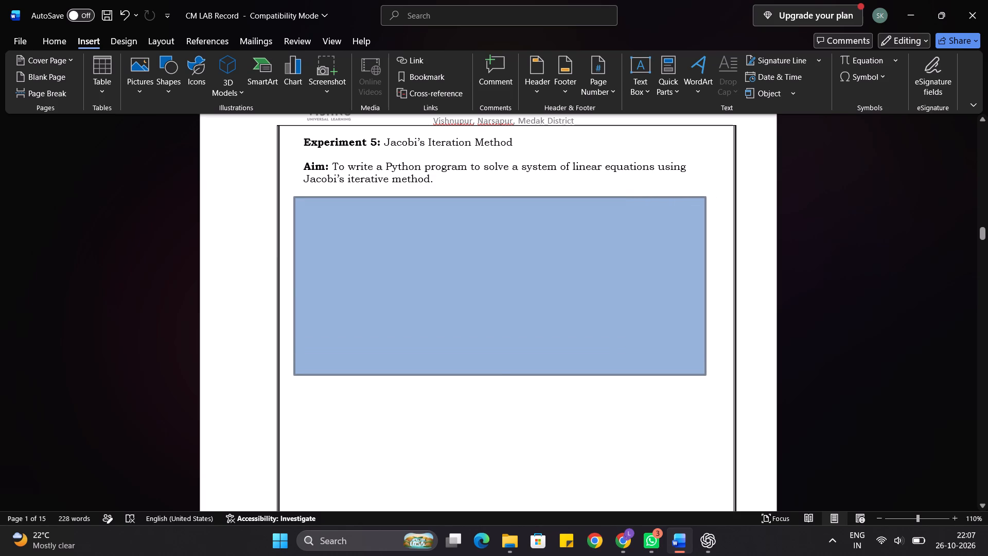
left_click_drag(705, 375, 705, 375)
Remove the outline and the fill colour from the rectangle on the Experiment 5 page.
left_click(334, 79)
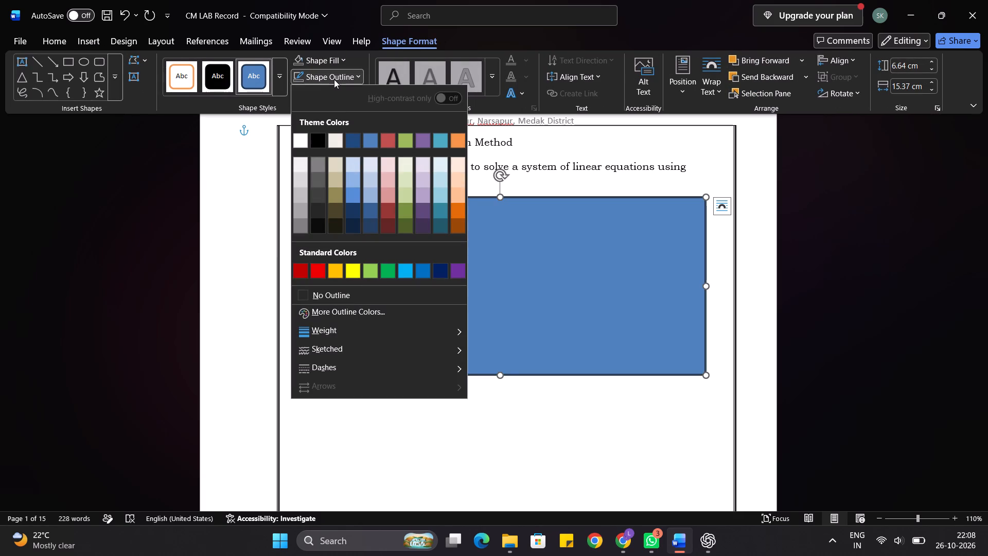
left_click(329, 289)
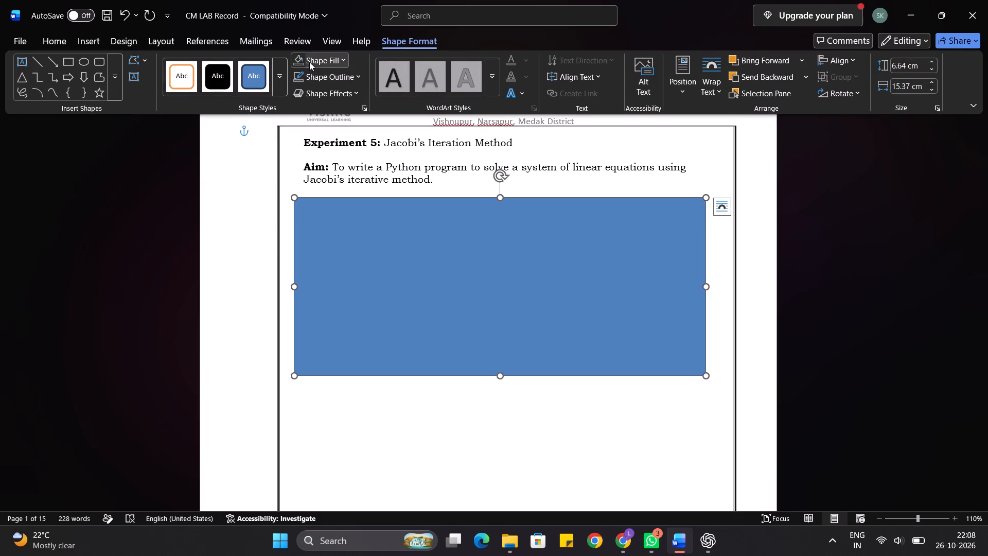
left_click(309, 62)
left_click(315, 271)
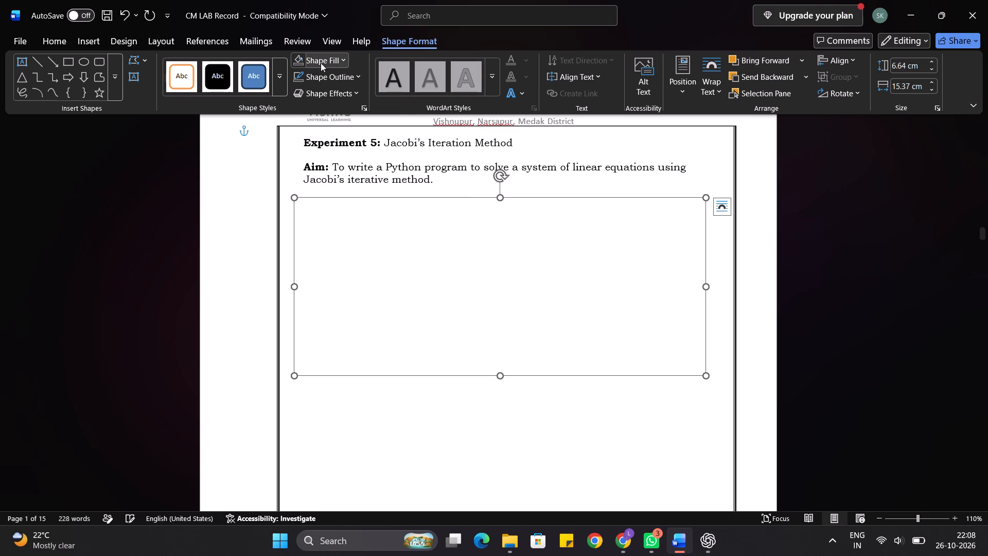
left_click(321, 63)
left_click(319, 312)
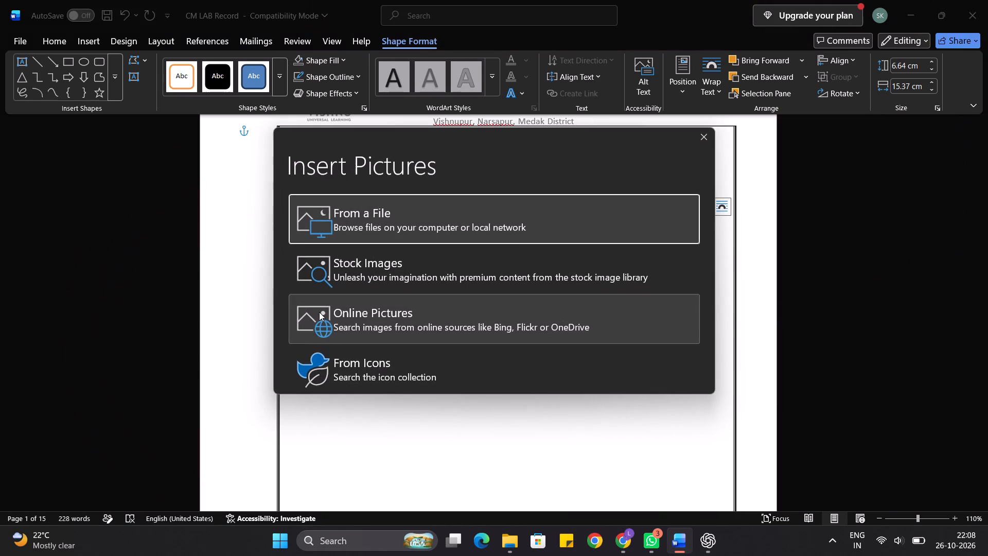
left_click(371, 217)
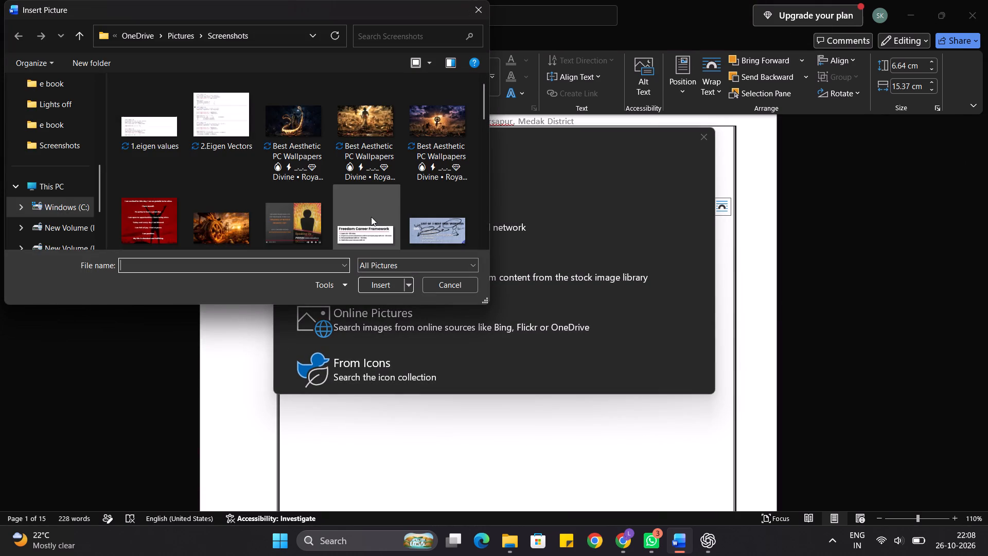
scroll(316, 215, "down", 7)
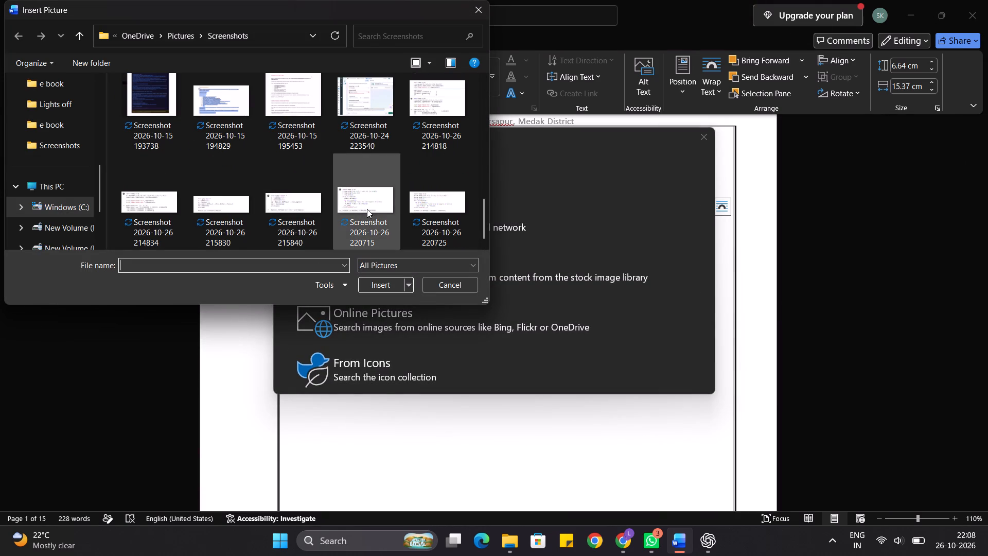
left_click(367, 209)
left_click(378, 290)
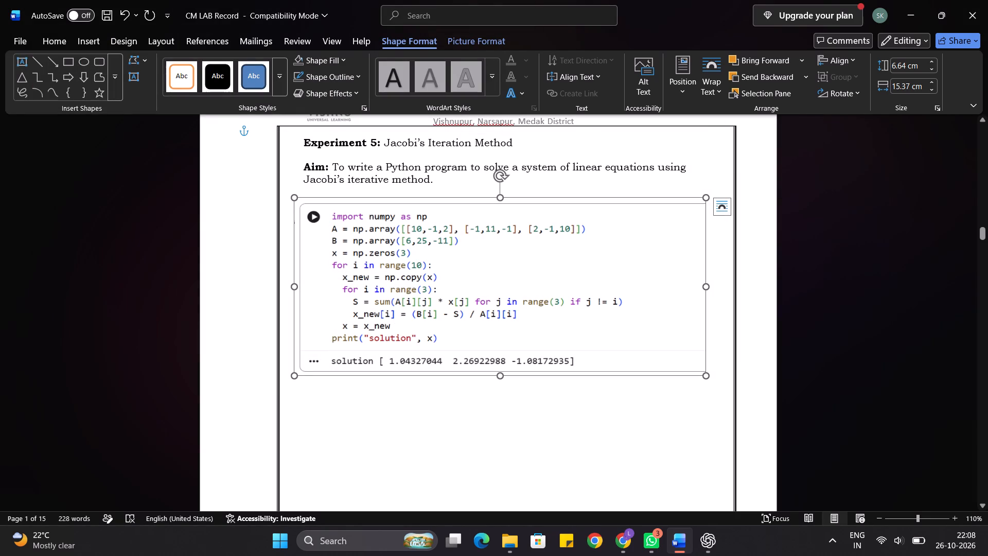
Shrink the picture-filled rectangle on the Experiment 5 page slightly in width and height, and deselect it.
left_click_drag(708, 376, 690, 369)
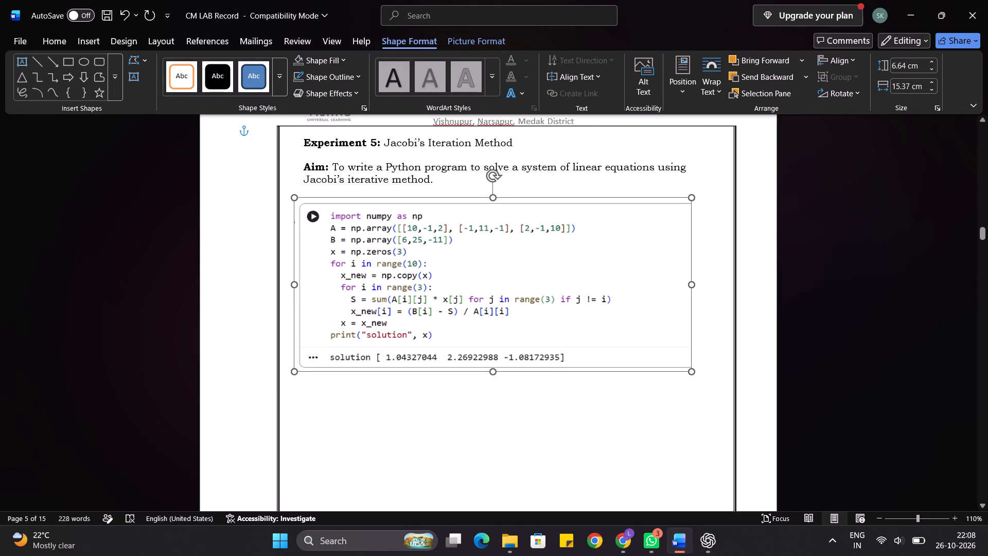
left_click_drag(690, 369, 677, 372)
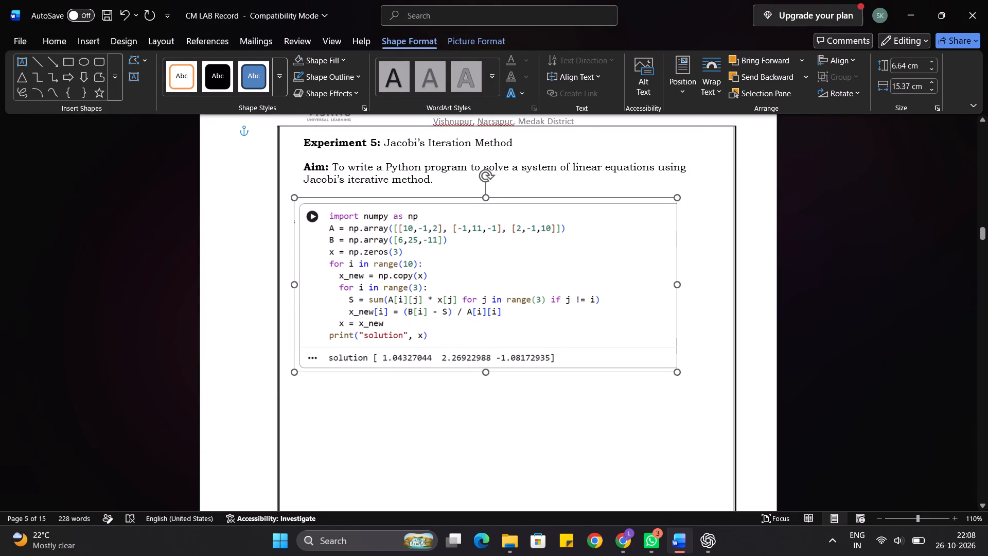
left_click_drag(677, 372, 663, 366)
left_click(650, 403)
Examine the inserted Jacobi code and output picture on the Experiment 5 page in an enlarged view.
scroll(650, 403, "up", 2)
scroll(650, 403, "up", 4, "ctrl")
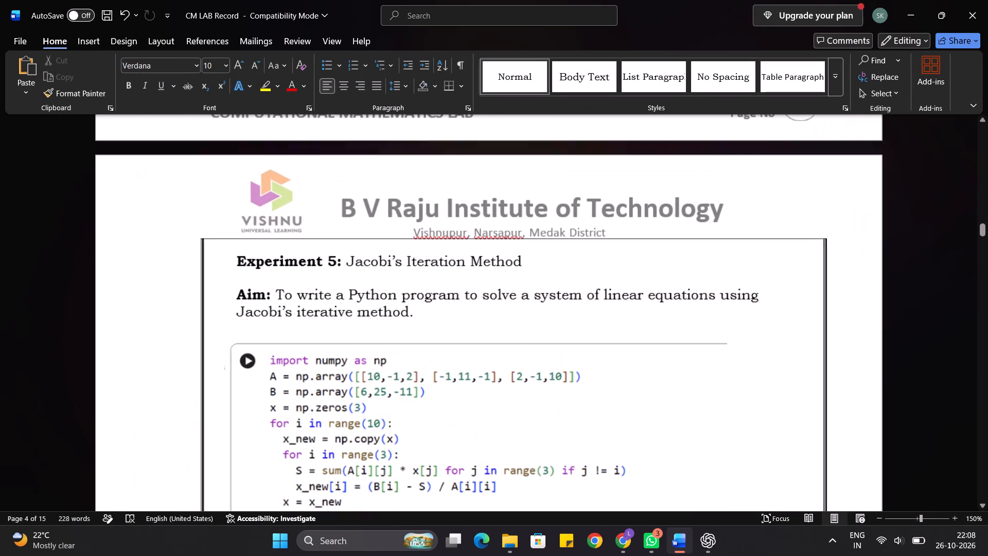
scroll(650, 403, "down", 1)
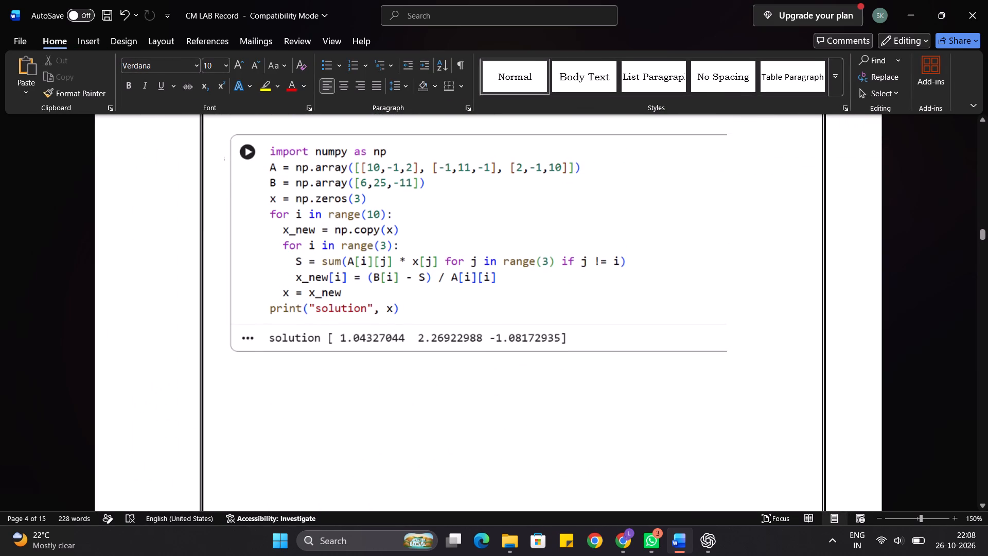
scroll(650, 403, "down", 1)
scroll(650, 403, "up", 1)
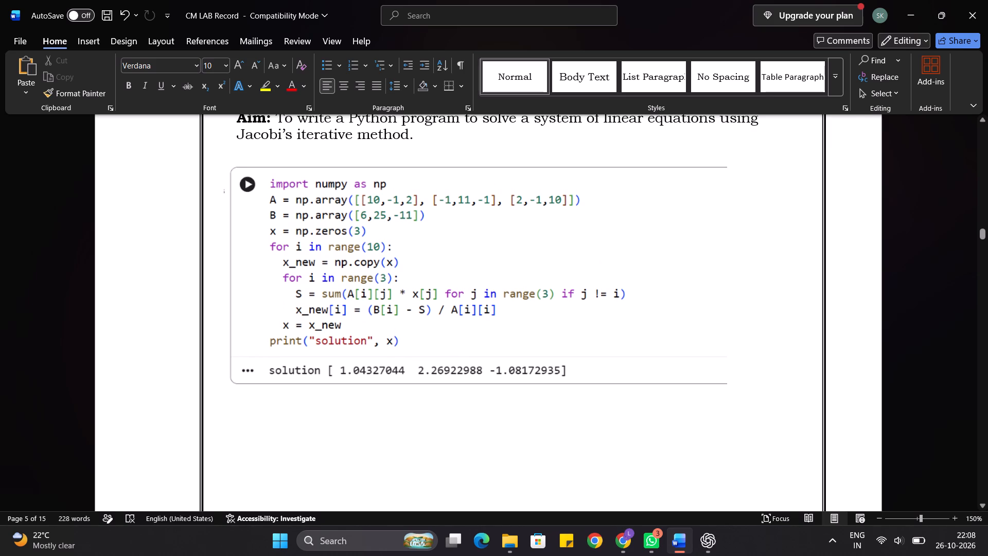
scroll(650, 403, "down", 4, "ctrl")
scroll(650, 403, "up", 1)
scroll(650, 403, "down", 1)
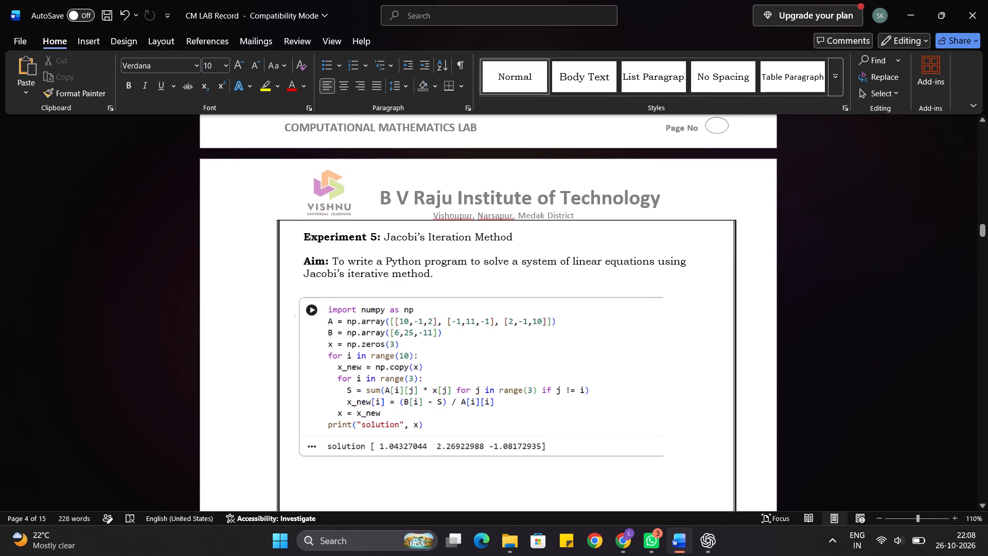
Draw a rectangle about 7.47 cm high by 15.37 cm wide below the Gauss–Seidel aim on the Experiment 6 page.
scroll(650, 403, "down", 5)
scroll(650, 403, "up", 1)
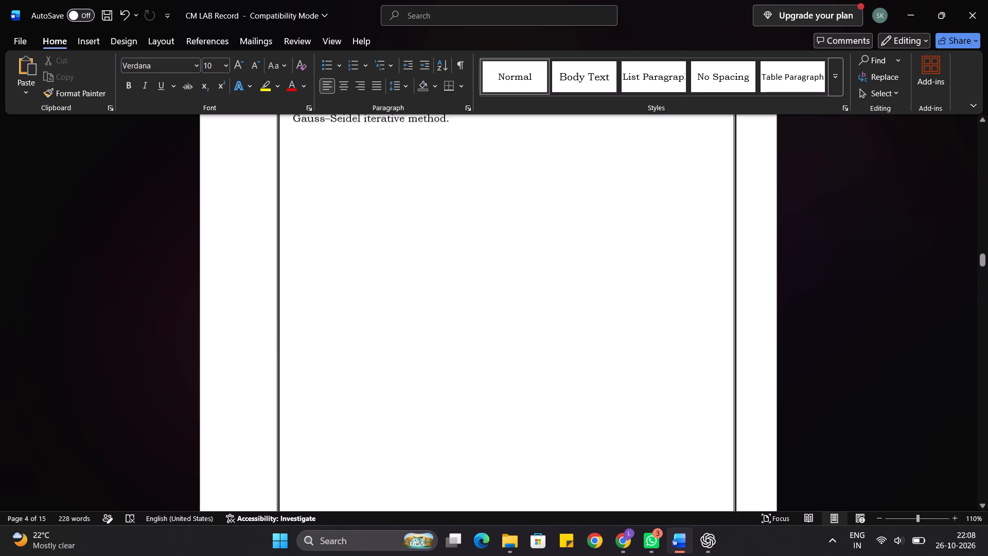
scroll(650, 403, "up", 1)
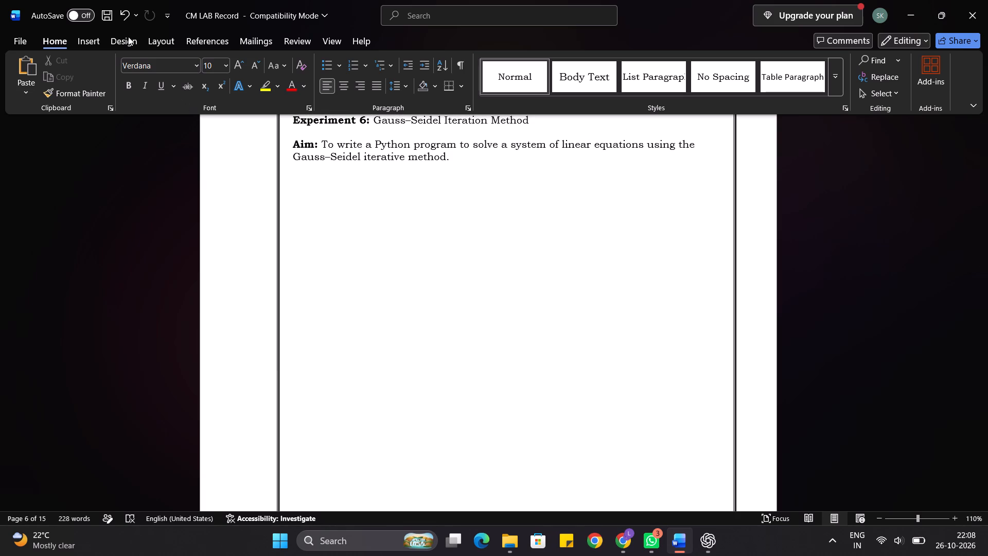
left_click(128, 37)
left_click(78, 38)
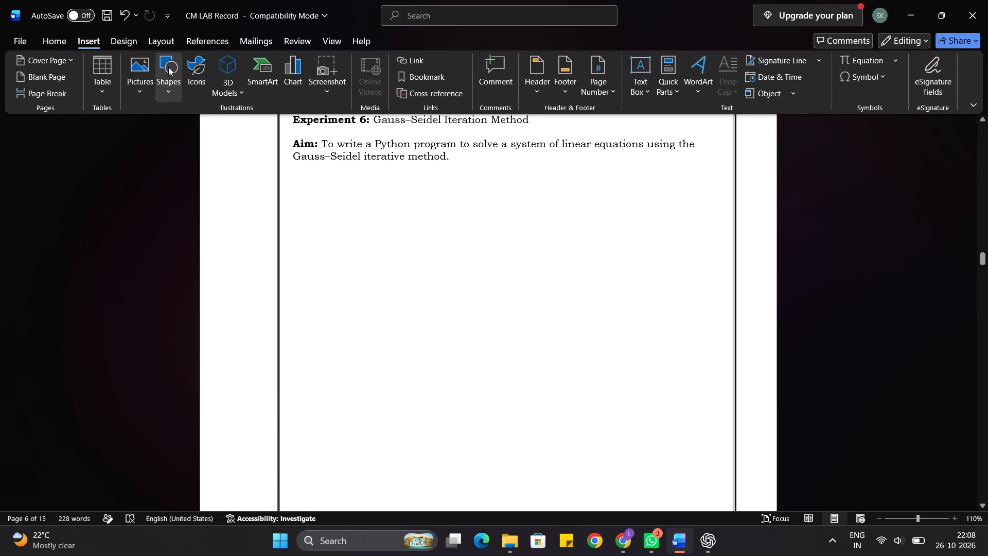
left_click(174, 69)
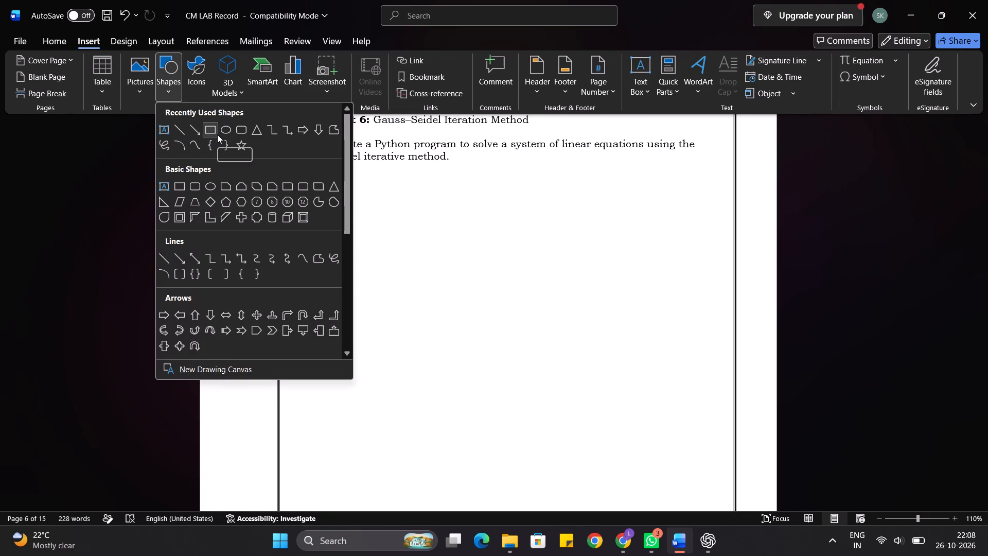
left_click(216, 133)
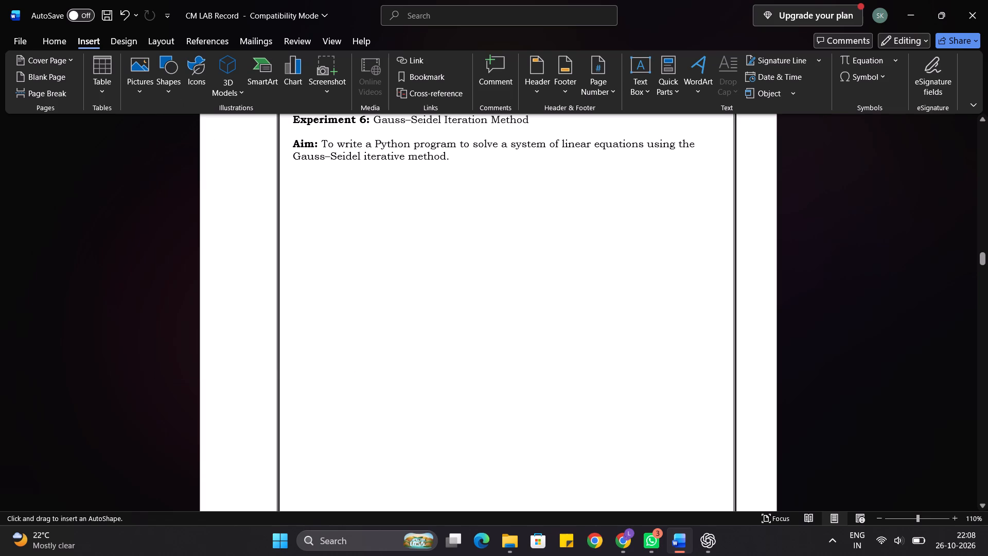
left_click_drag(294, 173, 679, 375)
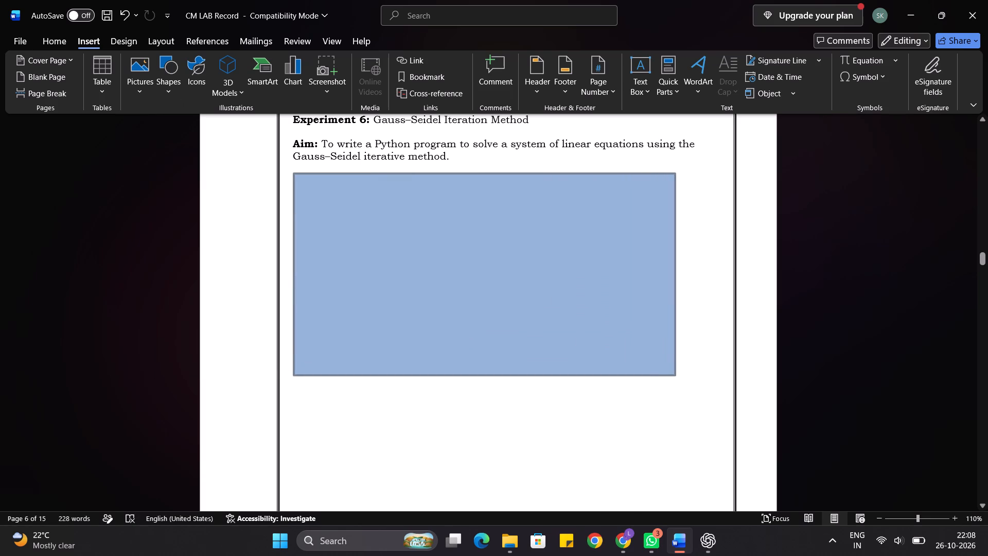
left_click_drag(679, 375, 705, 377)
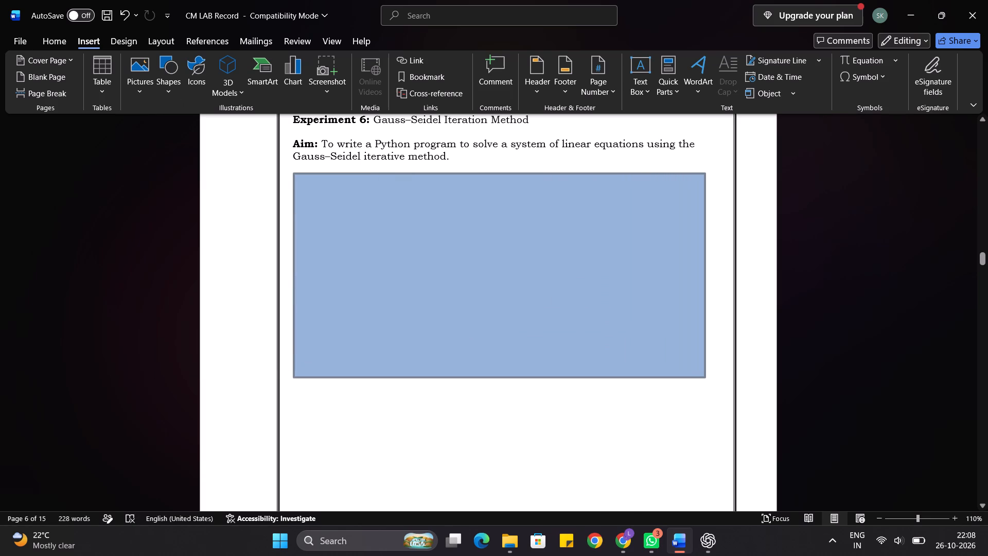
left_click_drag(705, 377, 705, 373)
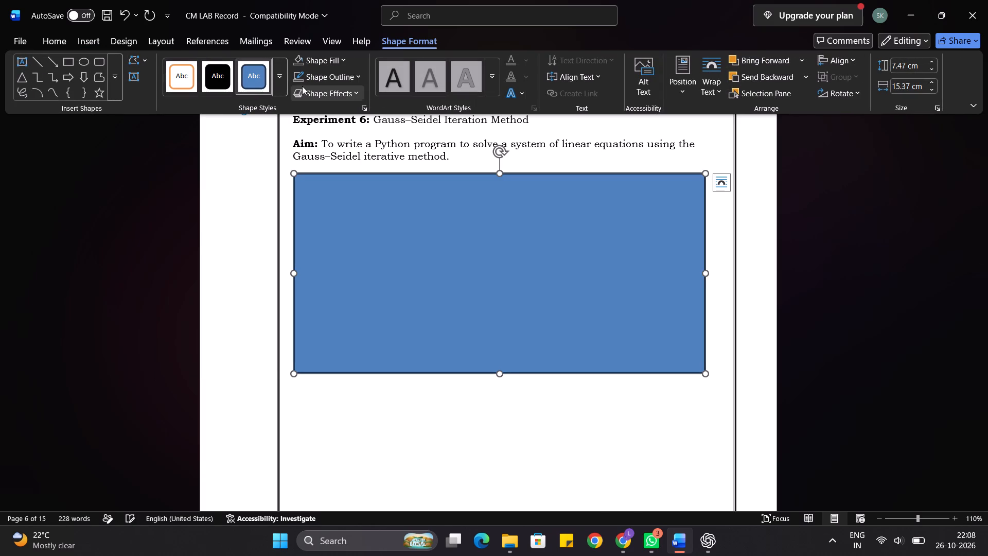
Remove the outline from the rectangle on the Experiment 6 page.
left_click(311, 83)
left_click(319, 293)
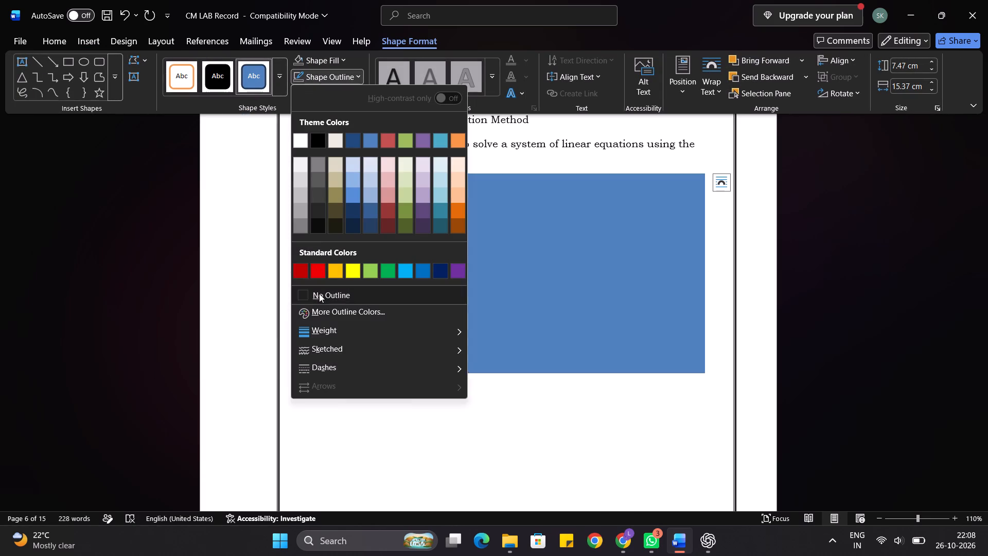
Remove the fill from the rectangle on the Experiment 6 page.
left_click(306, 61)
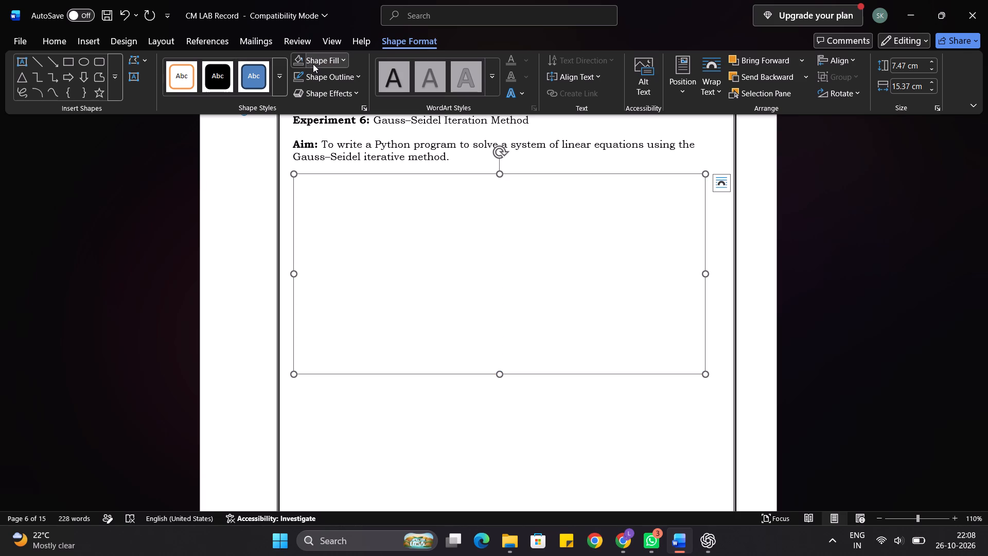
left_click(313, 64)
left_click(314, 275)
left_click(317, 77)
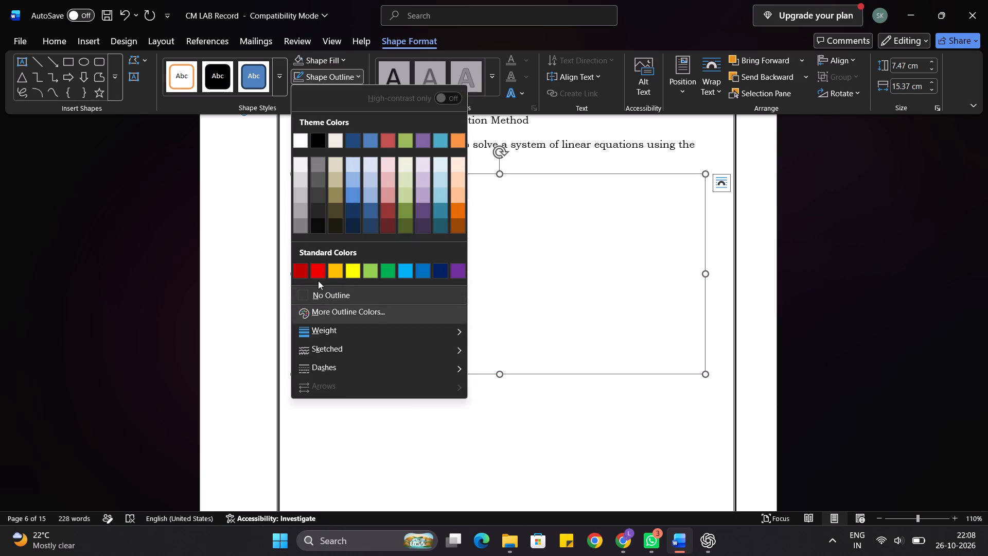
left_click(330, 62)
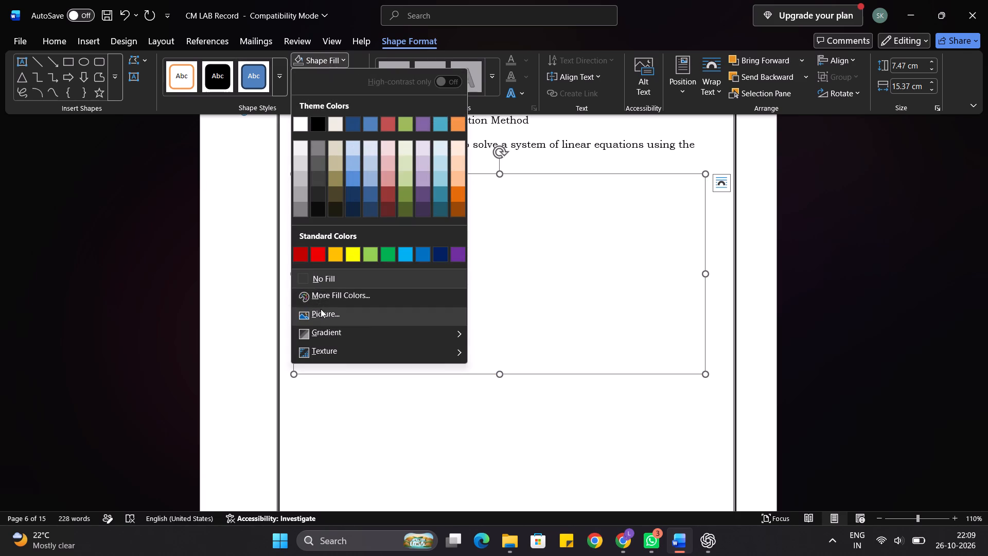
left_click(321, 311)
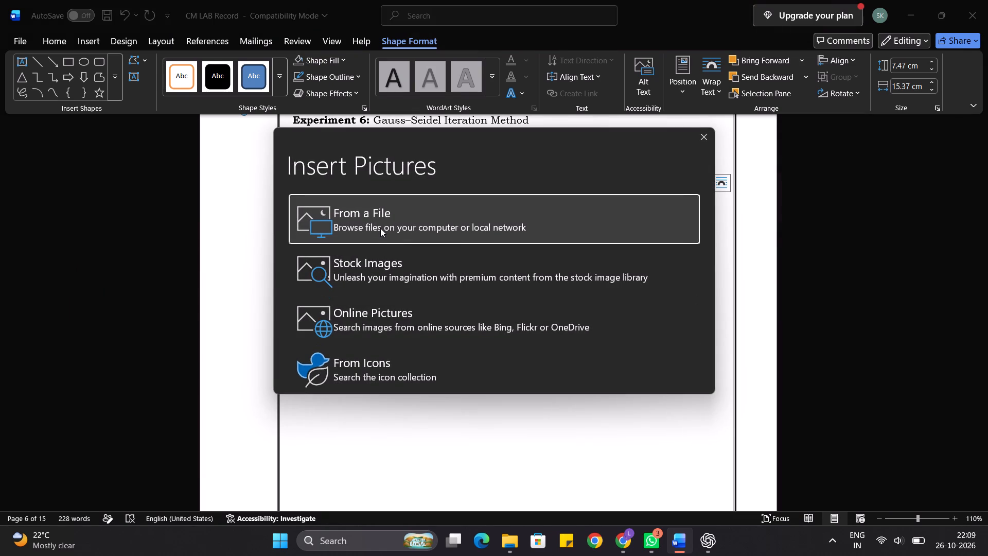
left_click(380, 228)
scroll(380, 228, "down", 7)
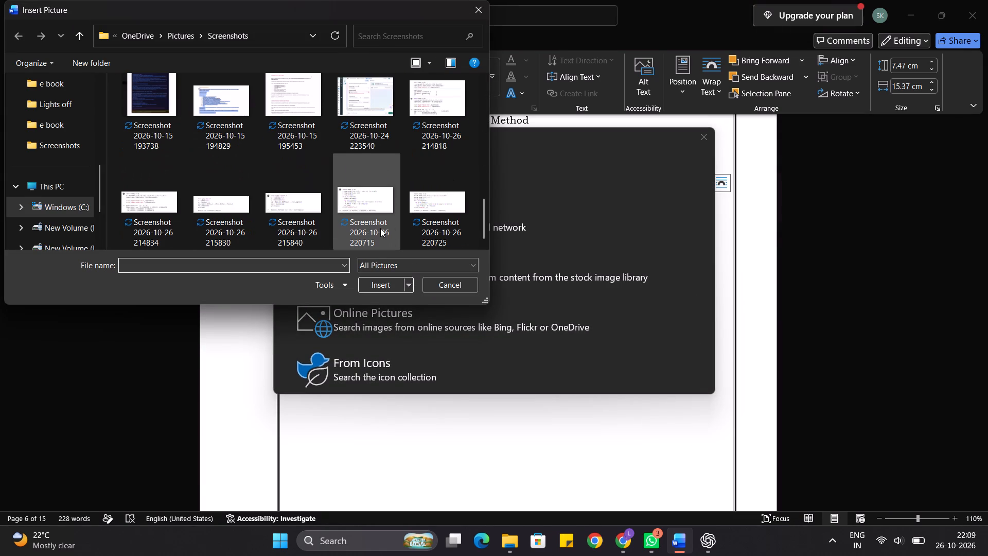
scroll(380, 228, "down", 1)
left_click(444, 210)
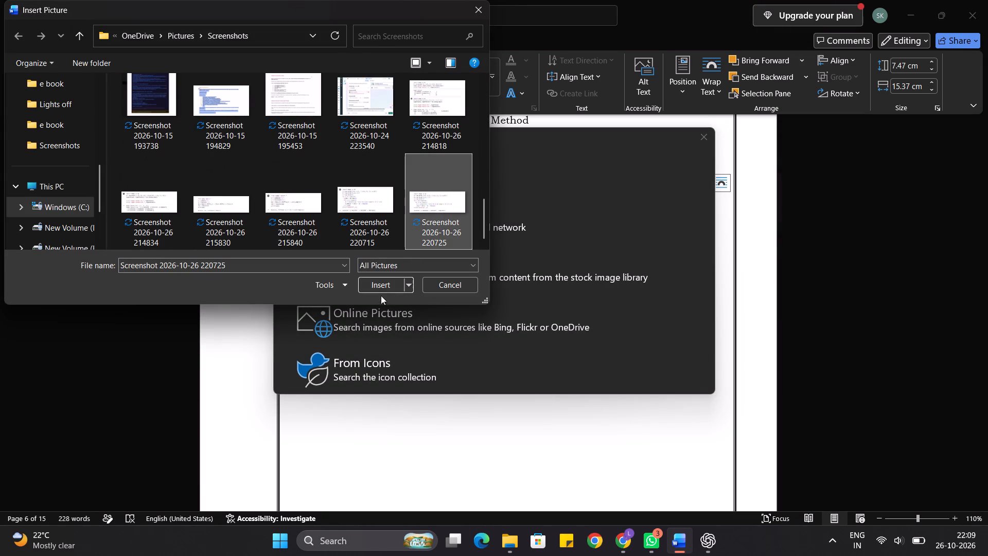
left_click(381, 278)
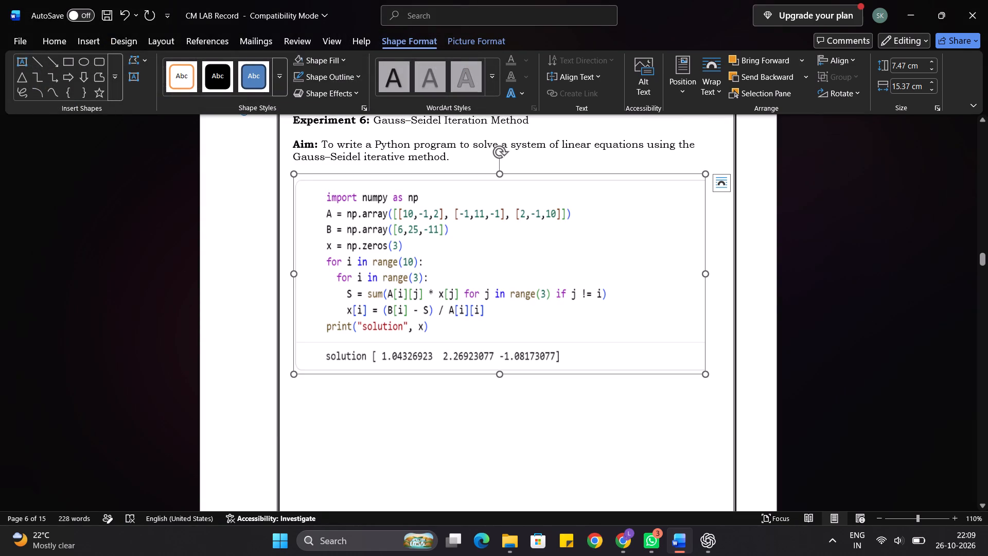
Shrink the picture-filled rectangle on the Experiment 6 page to about 5.91 cm high by 13.28 cm wide, and deselect it.
left_click_drag(707, 374, 689, 347)
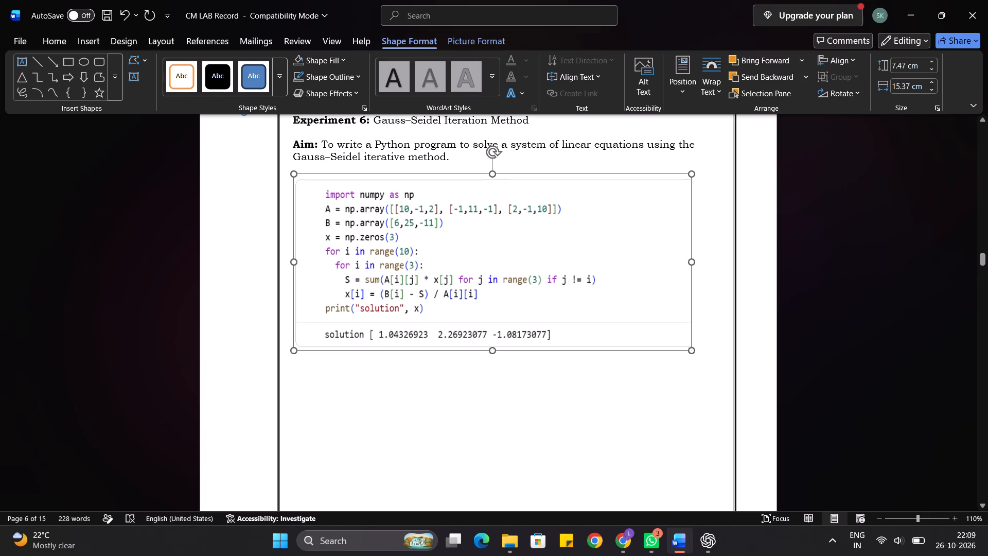
left_click_drag(689, 347, 657, 339)
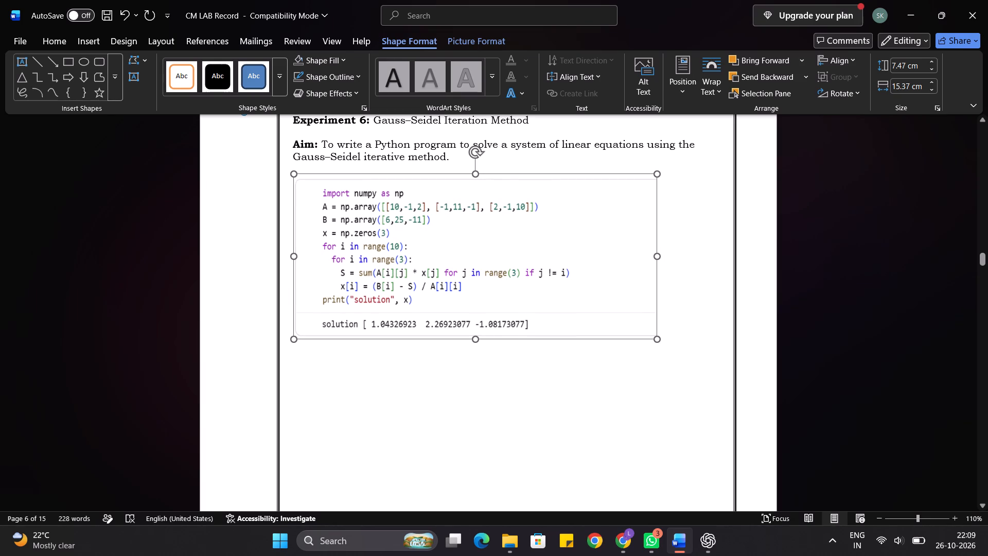
left_click_drag(657, 339, 649, 334)
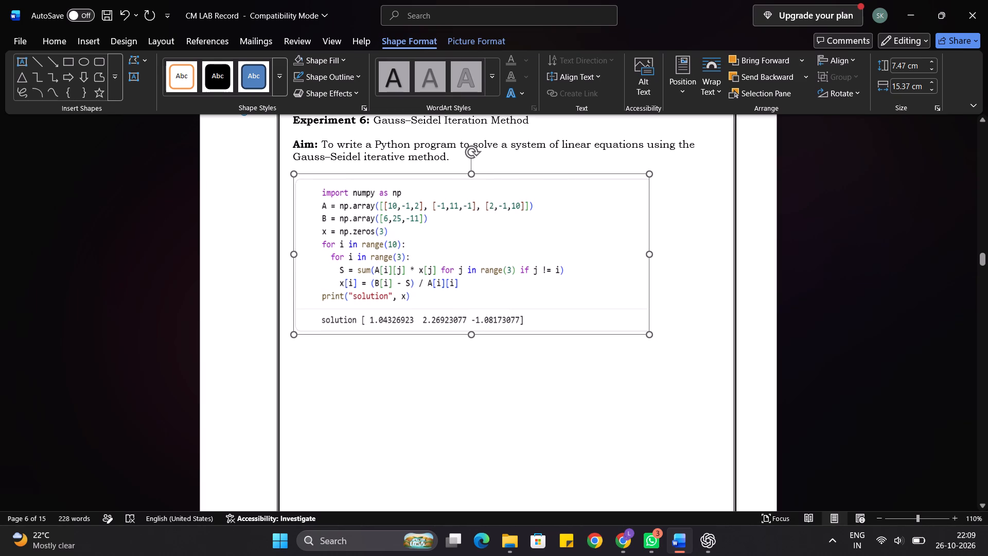
left_click_drag(649, 334, 649, 332)
left_click(695, 330)
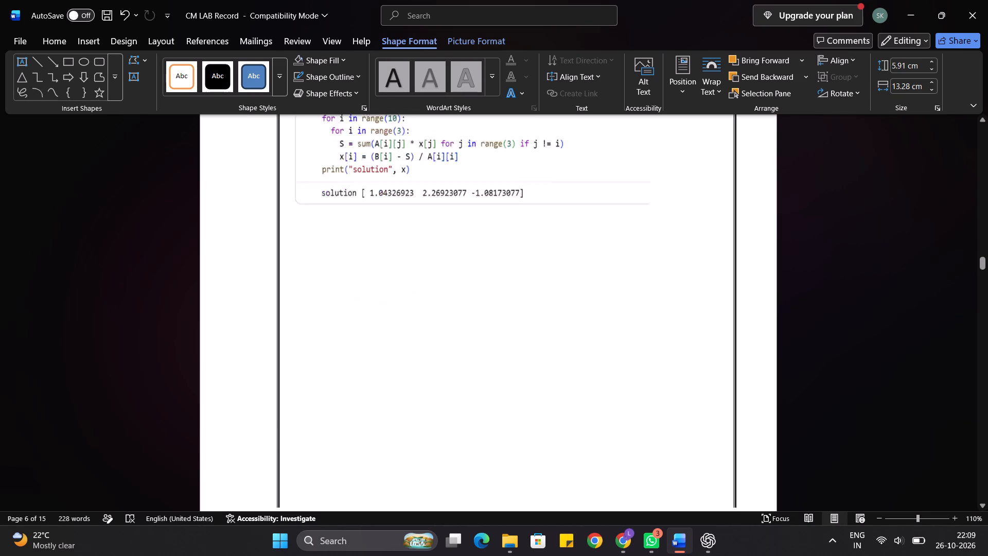
Look back through the record from Experiment 6 to Experiment 2 and on to the Experiment 3 Bisection Method page.
scroll(695, 330, "up", 2)
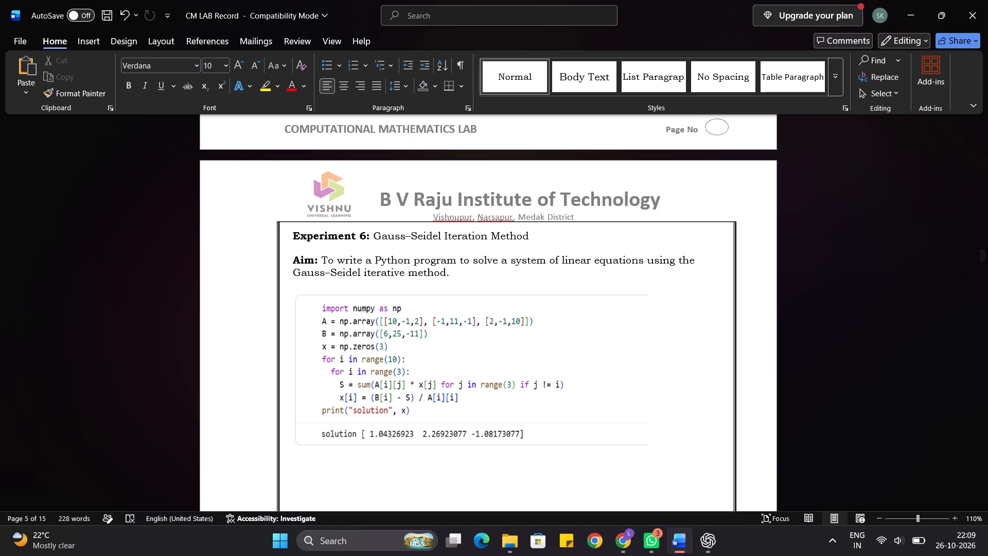
scroll(695, 330, "up", 4)
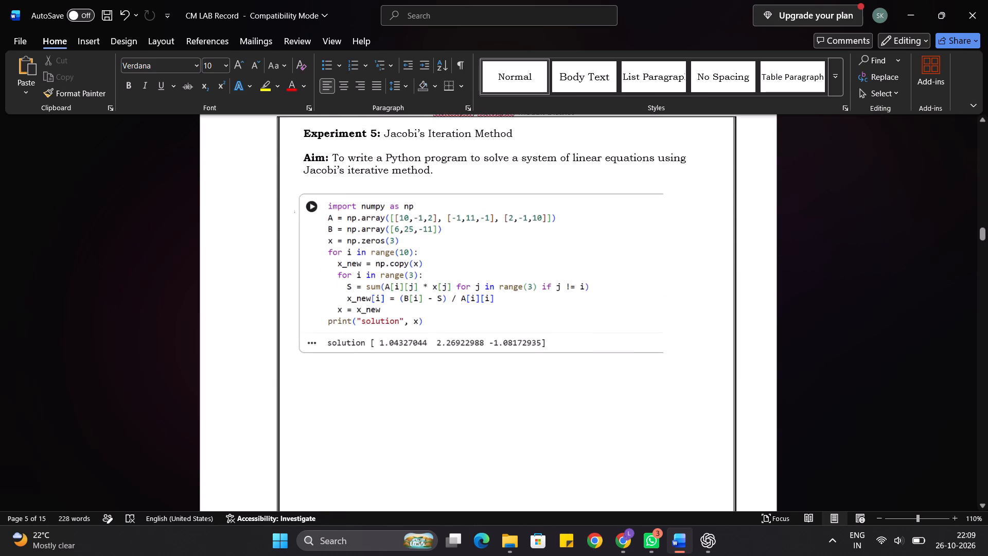
scroll(695, 330, "up", 4)
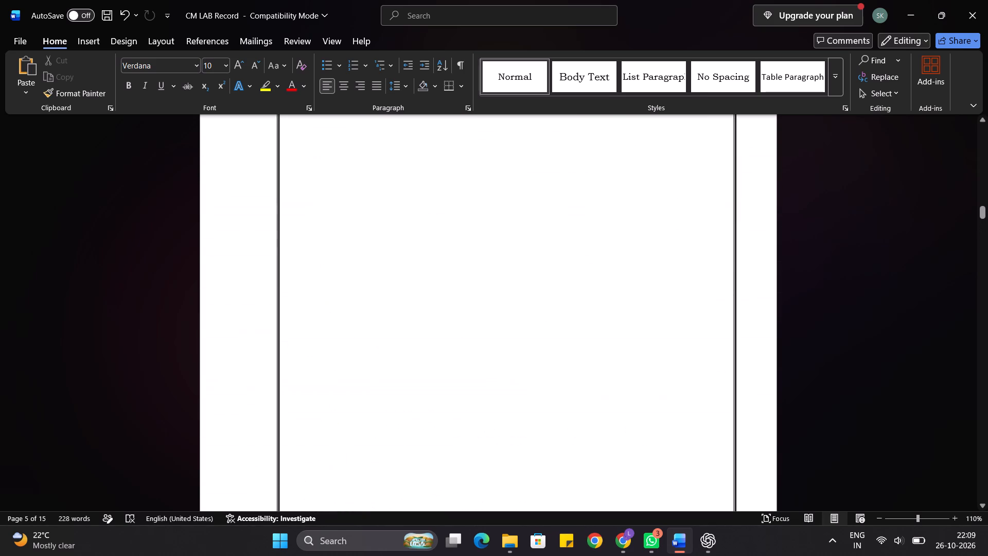
scroll(695, 330, "up", 2)
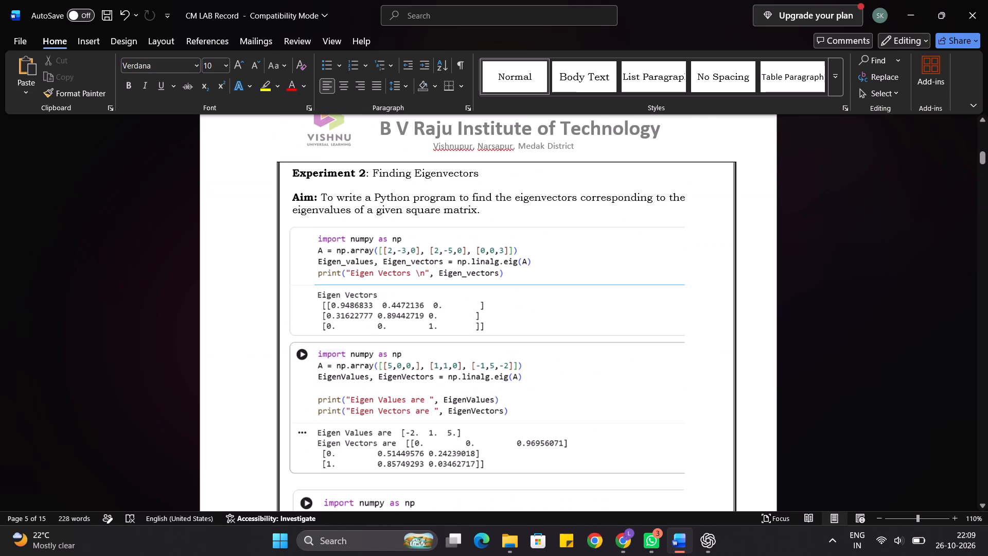
scroll(695, 330, "up", 2)
scroll(695, 330, "down", 4)
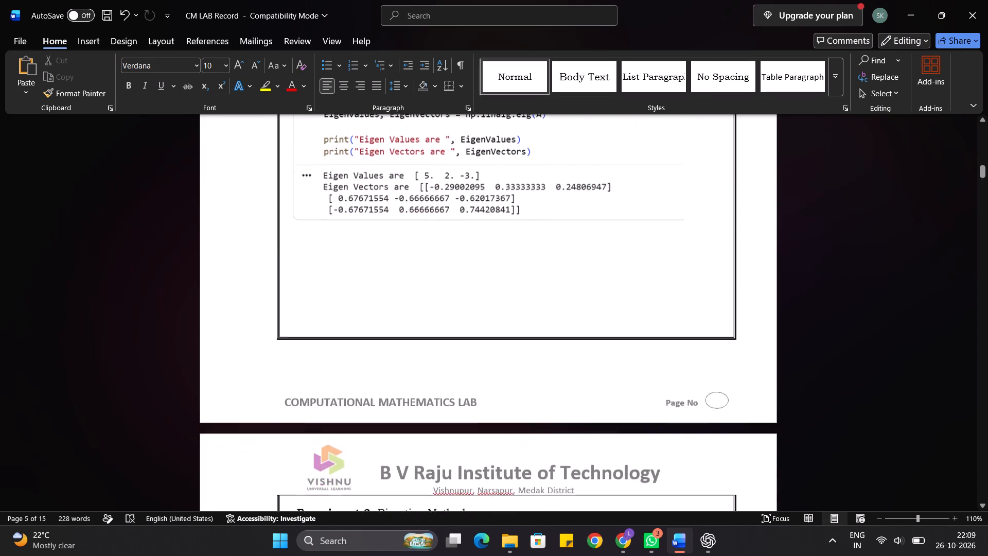
scroll(695, 330, "down", 4)
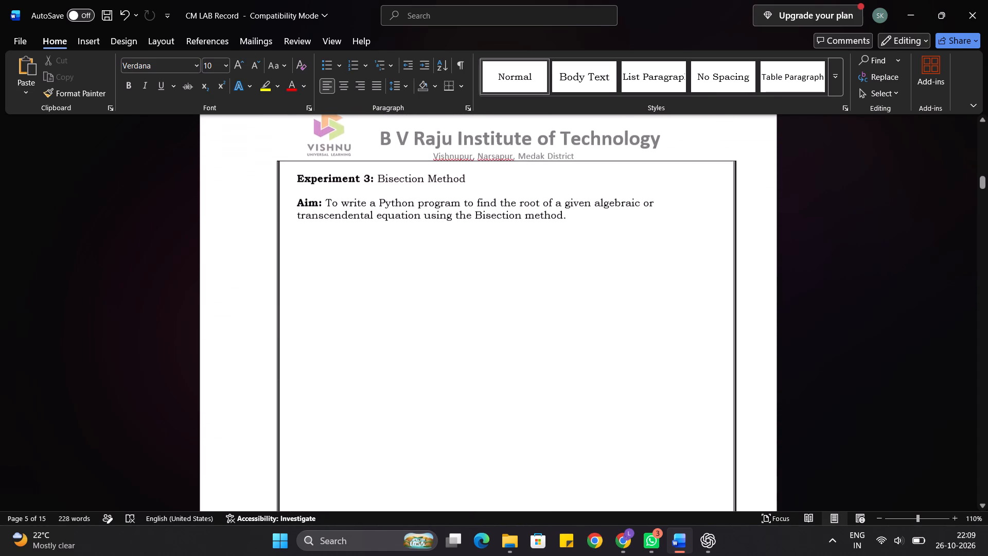
scroll(695, 330, "down", 1)
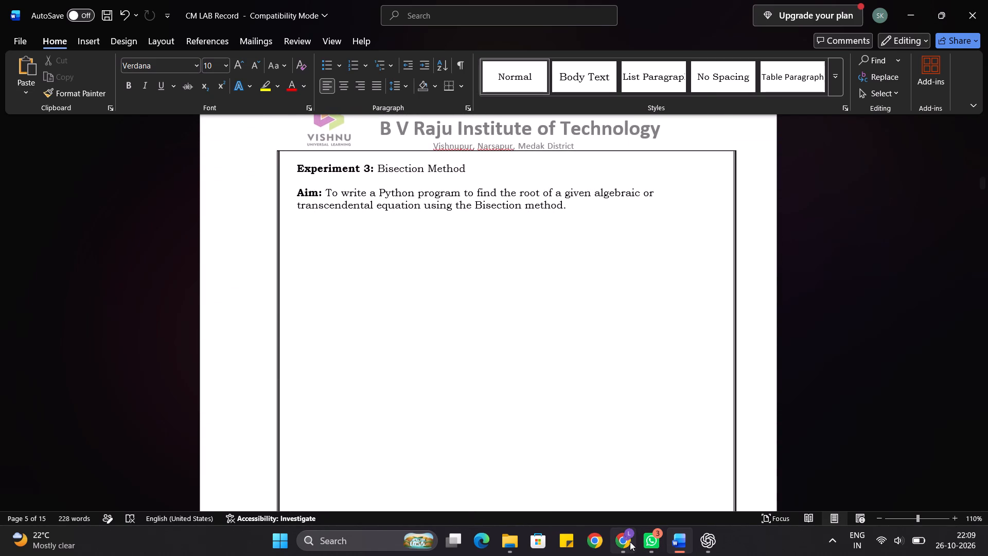
Switch to Chrome to check the Colab notebook and the CM LAB record PDF, and return to the Word record.
left_click(630, 542)
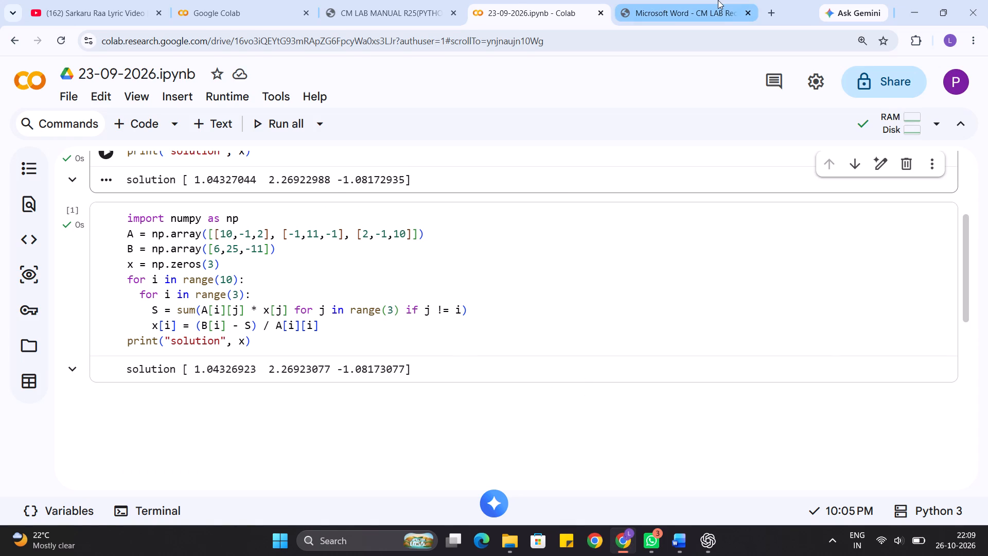
left_click(718, 0)
left_click(680, 535)
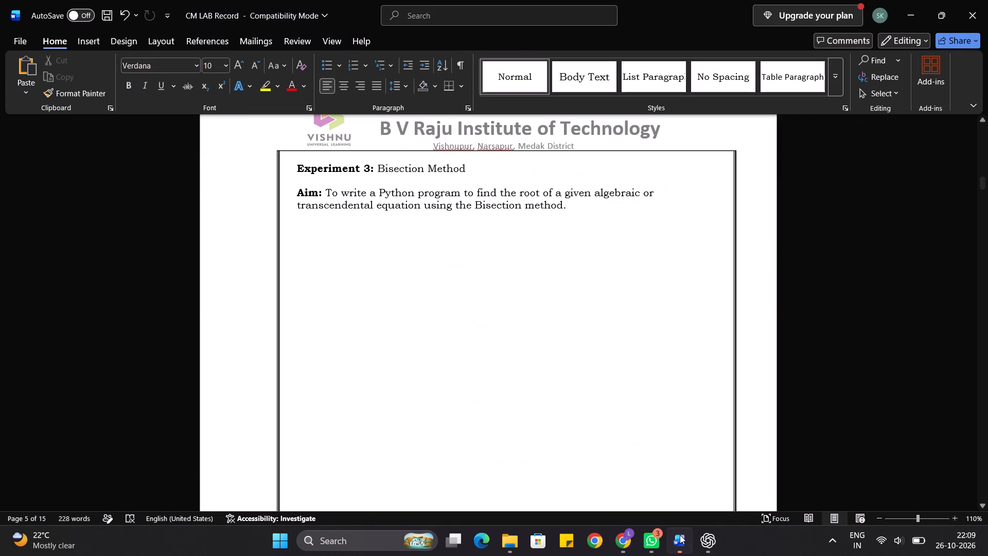
Examine the record's pages side by side in a zoomed-out view at 50%, going back to the first page.
scroll(864, 262, "down", 9, "ctrl")
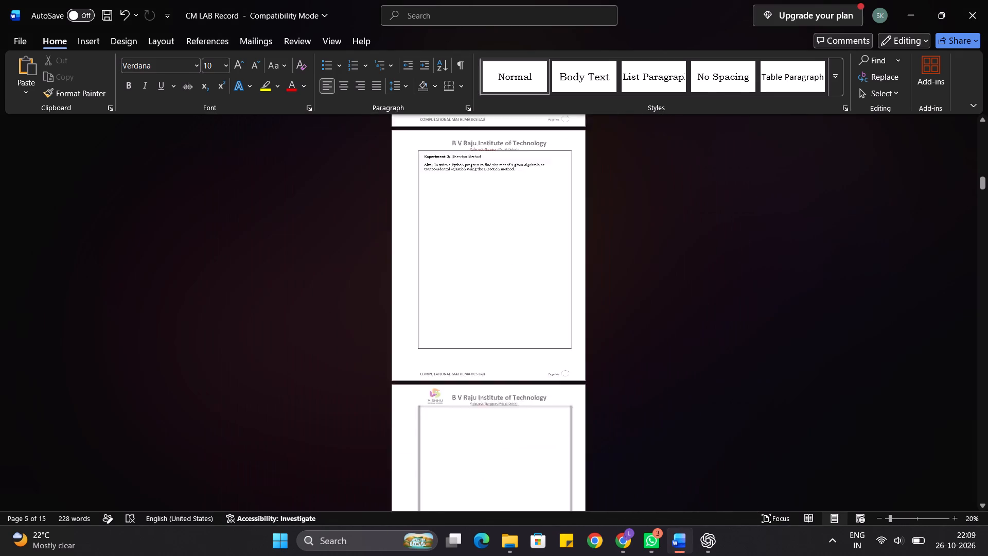
scroll(864, 262, "down", 2, "ctrl")
scroll(864, 262, "up", 4, "ctrl")
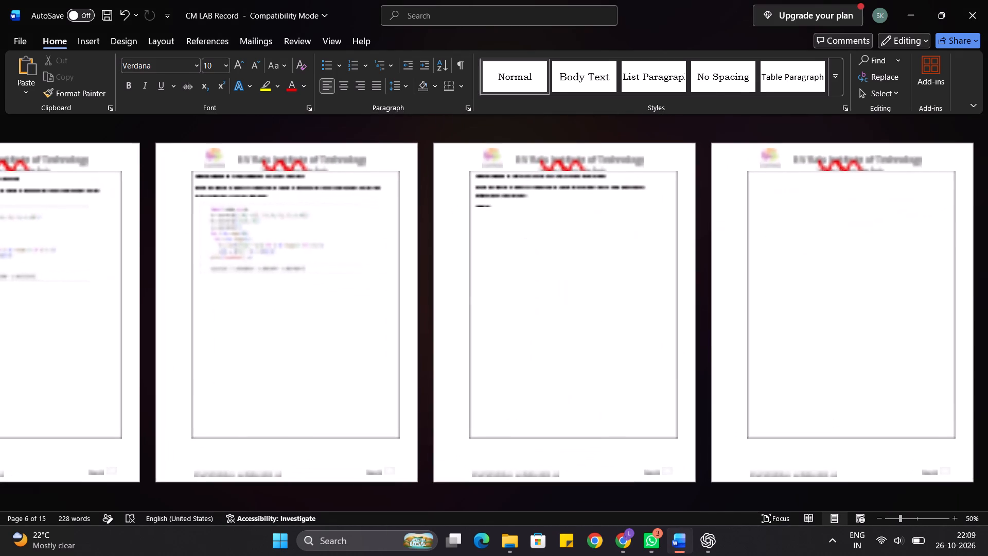
scroll(864, 262, "up", 7)
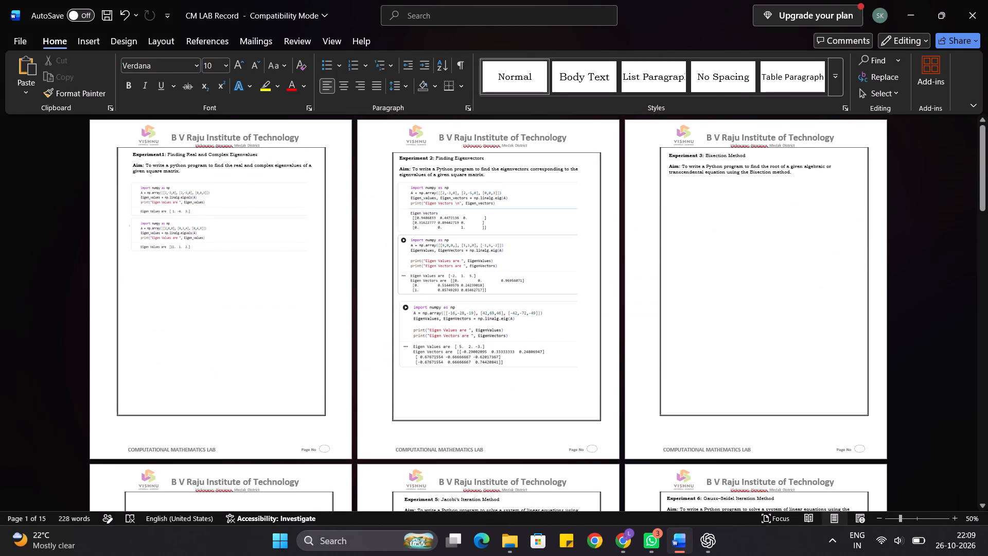
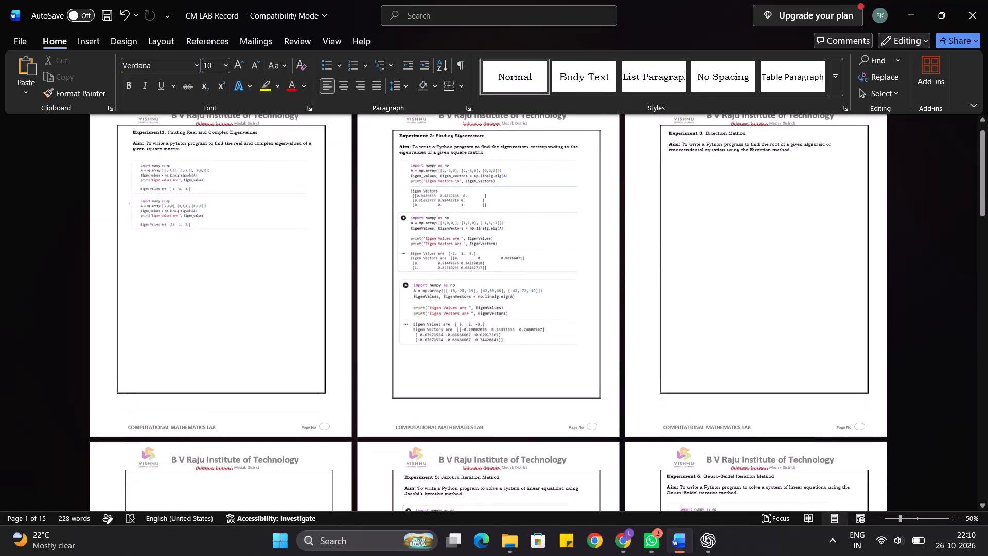
Switch to the 23-09-2026 Colab notebook in Chrome and open the recent notebook 14-10-2026.ipynb in a new tab.
scroll(864, 262, "down", 1)
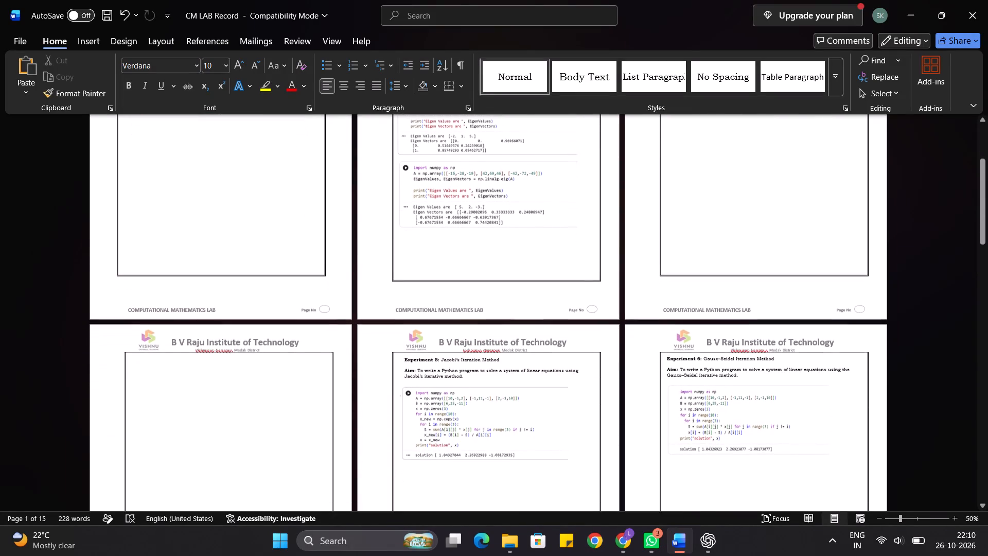
scroll(864, 262, "down", 6)
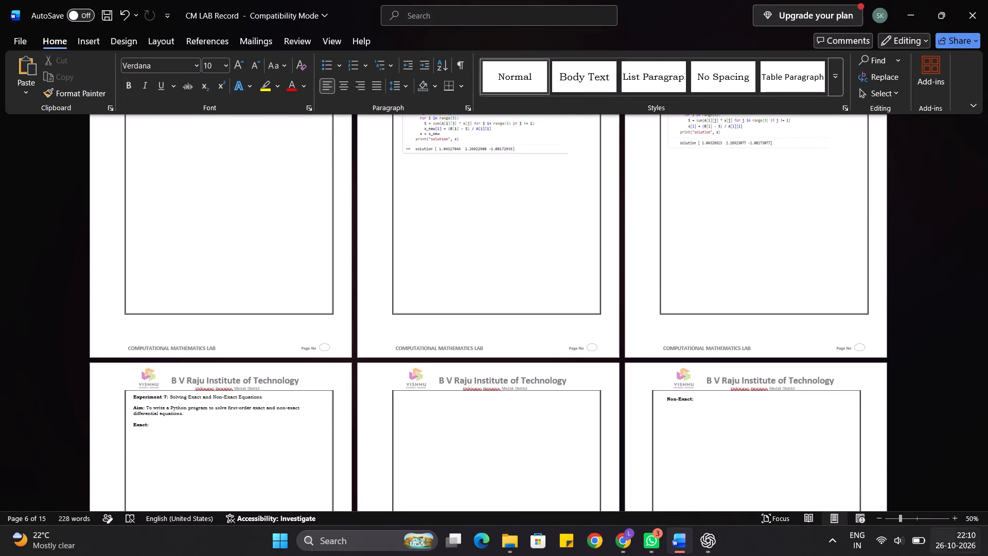
left_click(619, 538)
left_click(509, 0)
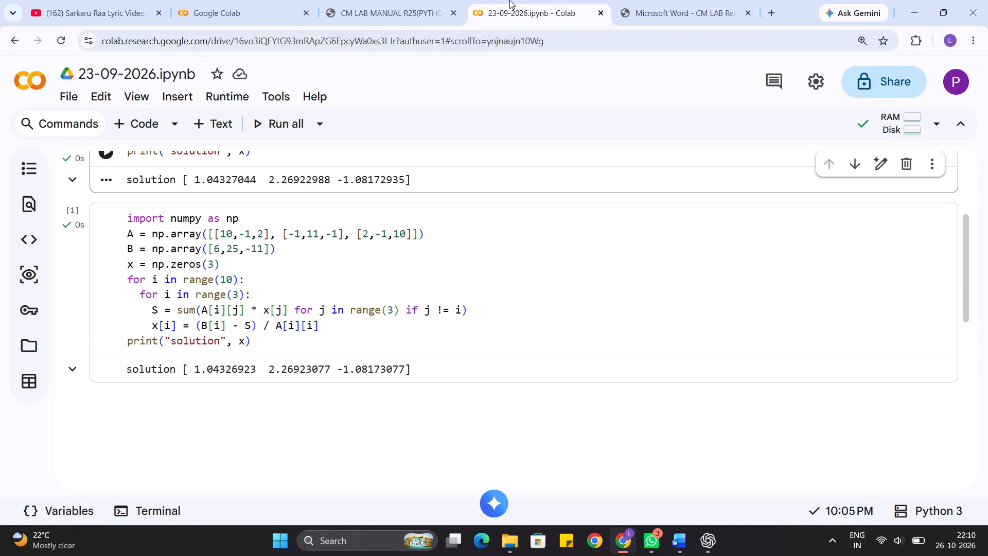
left_click(61, 96)
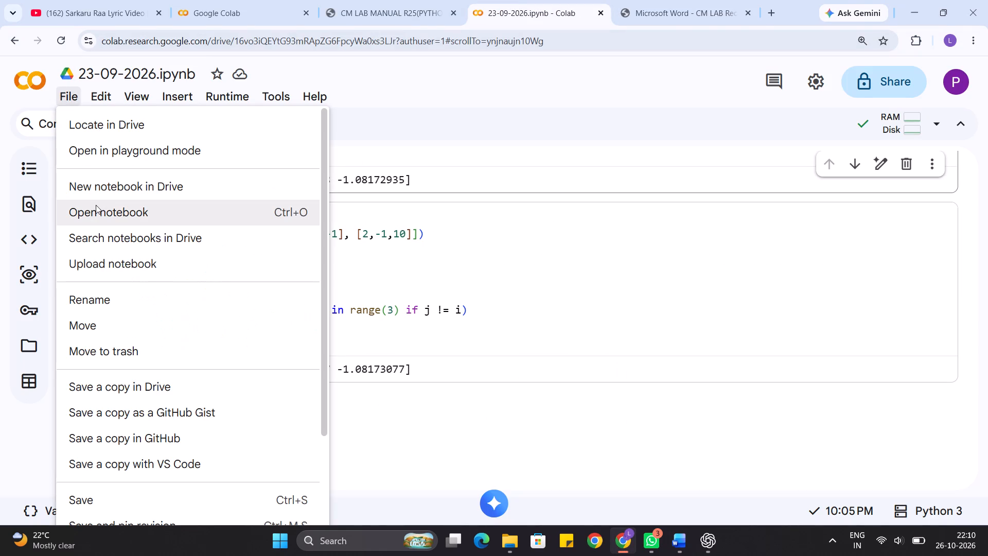
left_click(96, 205)
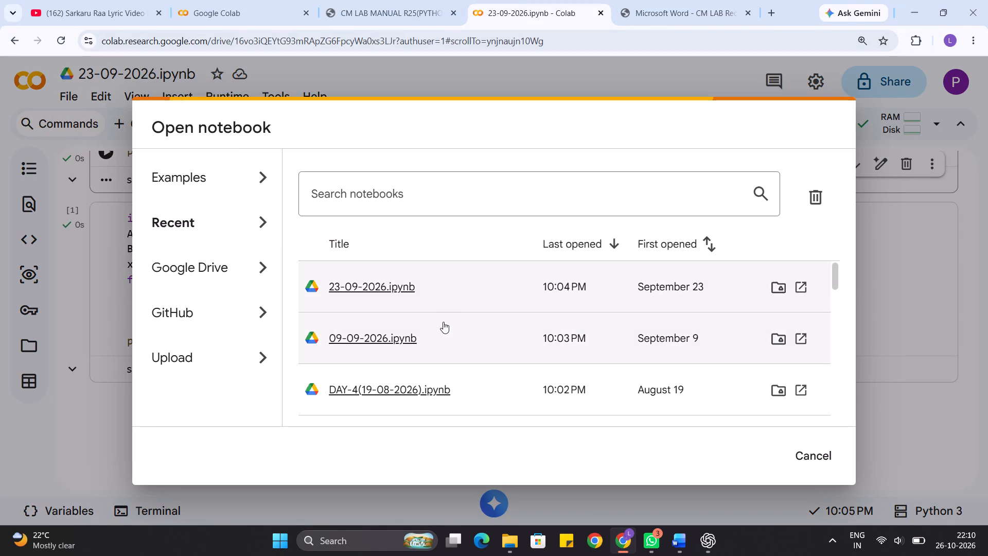
scroll(443, 322, "down", 1)
scroll(443, 322, "up", 1)
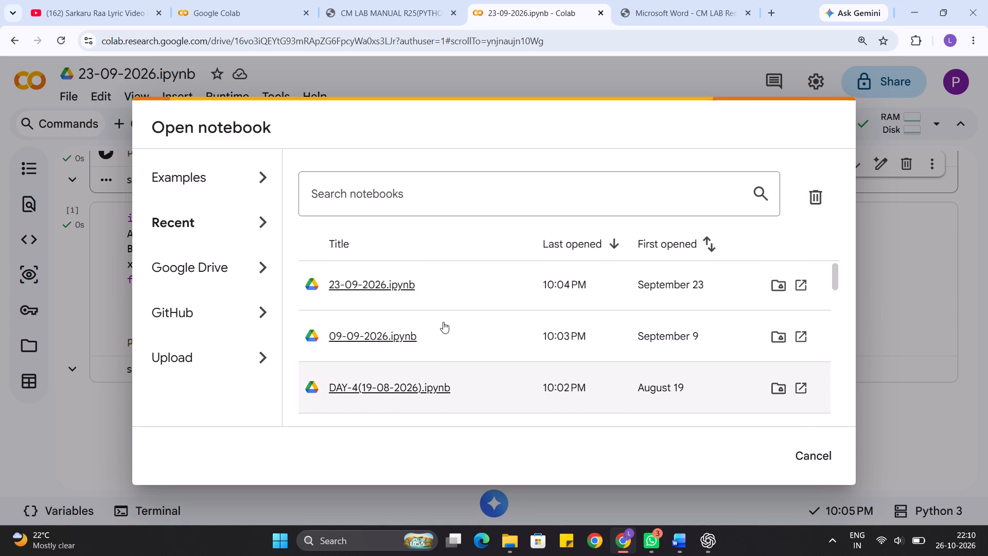
scroll(443, 322, "up", 1)
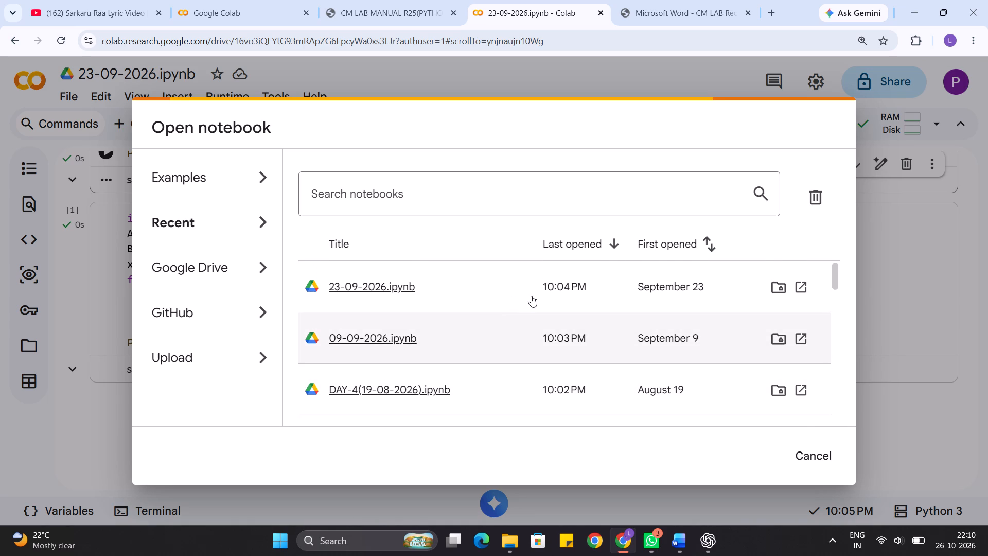
scroll(528, 294, "down", 2)
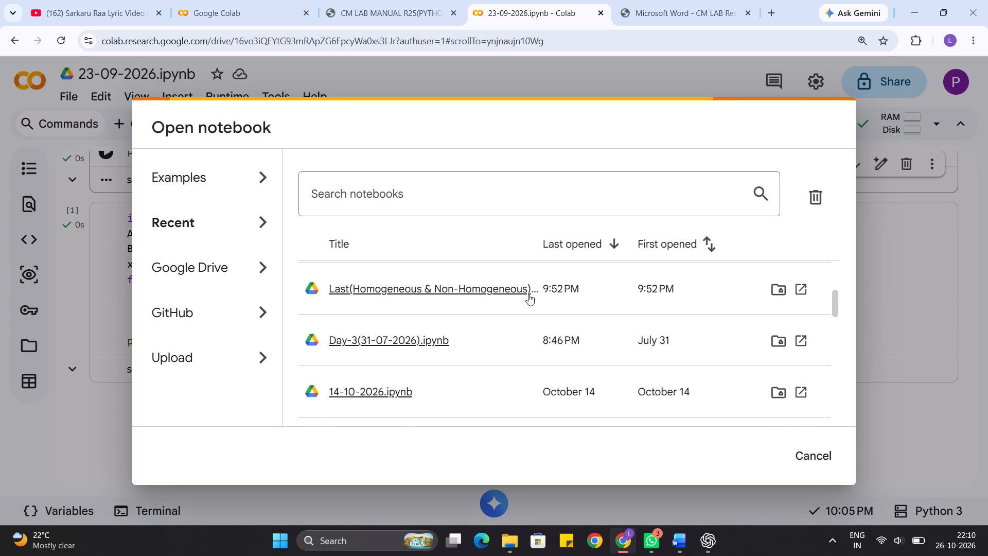
scroll(528, 294, "down", 2)
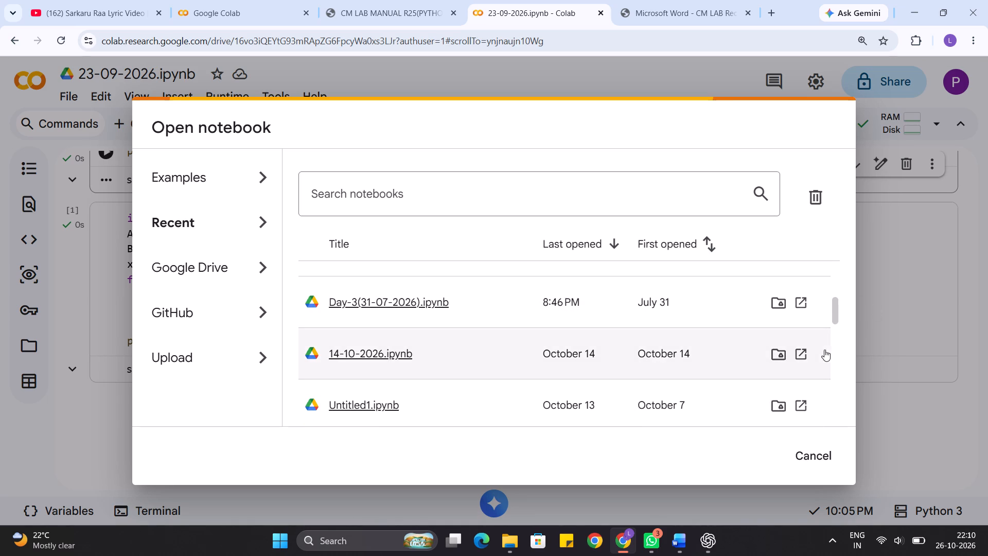
left_click(802, 351)
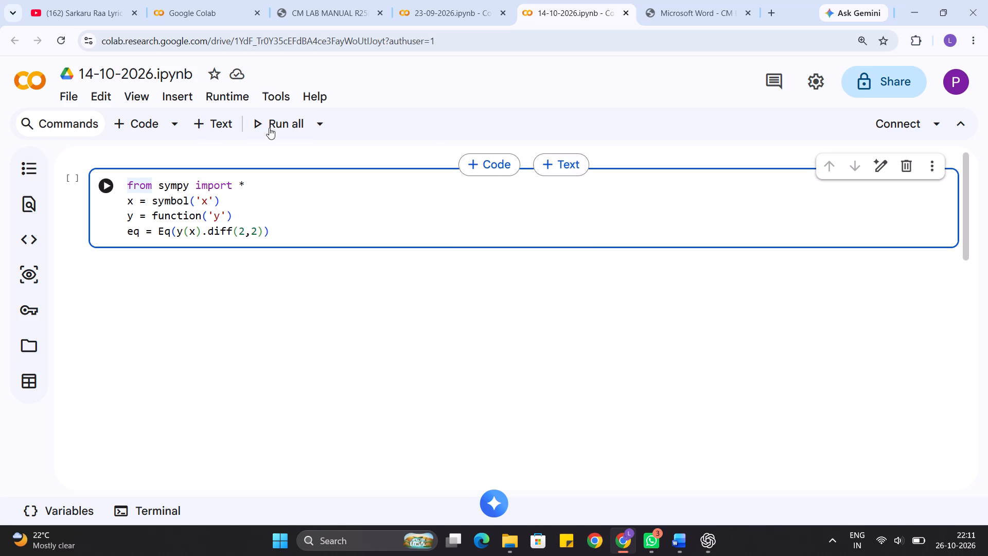
Open the recent notebook 05-10-2026(Exact).ipynb in a new tab.
left_click(67, 102)
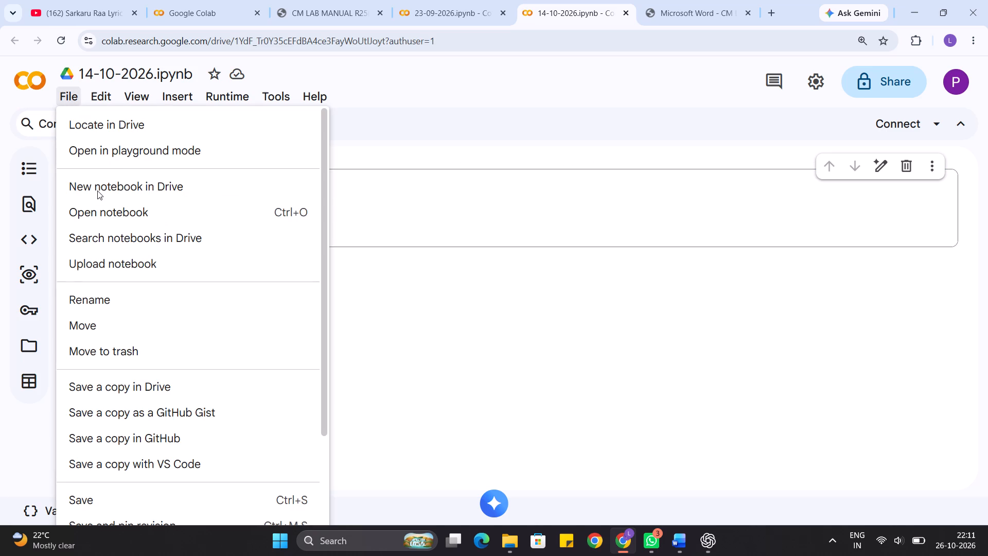
left_click(98, 210)
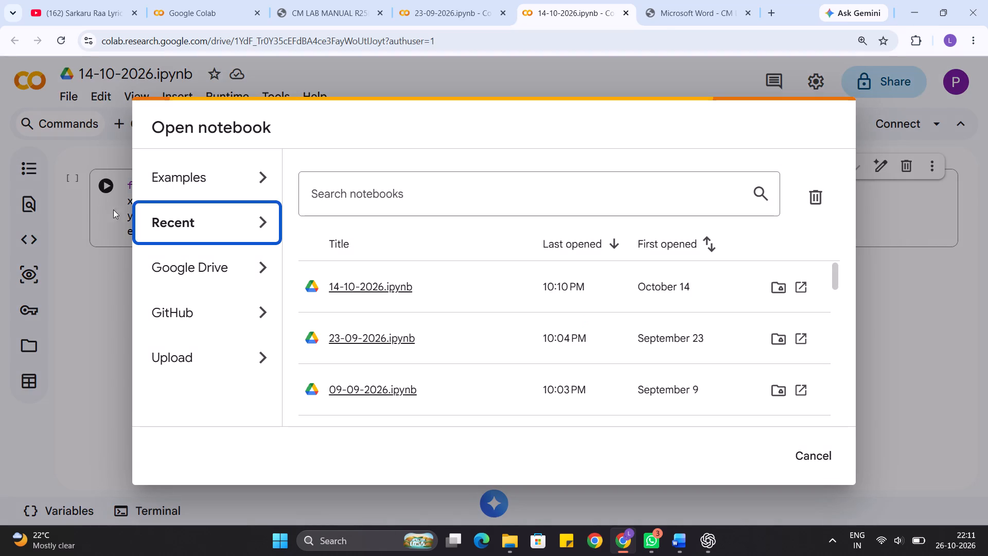
right_click(512, 282)
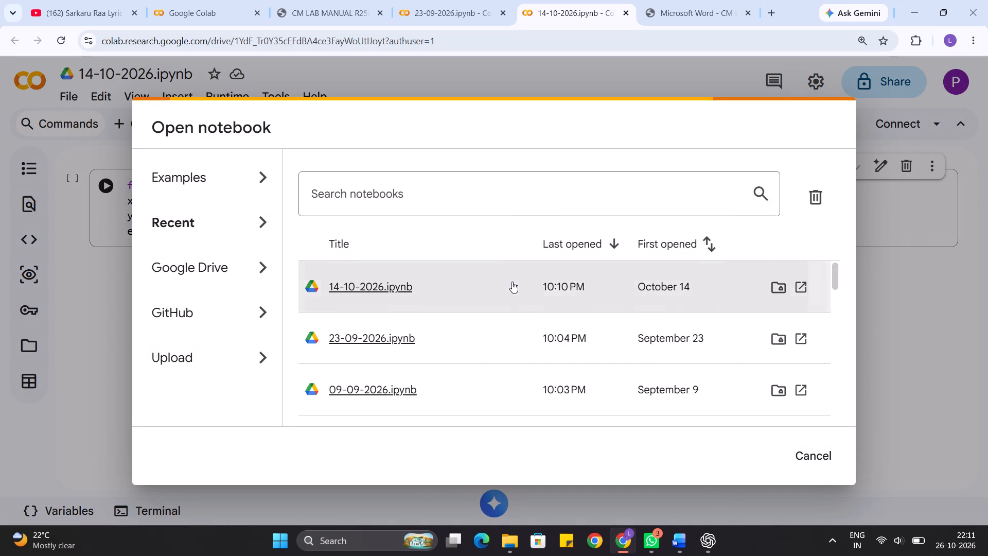
left_click(512, 282)
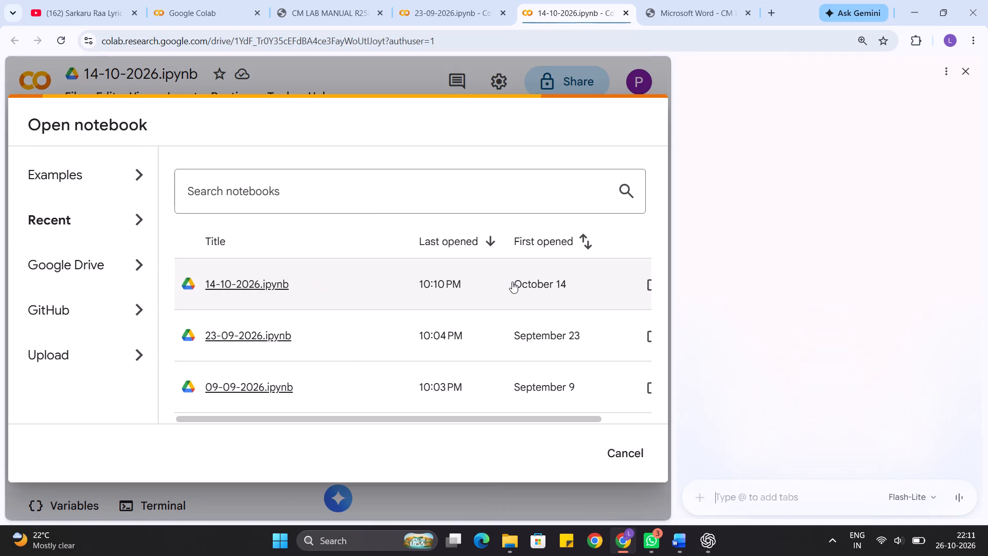
left_click(963, 75)
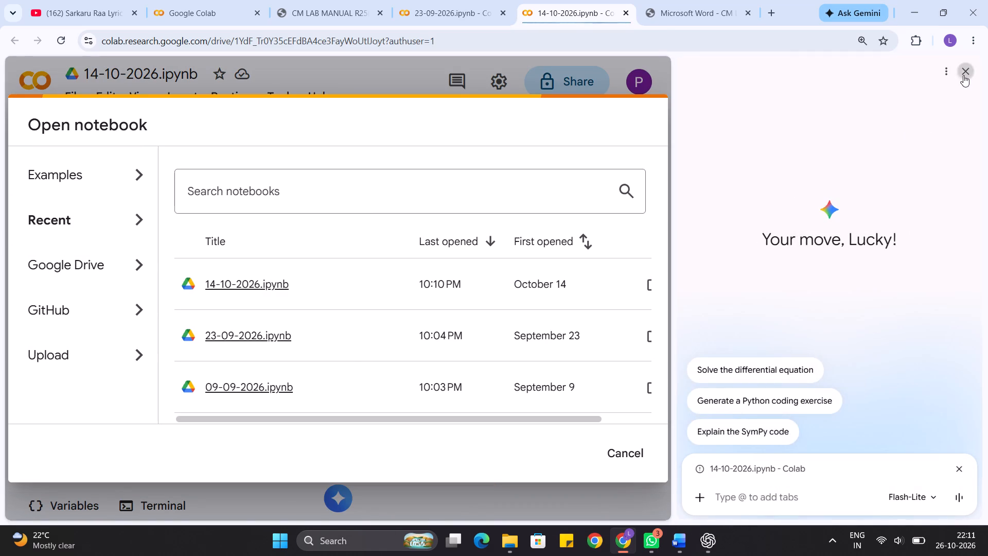
scroll(541, 338, "down", 1)
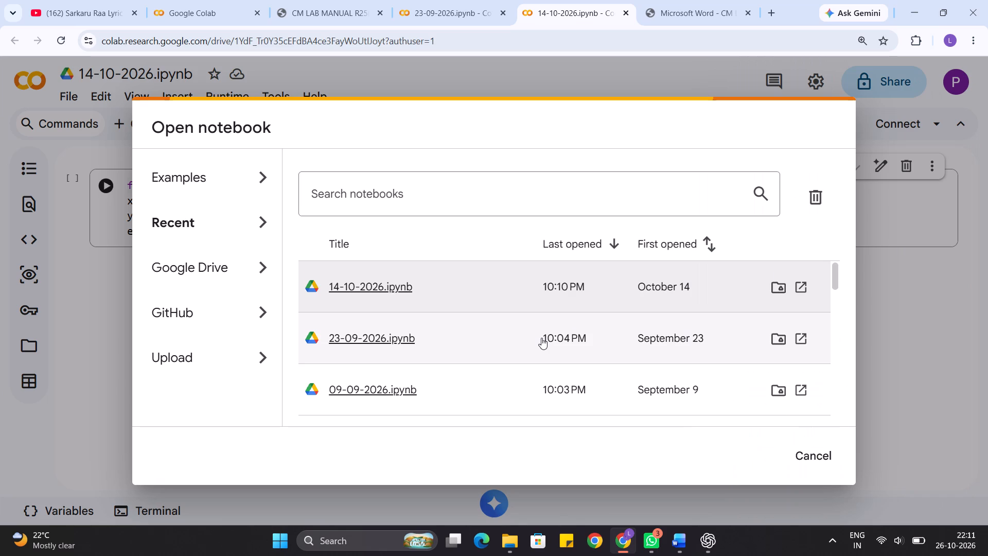
scroll(541, 338, "down", 3)
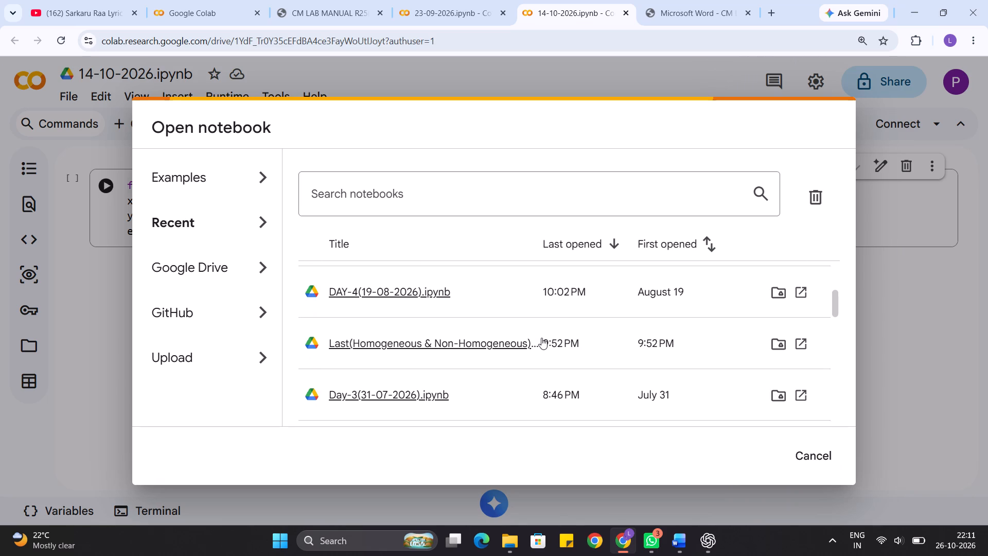
scroll(541, 338, "down", 2)
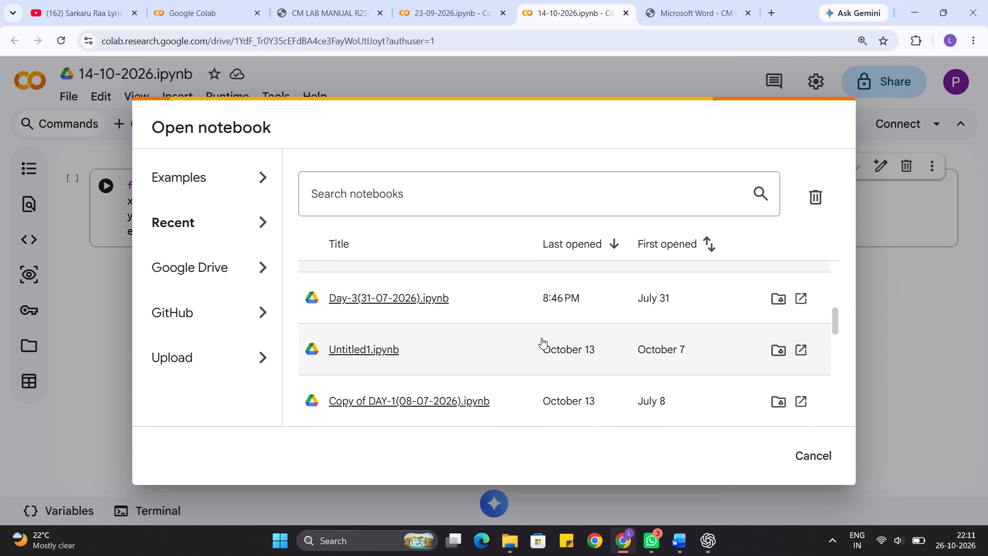
scroll(541, 338, "down", 3)
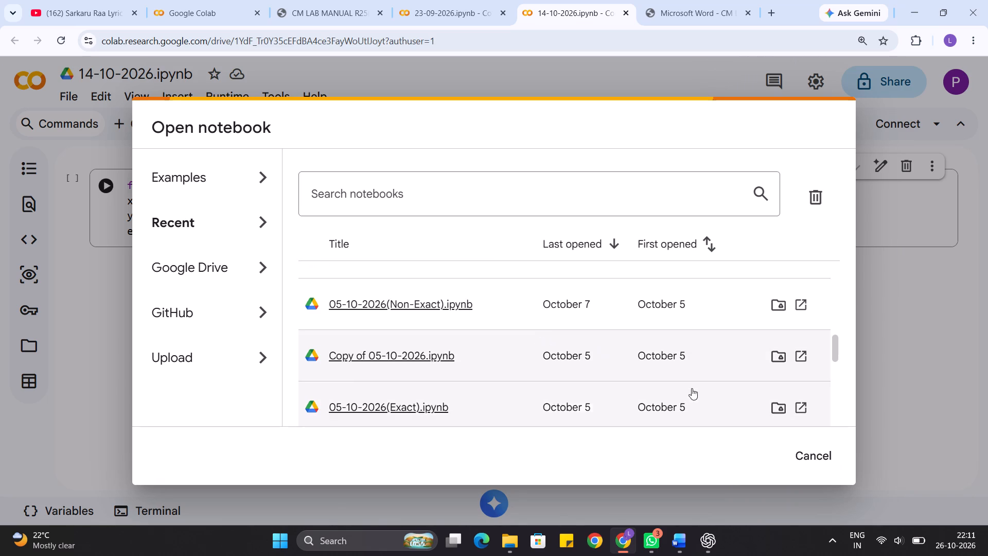
scroll(770, 410, "down", 2)
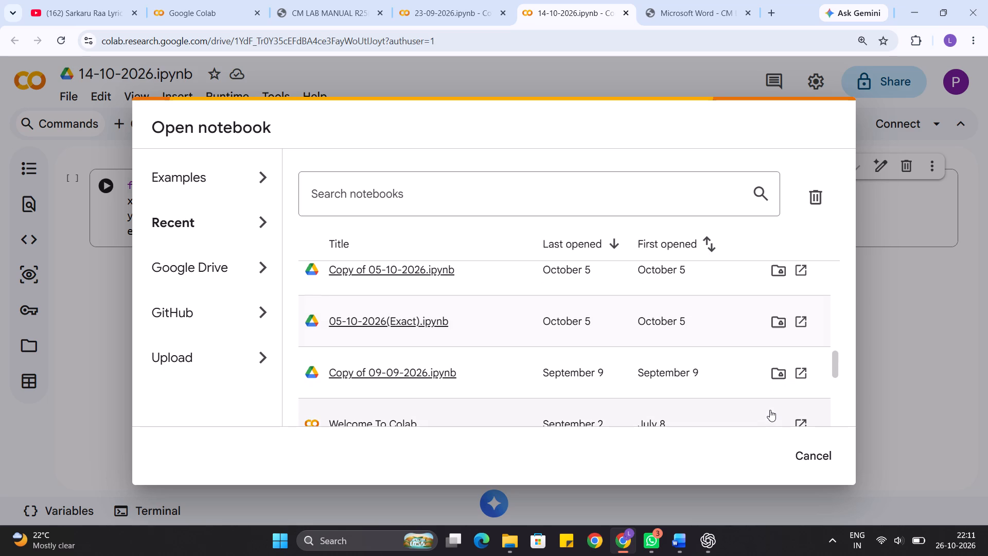
left_click(800, 327)
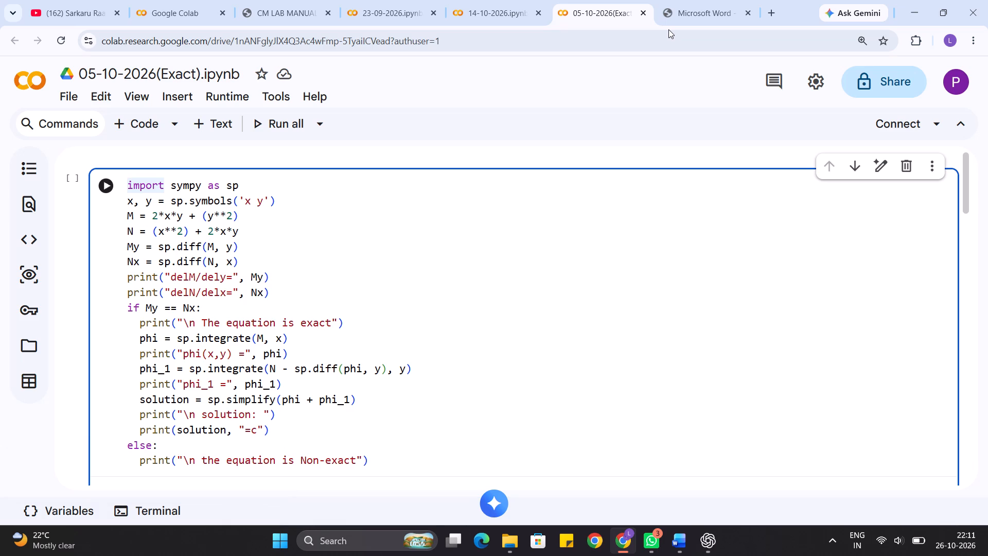
Examine the code cells and outputs for exact differential equations throughout the 05-10-2026(Exact) notebook.
scroll(534, 247, "down", 2)
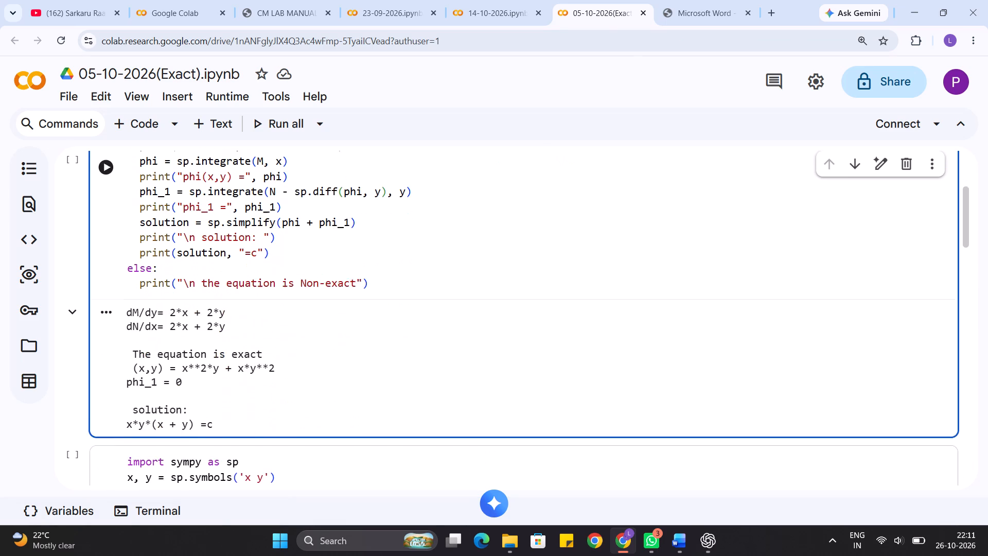
scroll(534, 247, "down", 11)
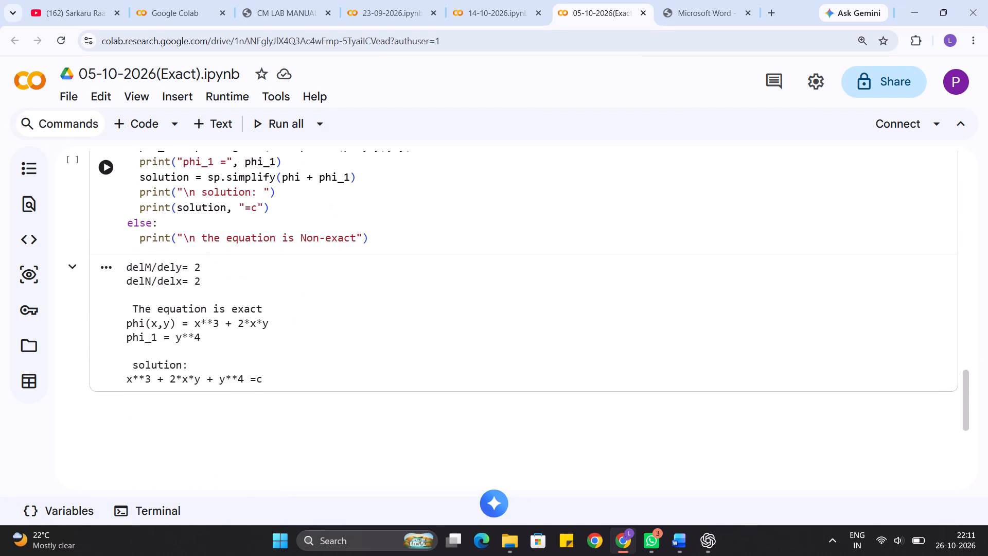
scroll(534, 247, "down", 2)
scroll(534, 247, "up", 6)
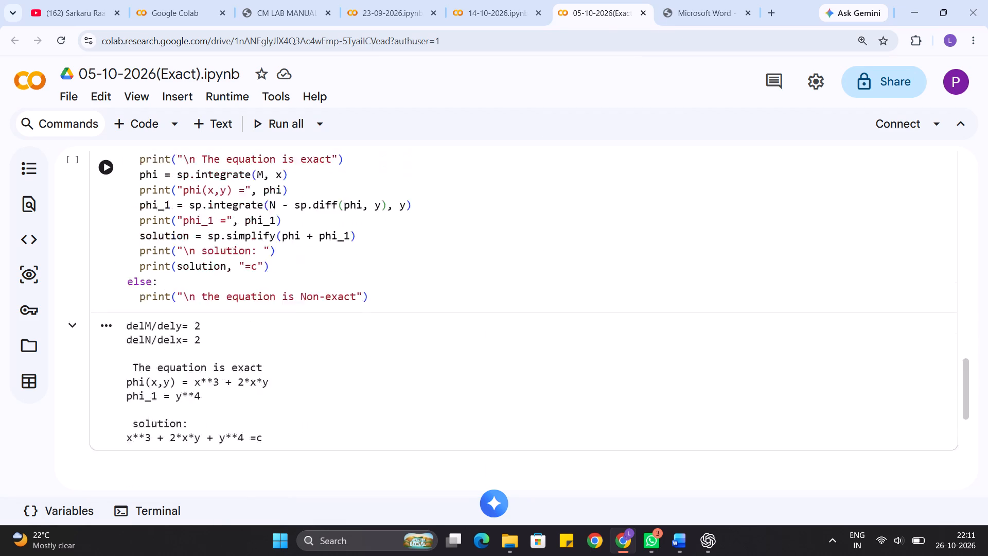
scroll(534, 247, "up", 1)
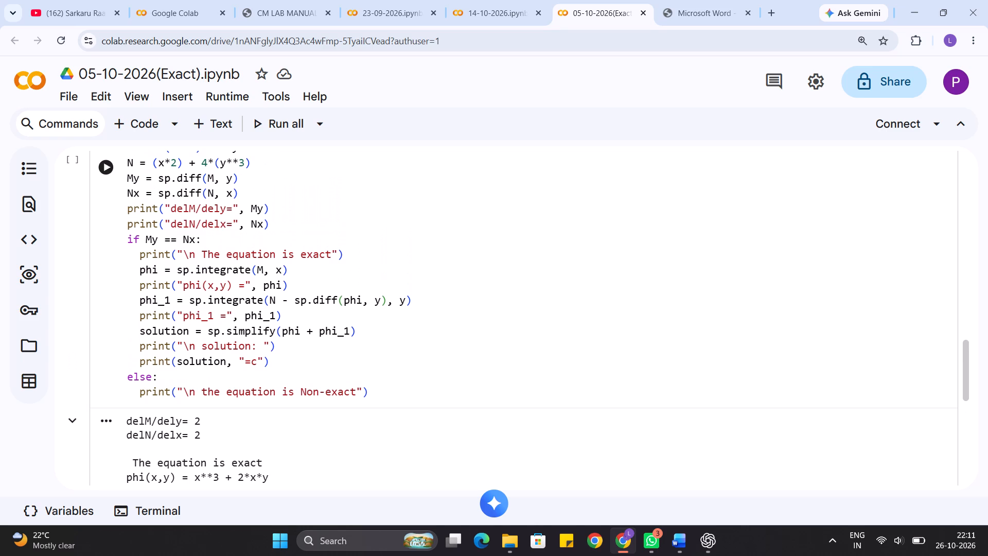
scroll(420, 217, "up", 6)
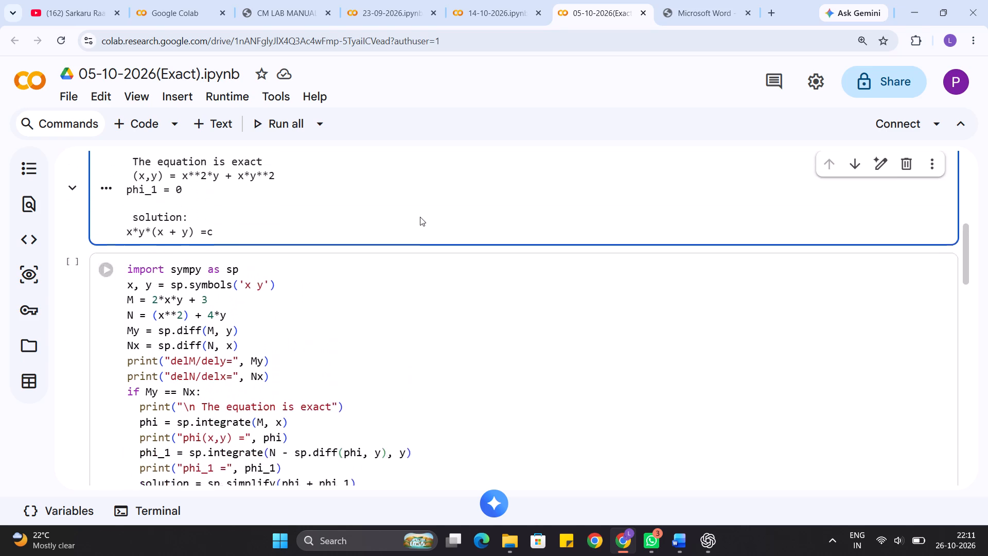
scroll(420, 217, "up", 5)
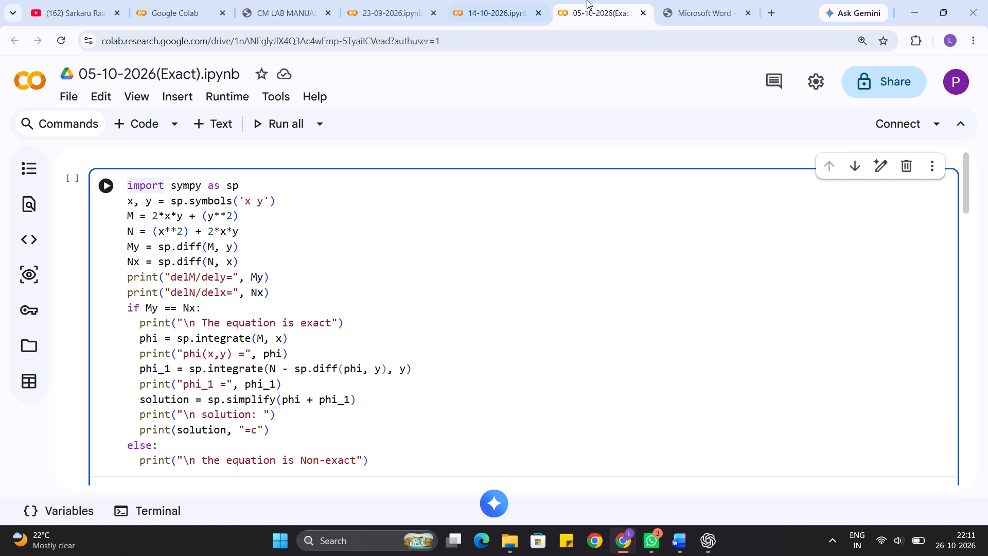
scroll(438, 281, "down", 3)
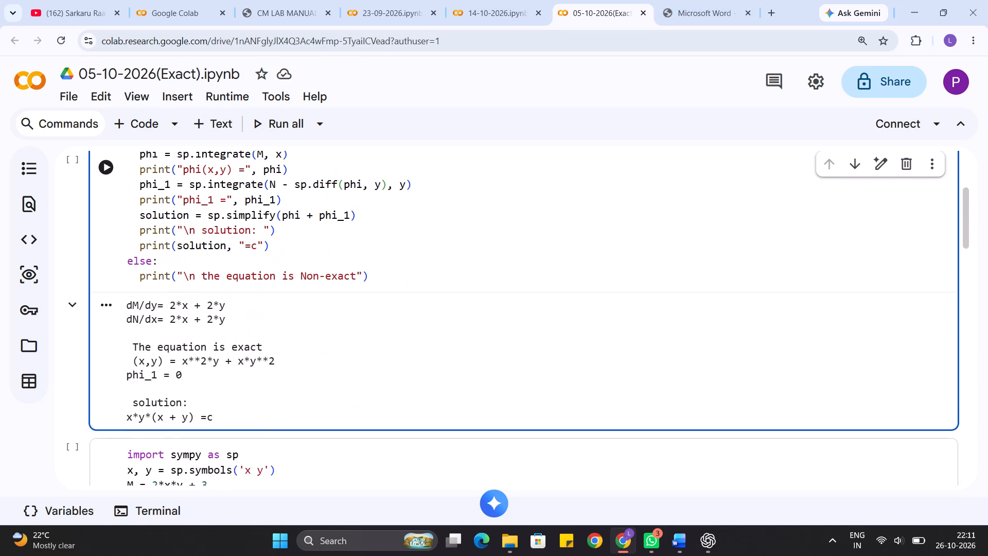
scroll(438, 281, "down", 3)
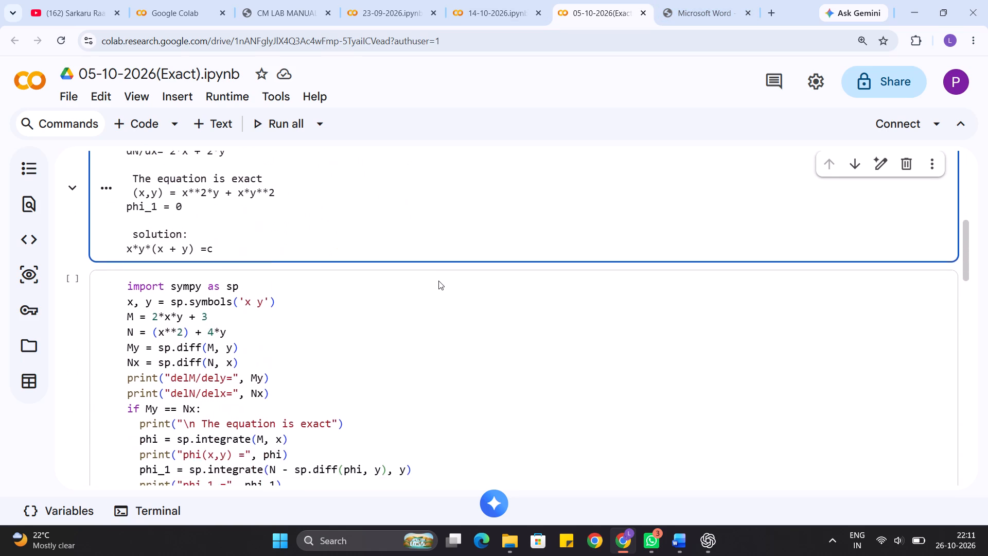
scroll(438, 281, "down", 2)
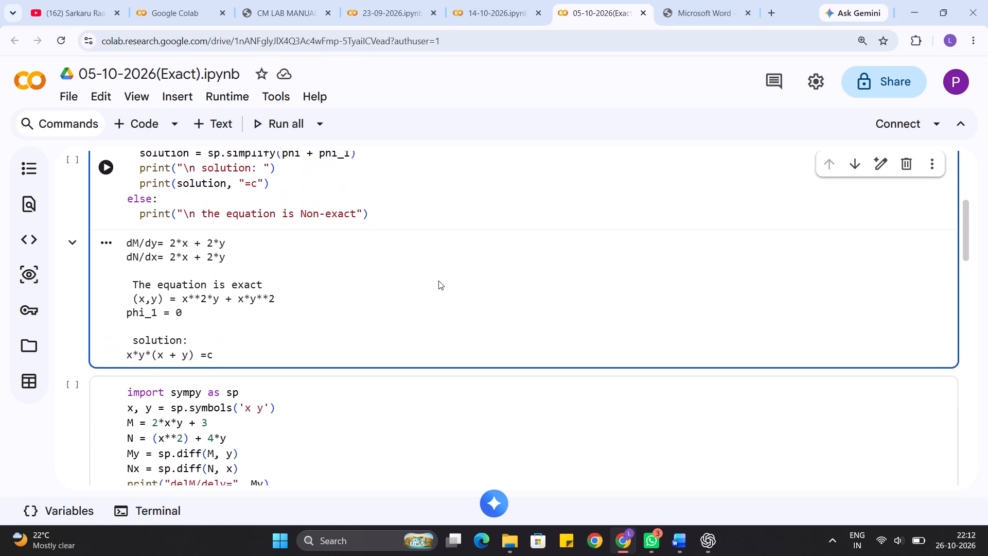
scroll(438, 281, "down", 3)
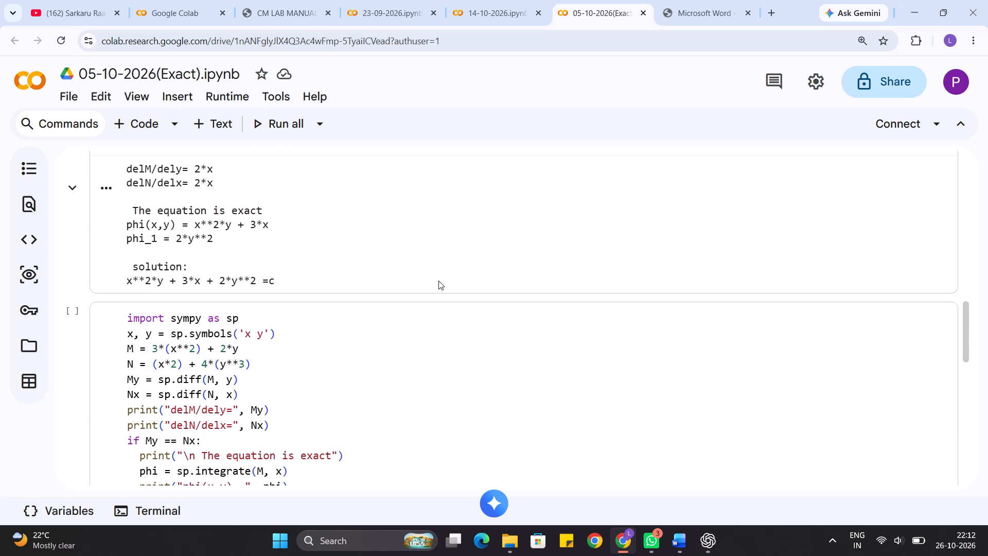
scroll(438, 281, "down", 3)
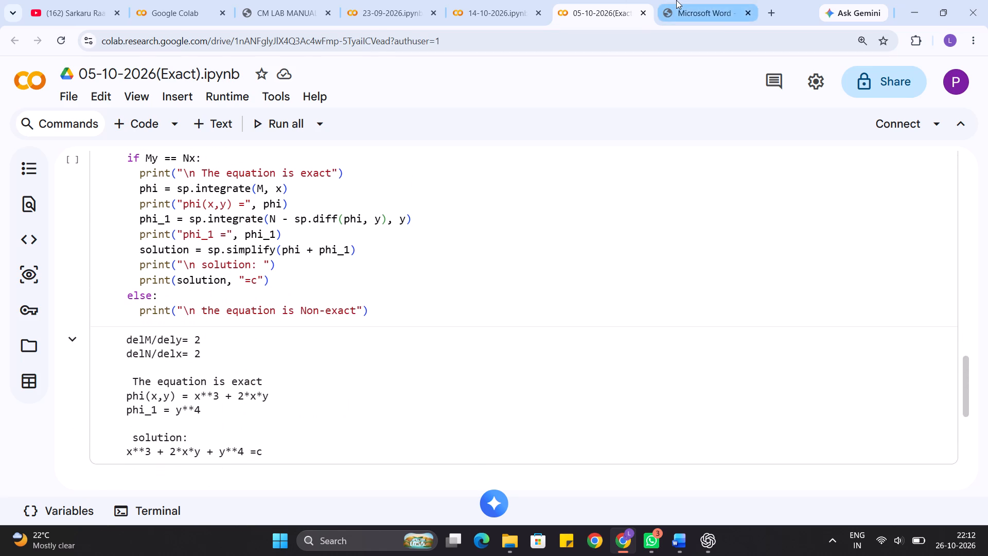
Examine the reference CM LAB Record PDF from Experiment 8 back to the Exact section of Experiment 7.
left_click(676, 0)
scroll(527, 363, "up", 6)
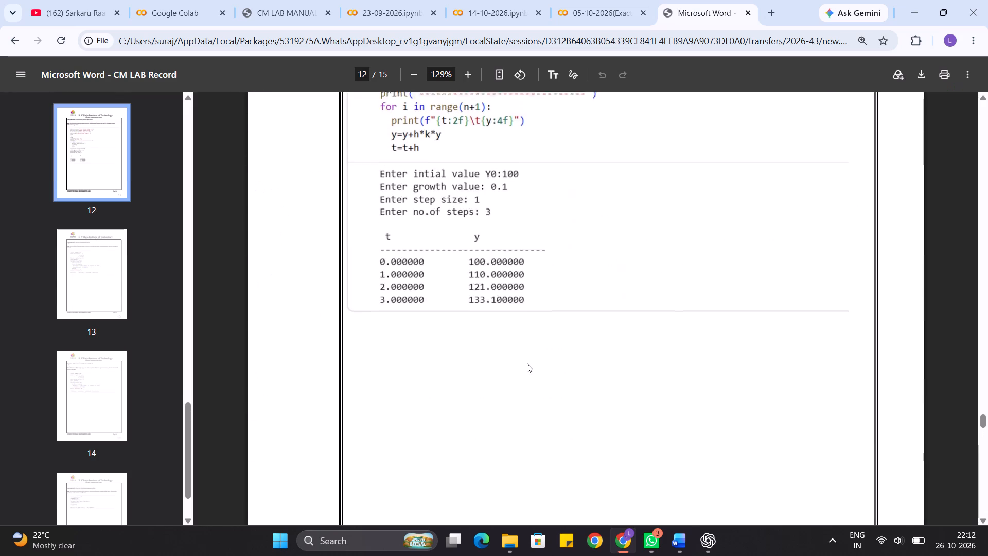
scroll(527, 363, "up", 3)
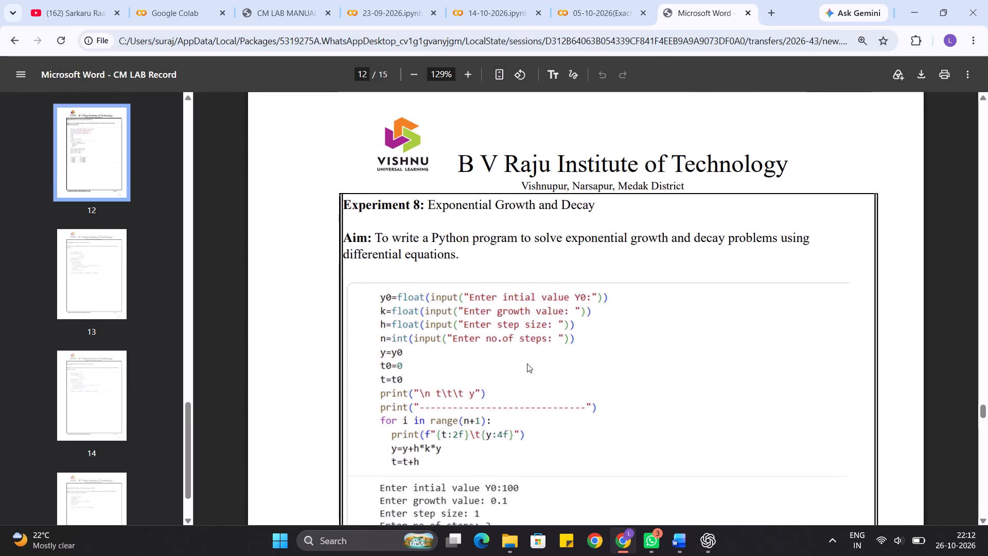
scroll(527, 363, "up", 11)
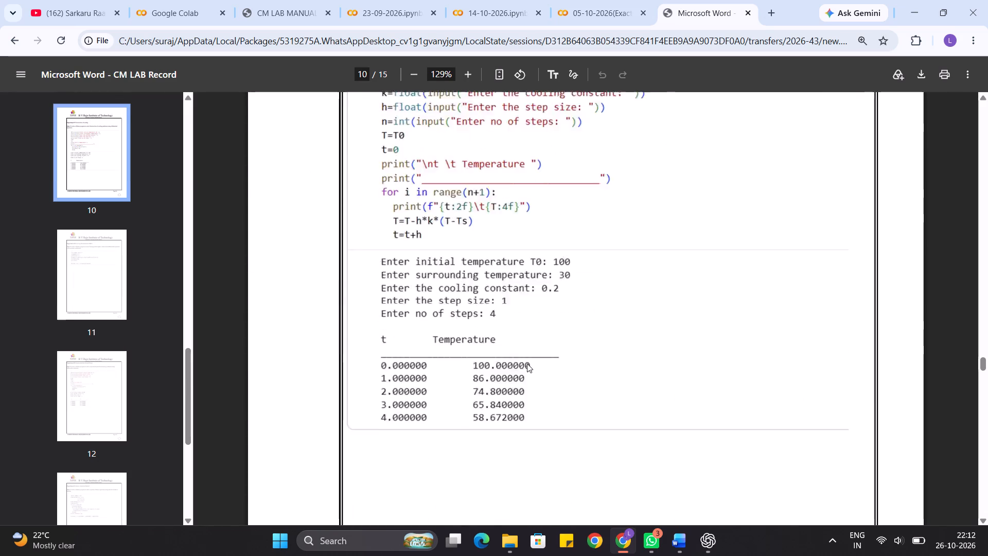
scroll(527, 363, "up", 8)
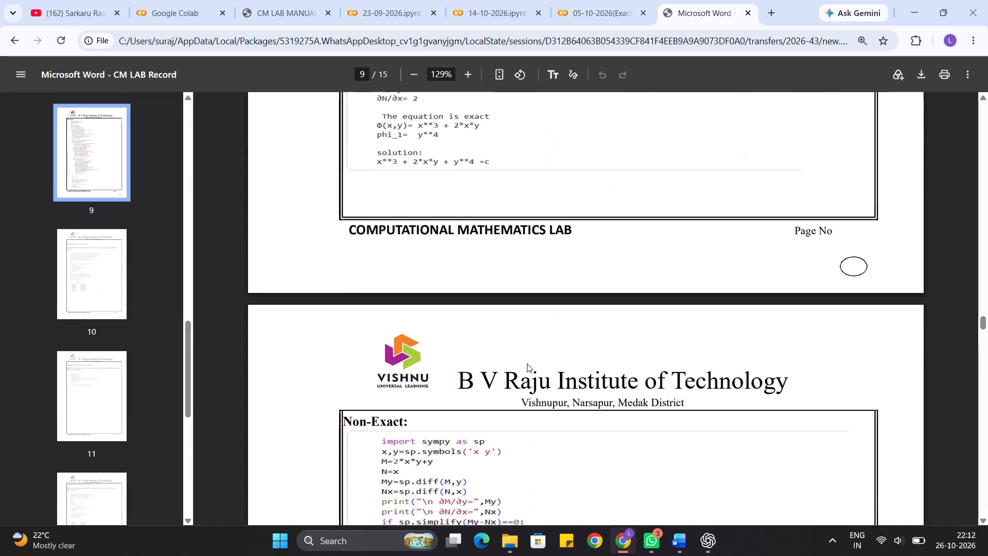
scroll(527, 363, "up", 6)
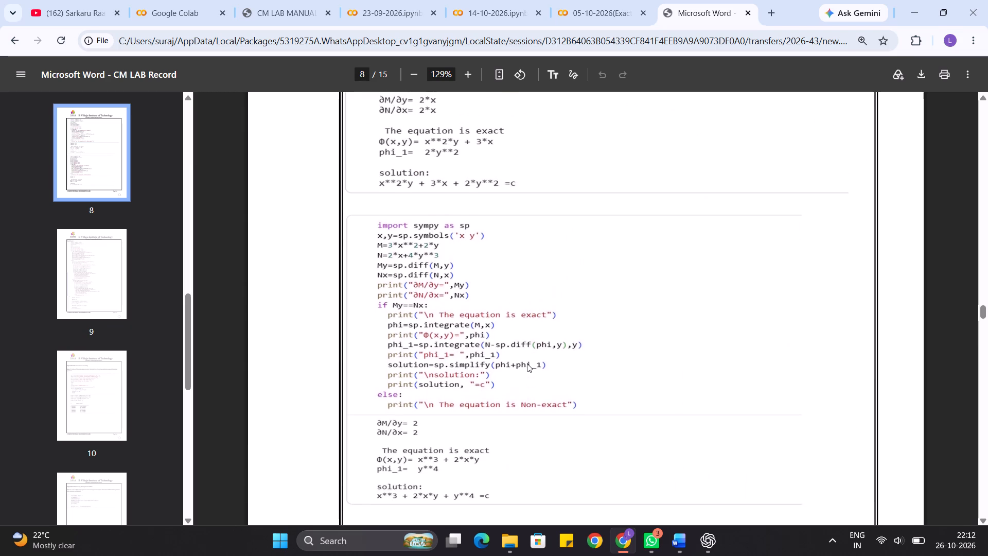
scroll(527, 363, "up", 6)
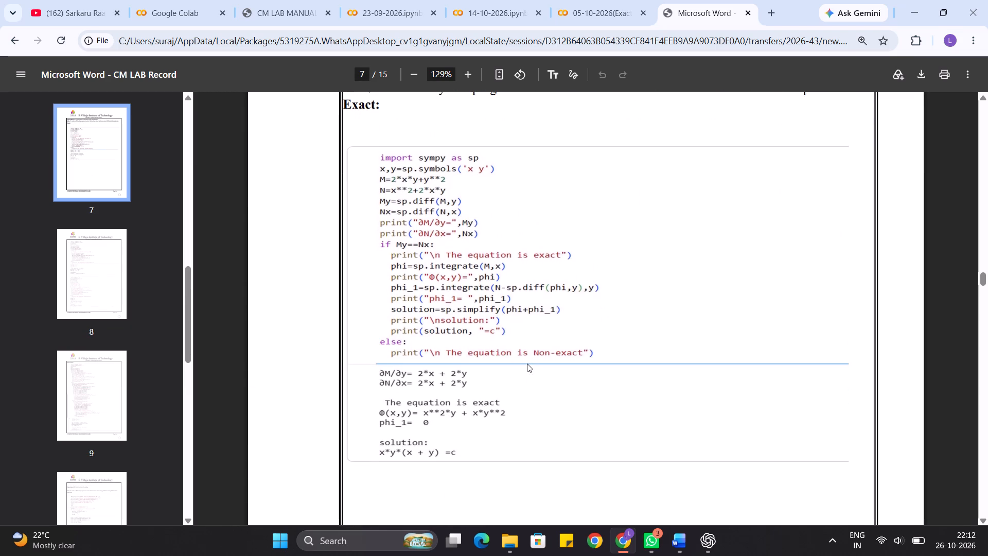
Return to the 05-10-2026(Exact) notebook and capture a screenshot of the first cell's code, with M = 2*x*y + (y**2).
left_click(628, 0)
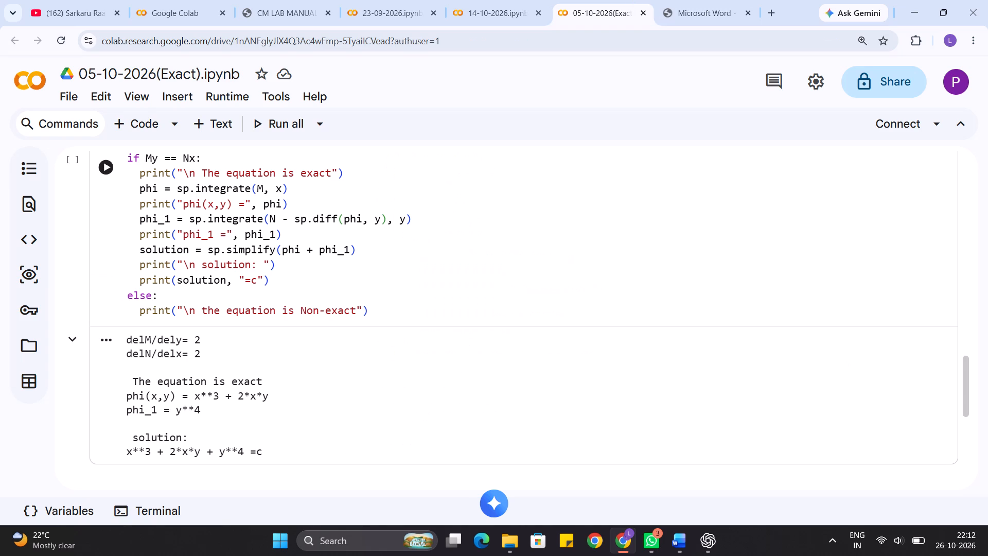
scroll(452, 178, "up", 3)
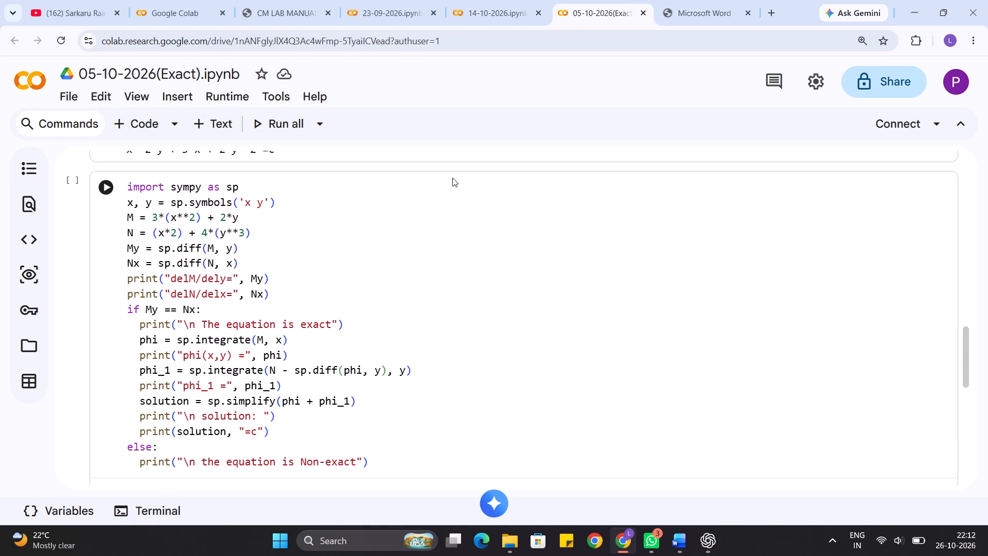
key("ctrl+minus")
key("ctrl+plus")
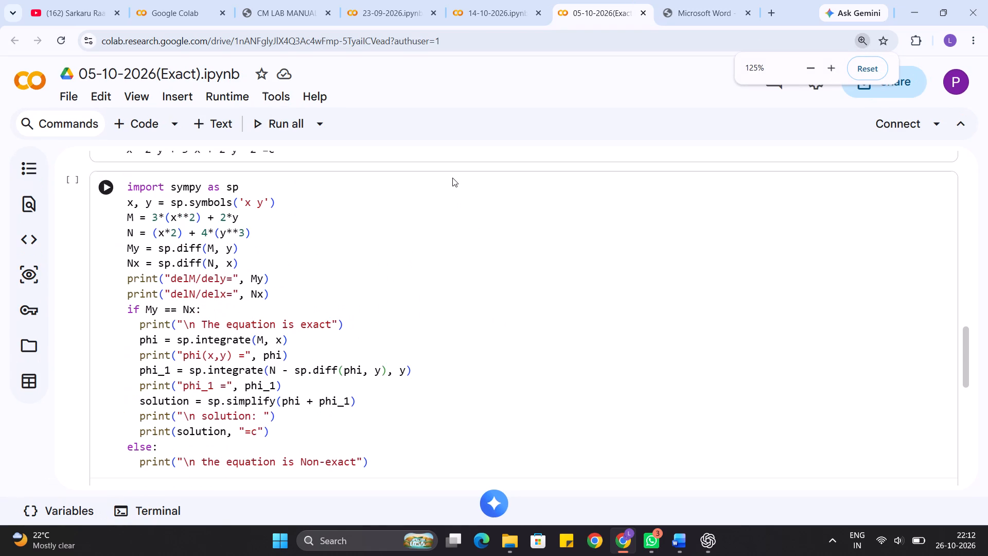
scroll(452, 178, "up", 9)
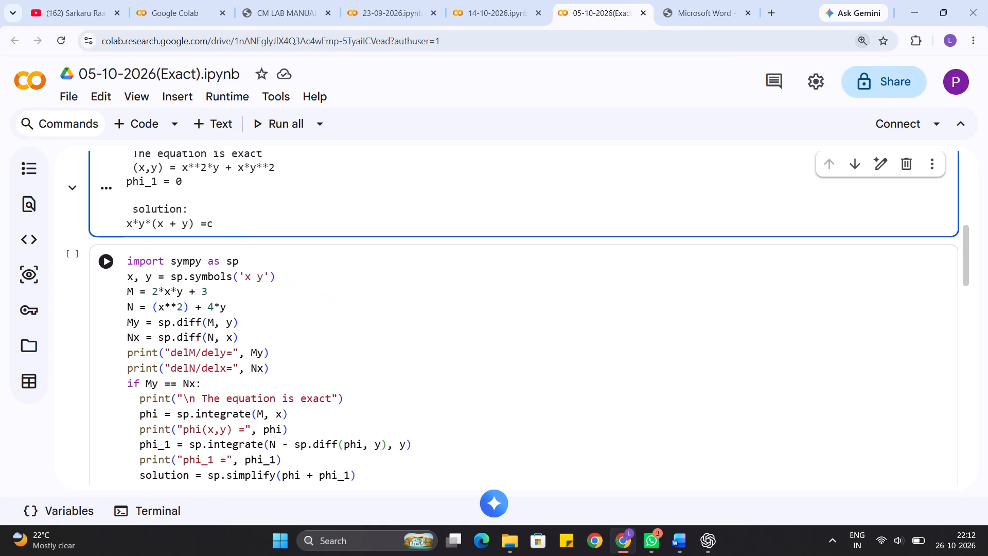
scroll(452, 178, "up", 3)
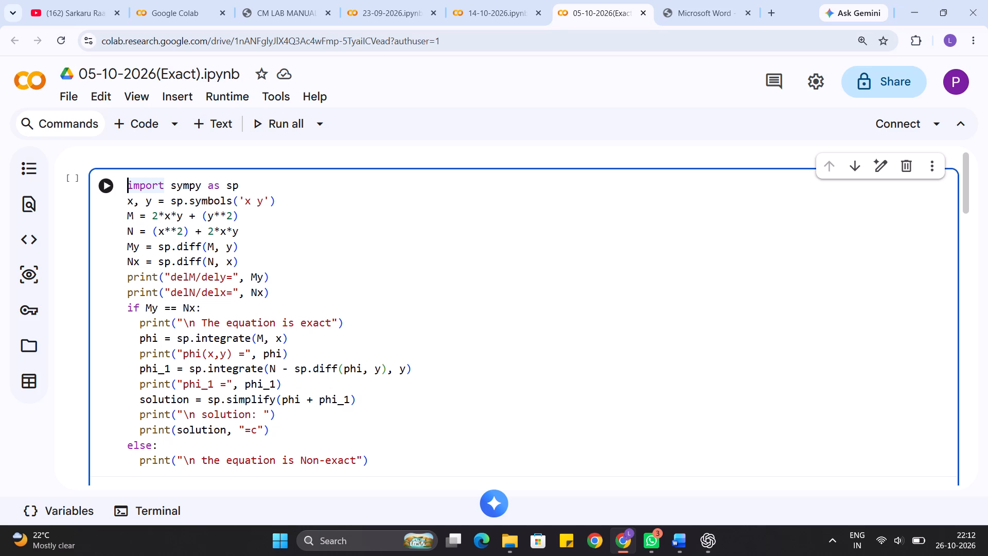
left_click(250, 152)
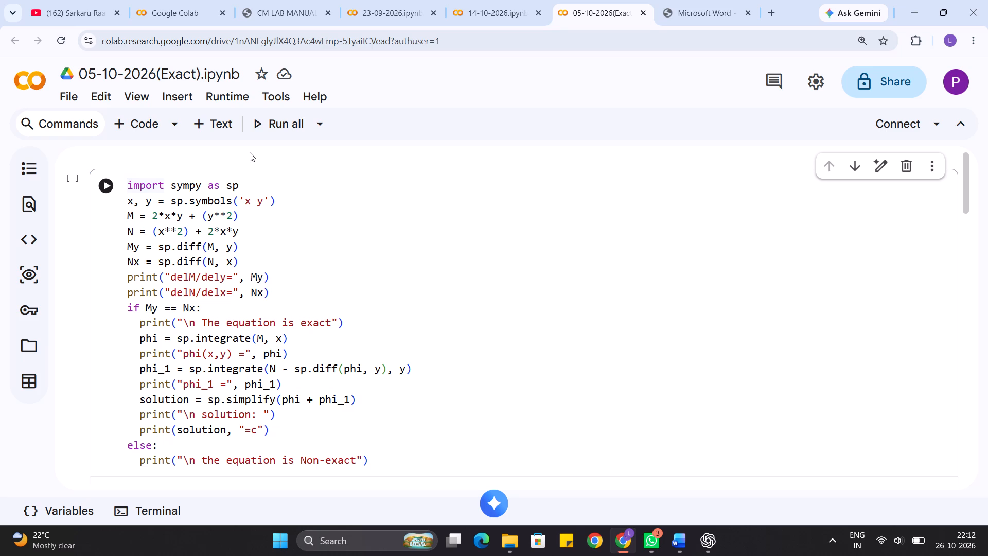
key("Print")
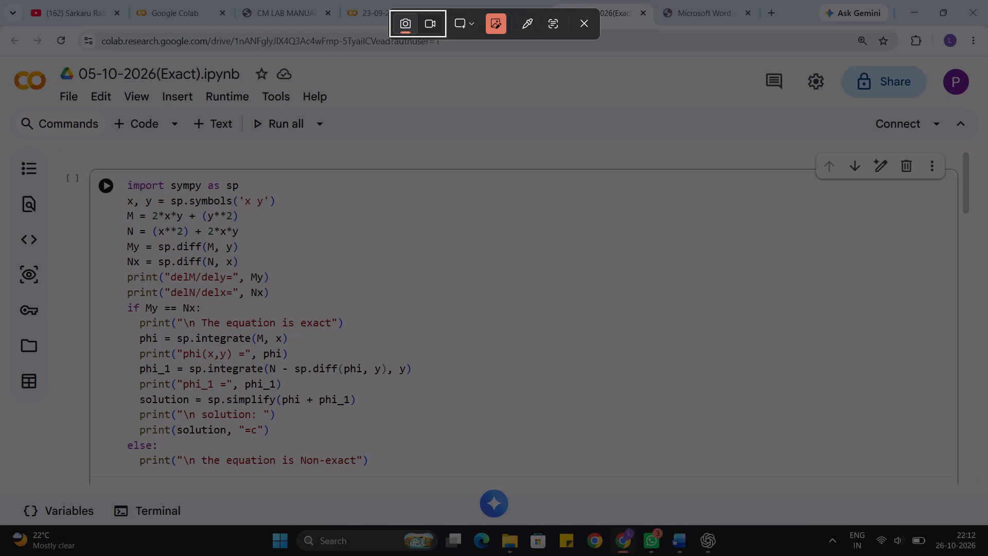
left_click_drag(85, 155, 472, 479)
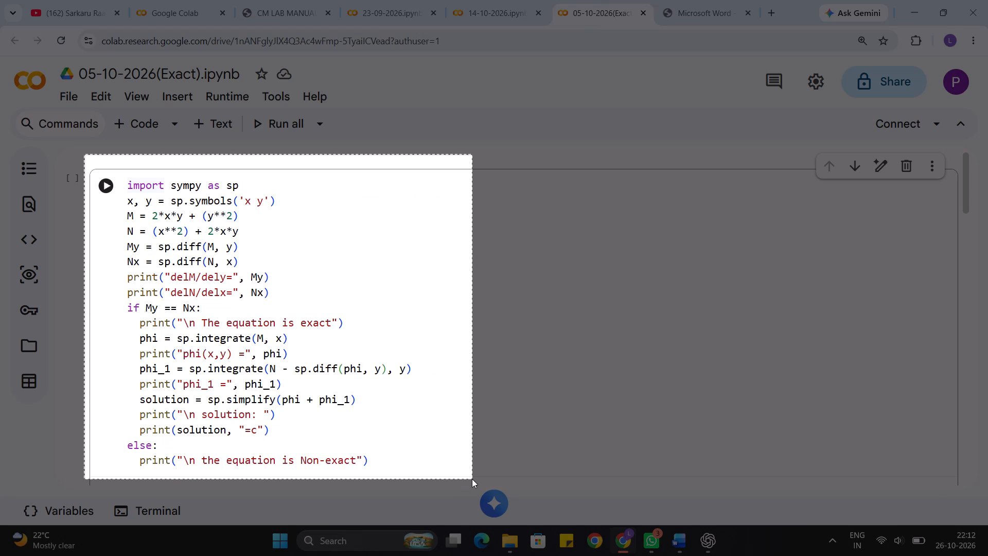
left_click_drag(472, 479, 504, 480)
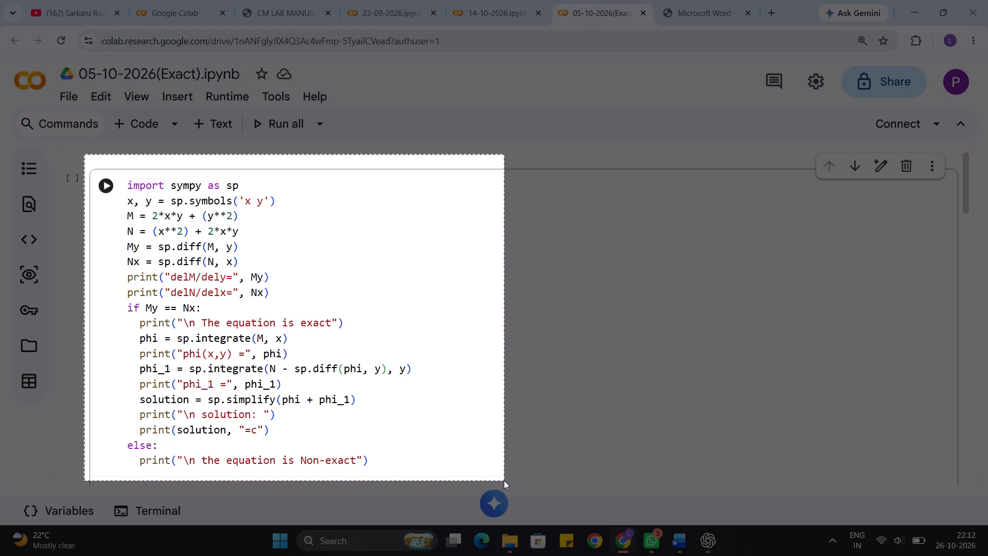
left_click_drag(504, 480, 506, 480)
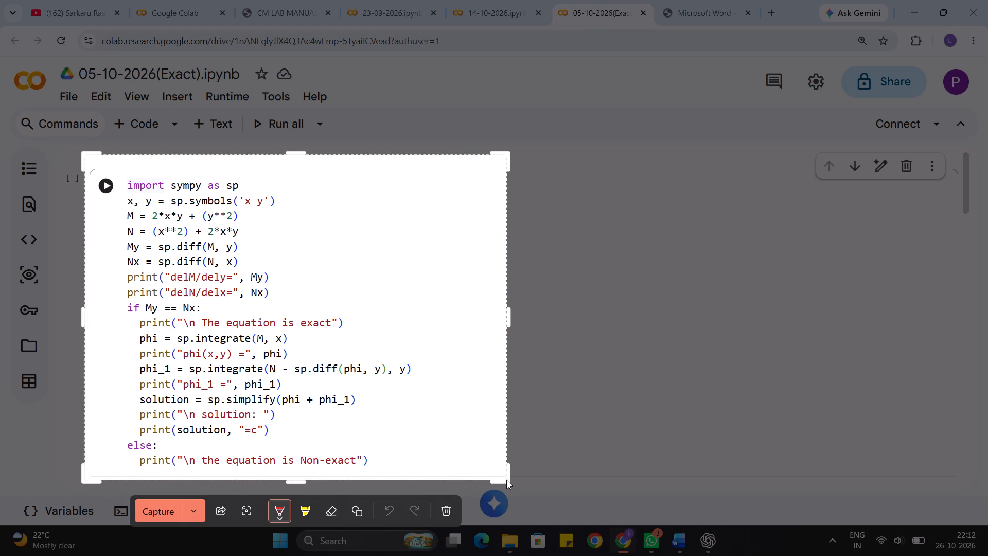
left_click(158, 510)
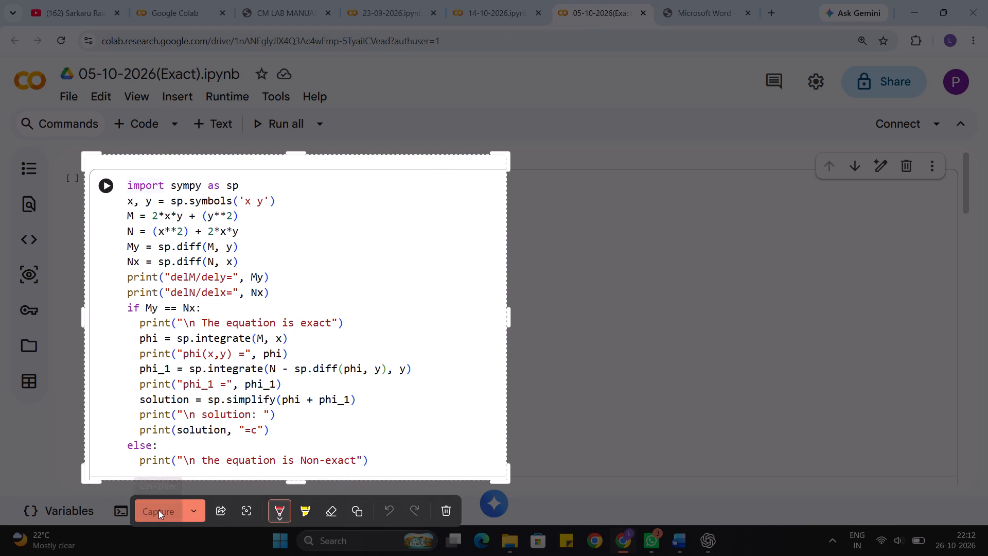
Capture a screenshot of the first cell's output, from the dM/dy line to the solution.
scroll(195, 399, "down", 4)
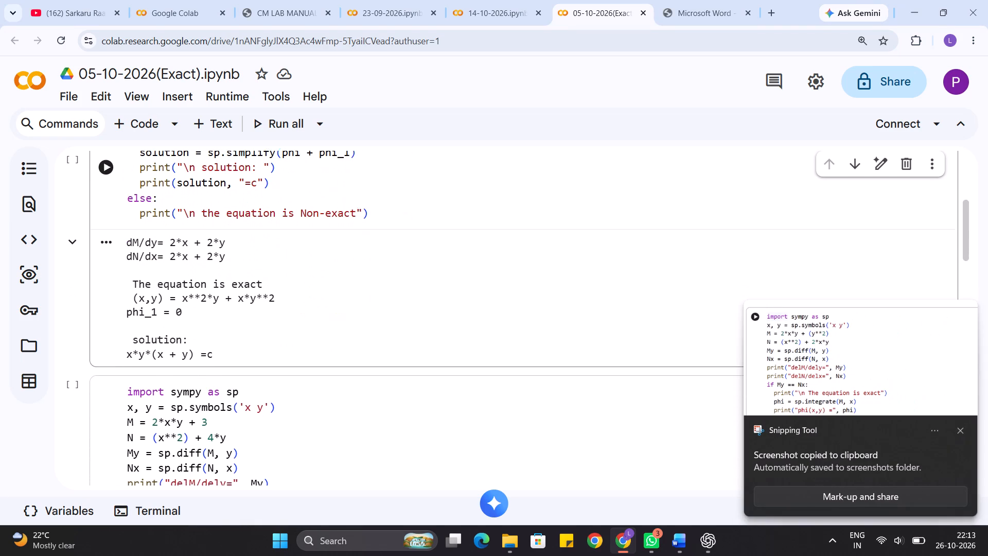
scroll(195, 399, "down", 2)
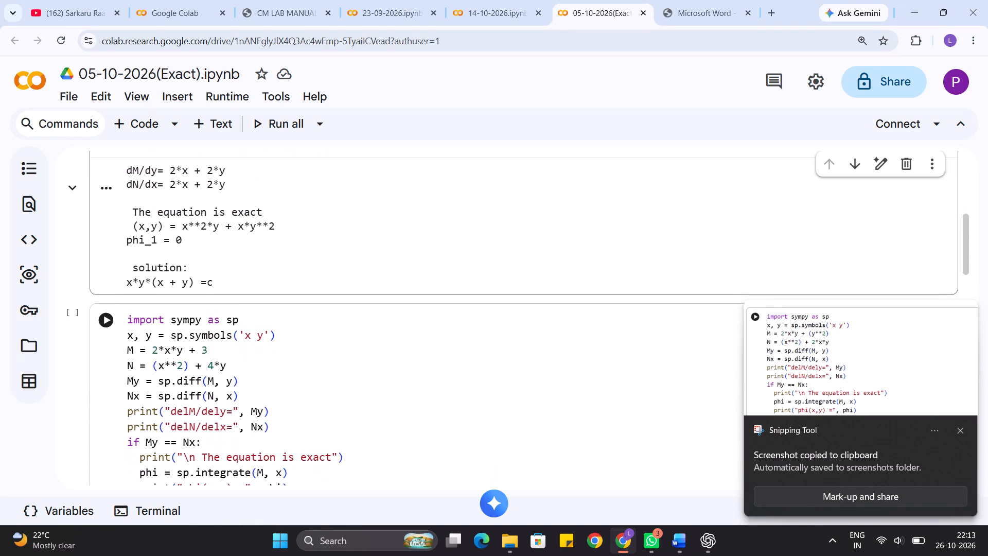
scroll(195, 399, "down", 1)
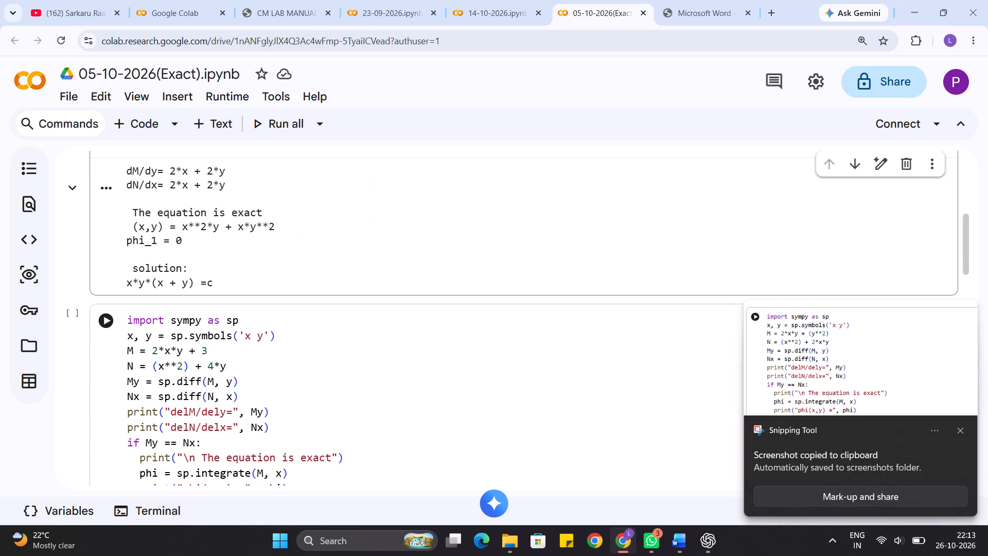
key("Print")
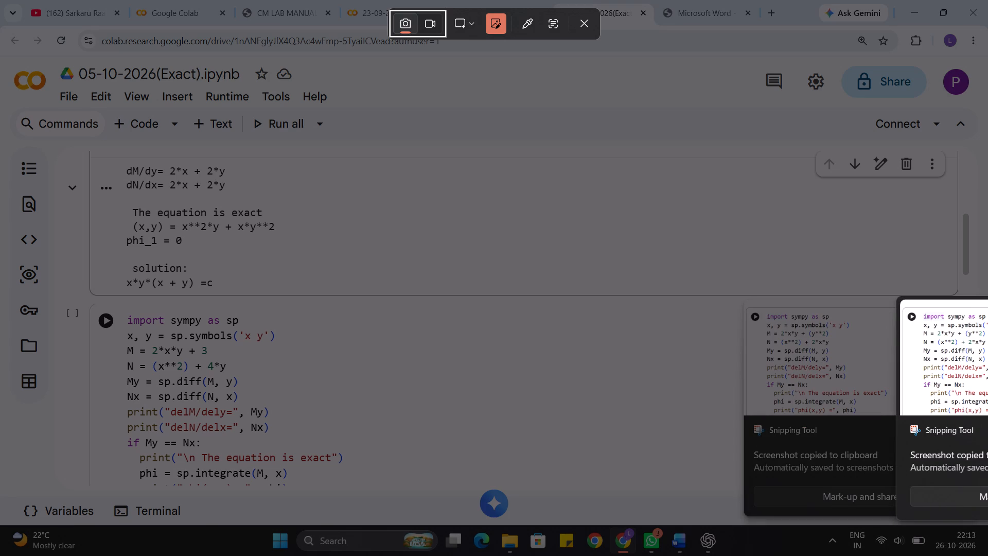
left_click_drag(84, 157, 333, 251)
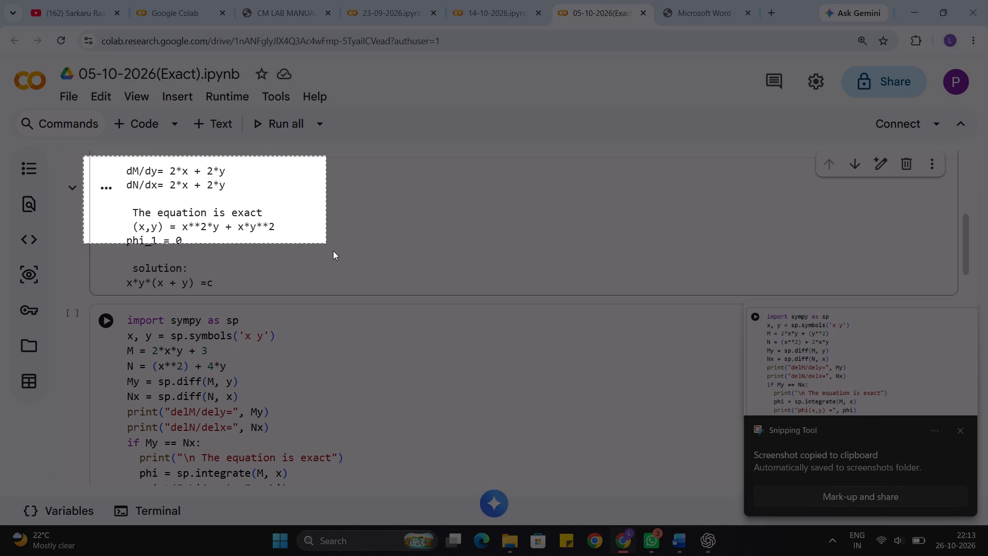
left_click_drag(333, 251, 394, 300)
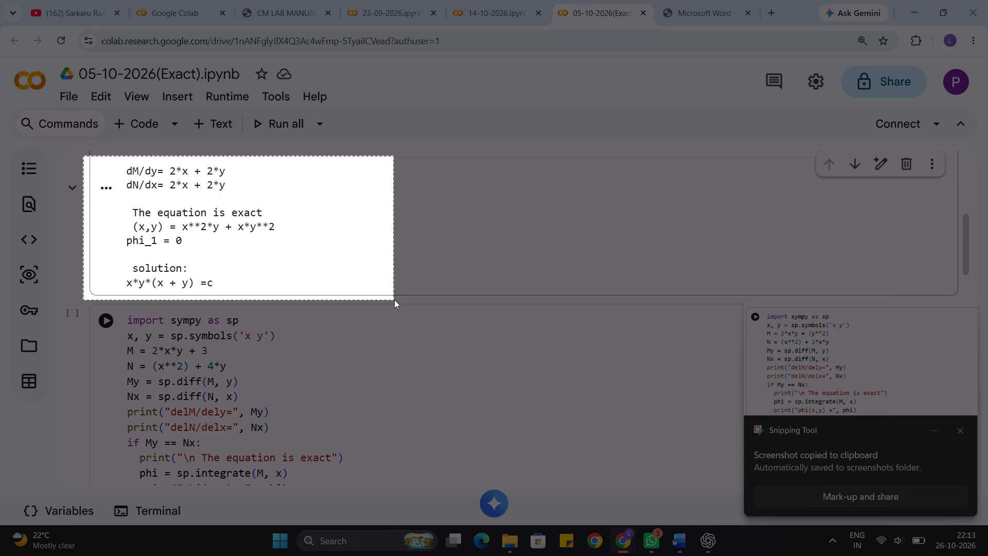
left_click_drag(394, 300, 409, 300)
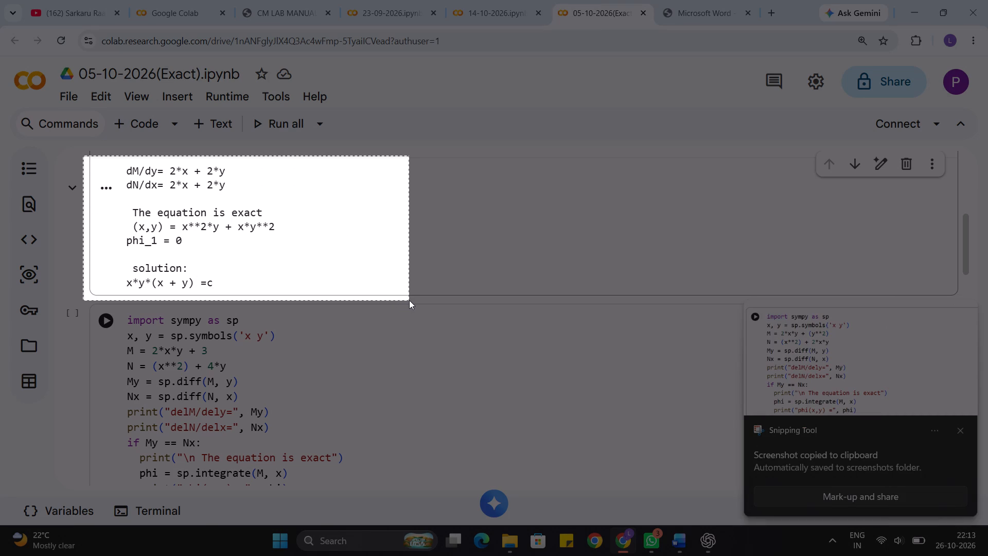
left_click_drag(409, 300, 418, 298)
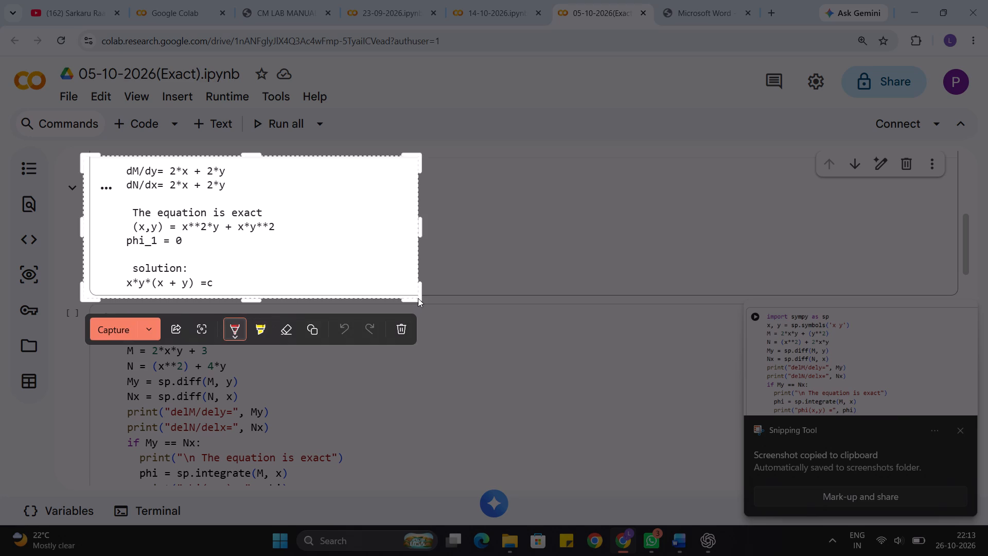
left_click(106, 328)
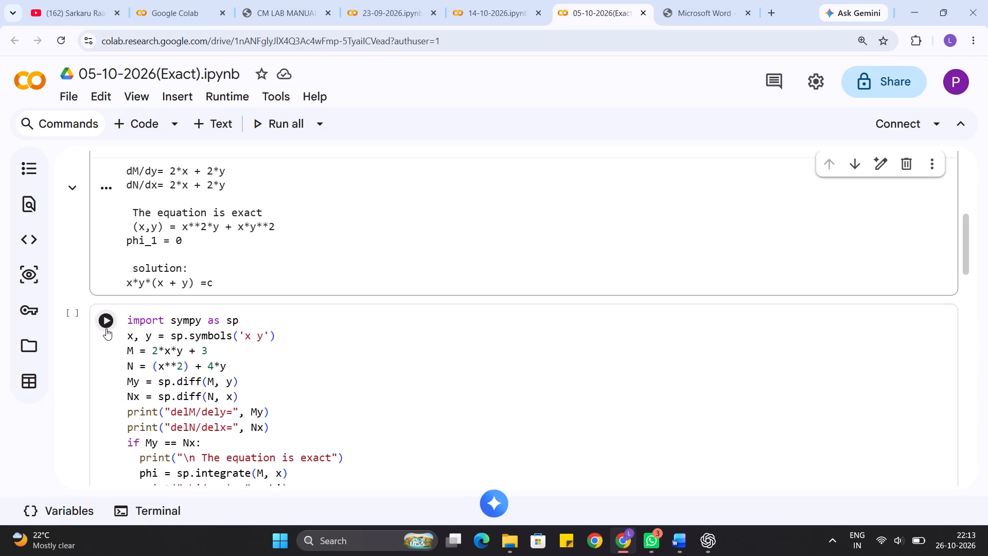
Capture a screenshot of the second cell's code, with M = 2*x*y + 3 and N = (x**2) + 4*y.
scroll(151, 263, "down", 4)
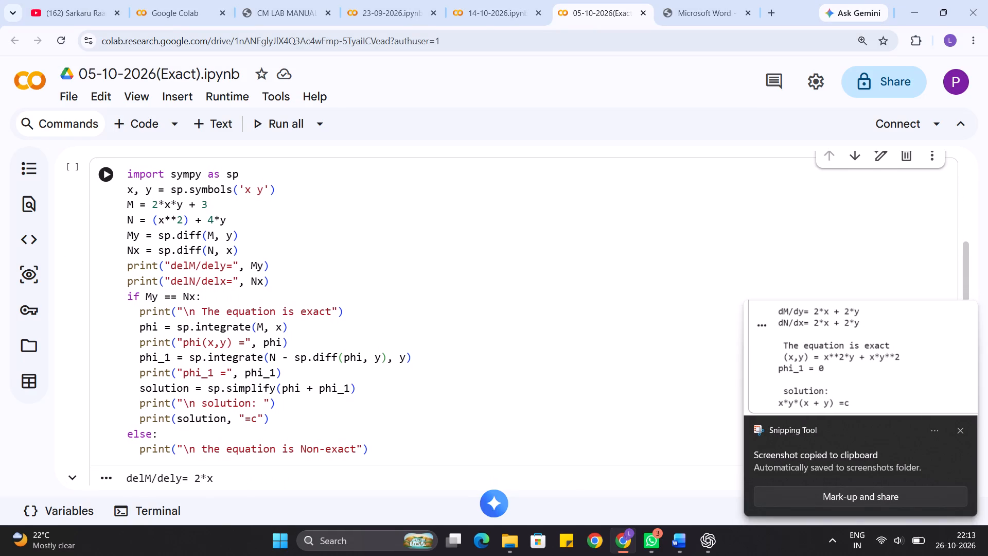
key("Print")
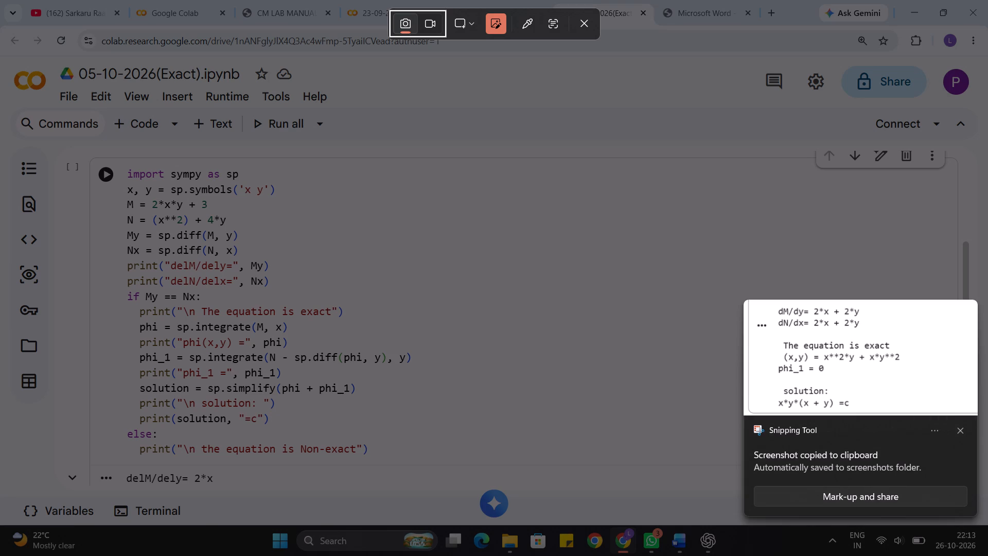
left_click_drag(85, 153, 480, 469)
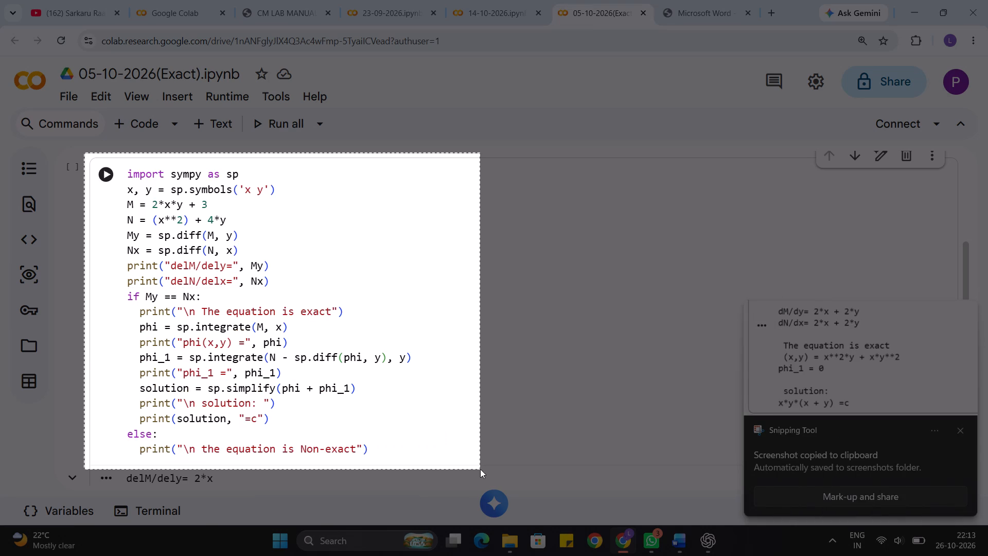
left_click_drag(480, 469, 486, 468)
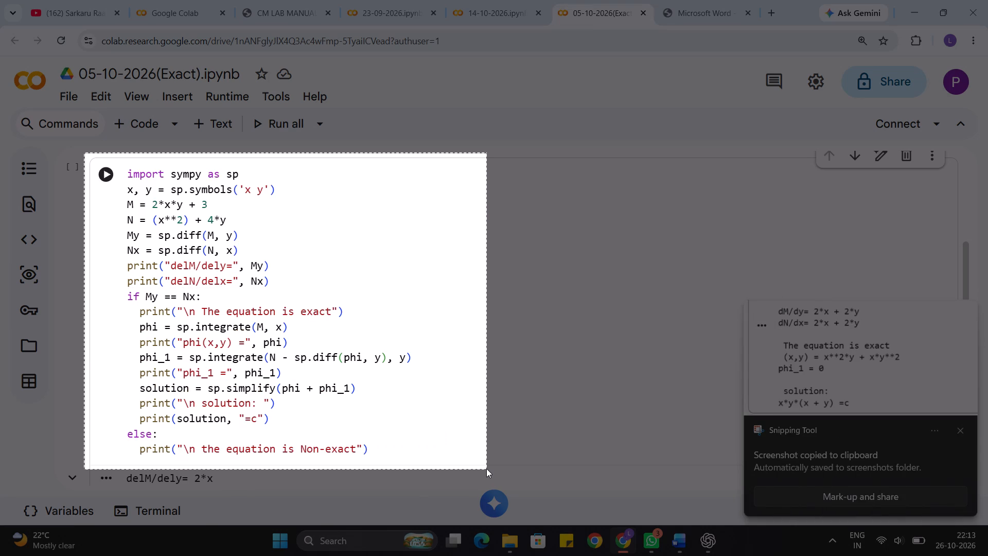
left_click_drag(486, 468, 486, 468)
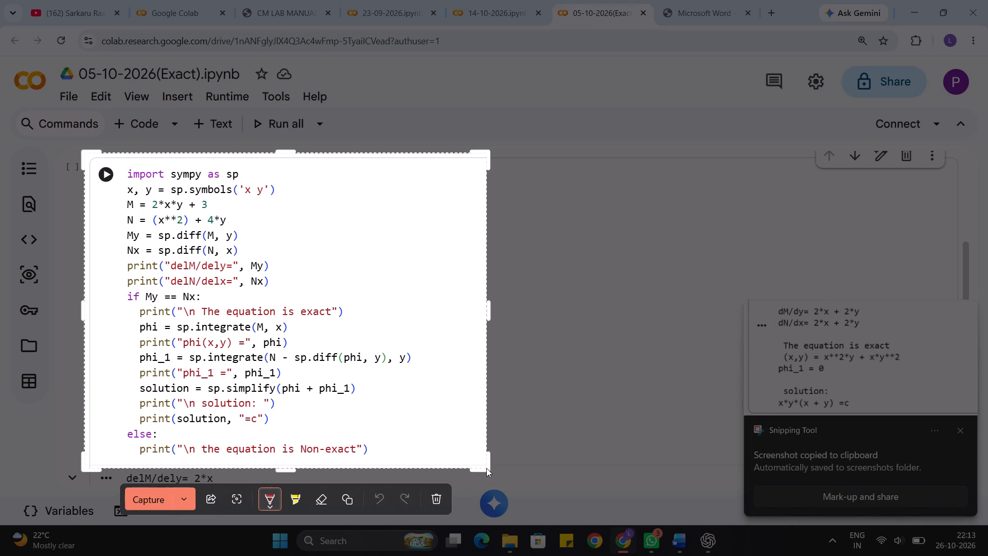
left_click(147, 506)
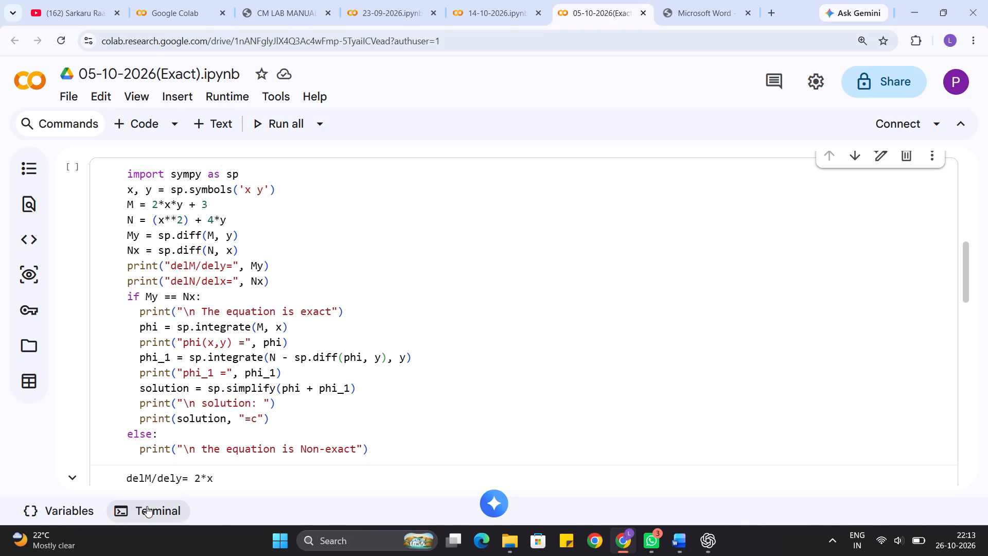
Capture a screenshot of the second cell's output, from the delM/dely line to the solution.
scroll(181, 405, "down", 4)
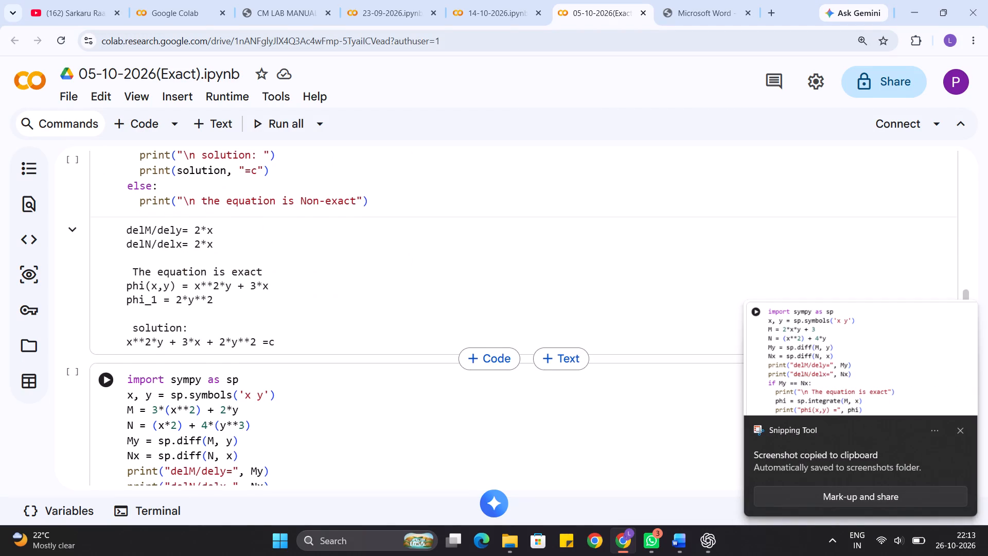
scroll(181, 405, "down", 1)
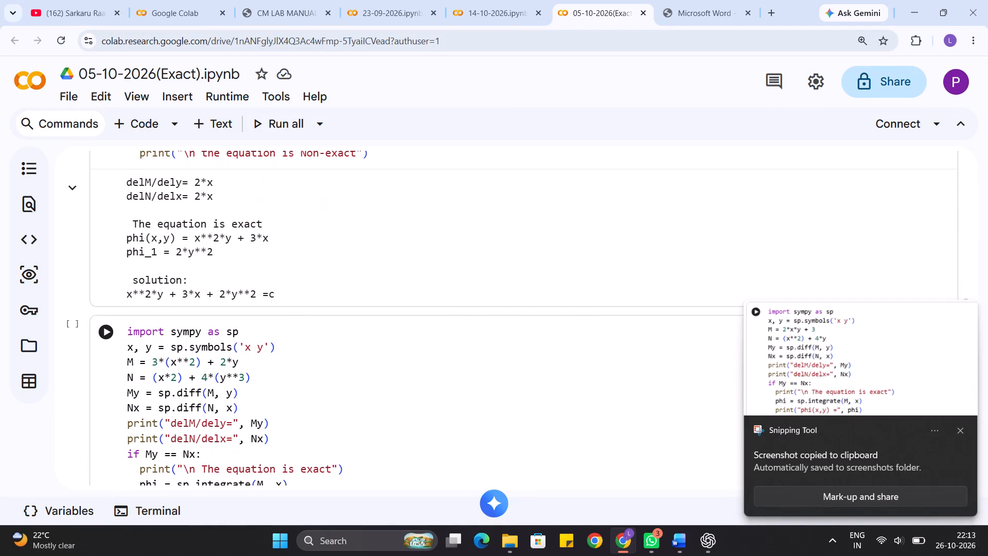
key("Print")
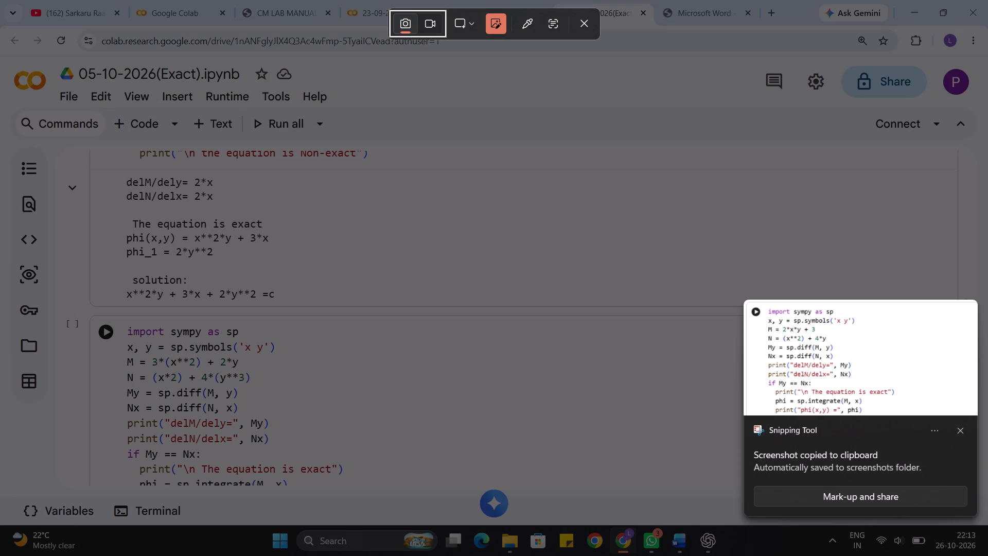
left_click_drag(82, 167, 450, 312)
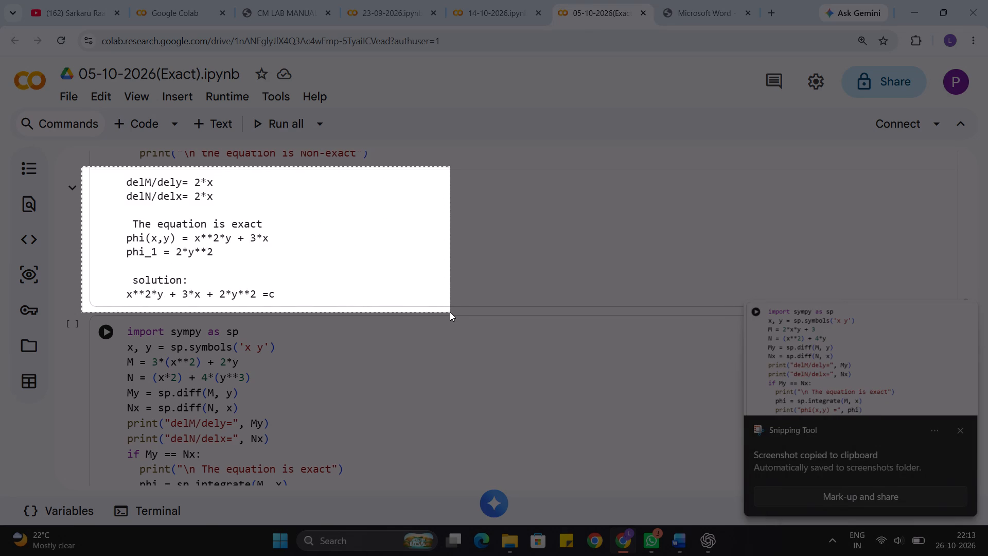
left_click_drag(450, 312, 460, 309)
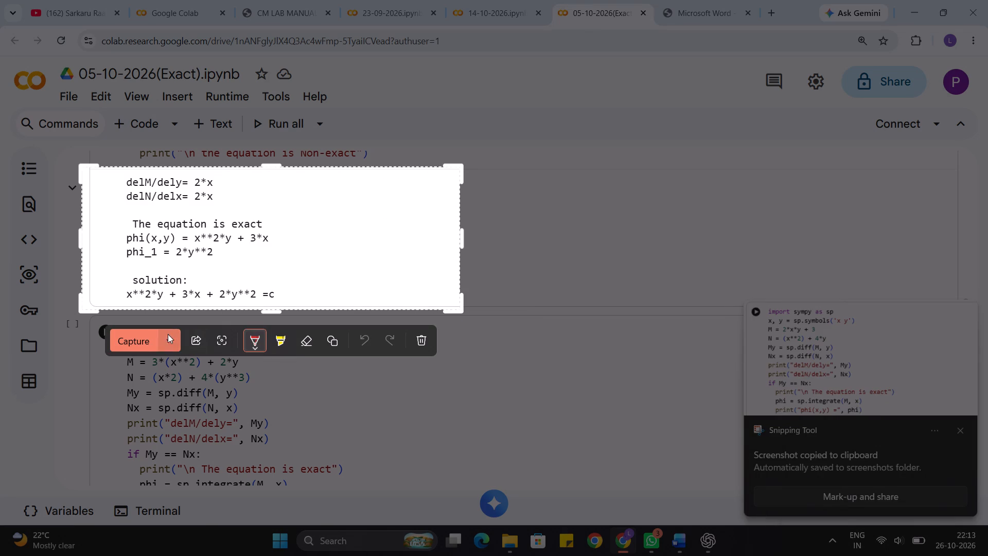
left_click(137, 338)
Capture a screenshot of the third cell's code, with M = 3*(x**2) + 2*y and N = (x*2) + 4*(y**3).
scroll(137, 338, "down", 1)
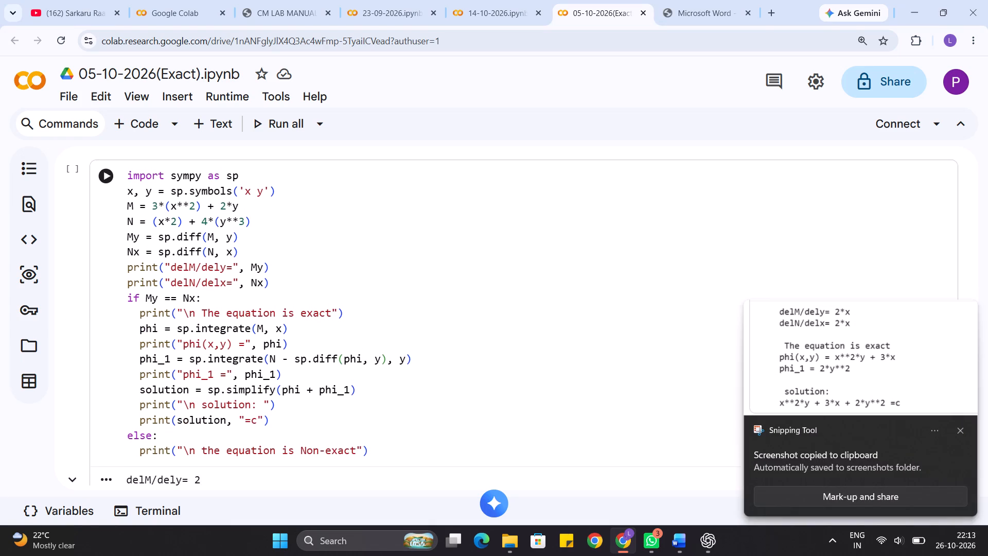
scroll(137, 338, "down", 1)
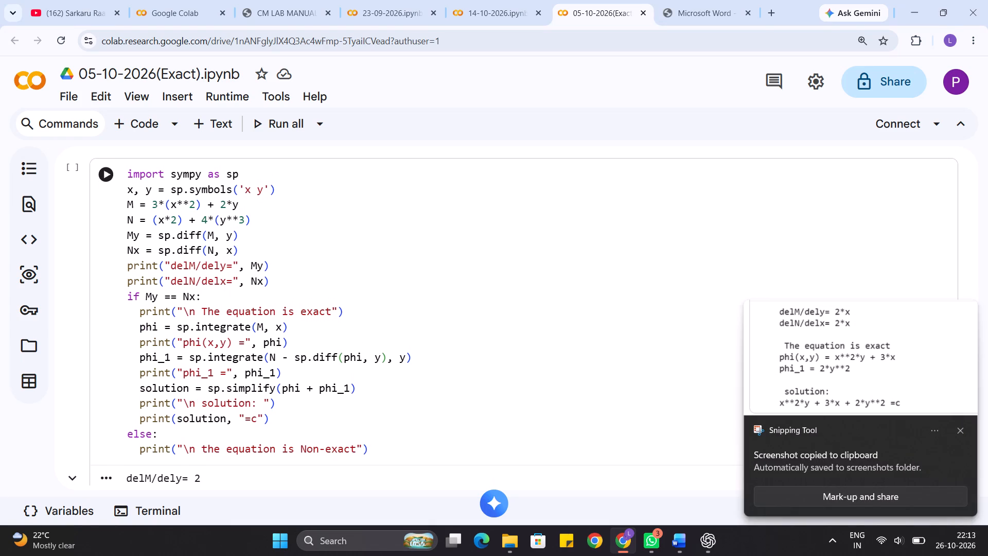
key("Print")
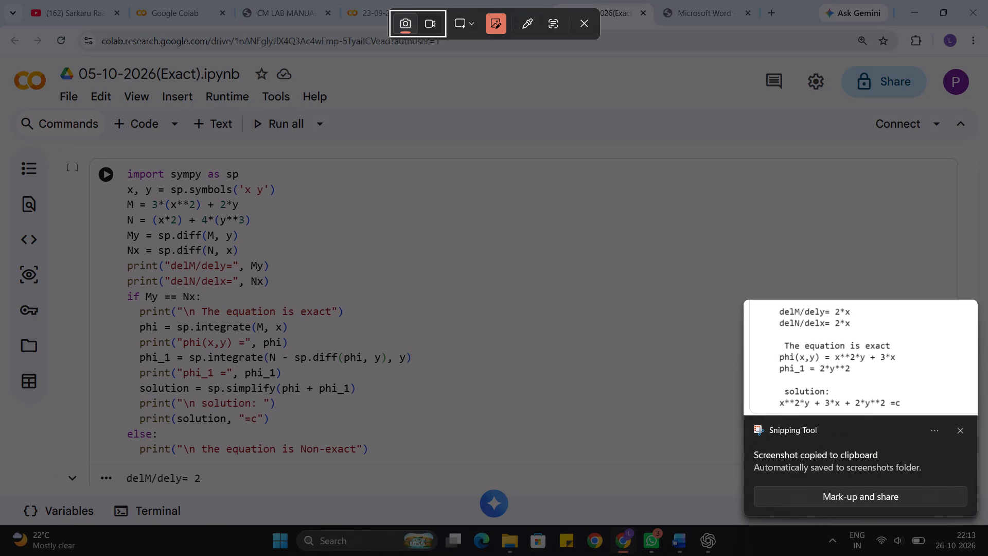
left_click_drag(85, 152, 479, 472)
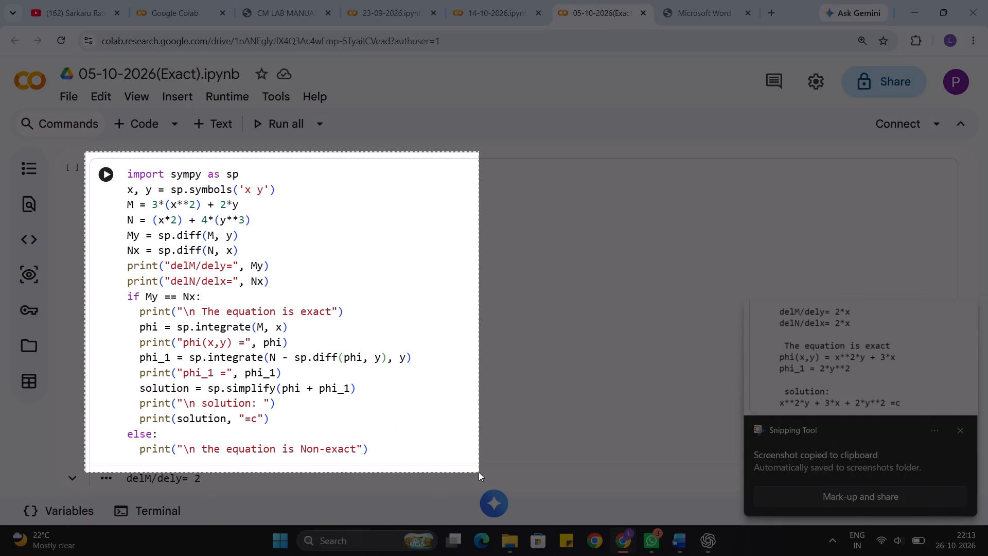
left_click_drag(479, 472, 487, 468)
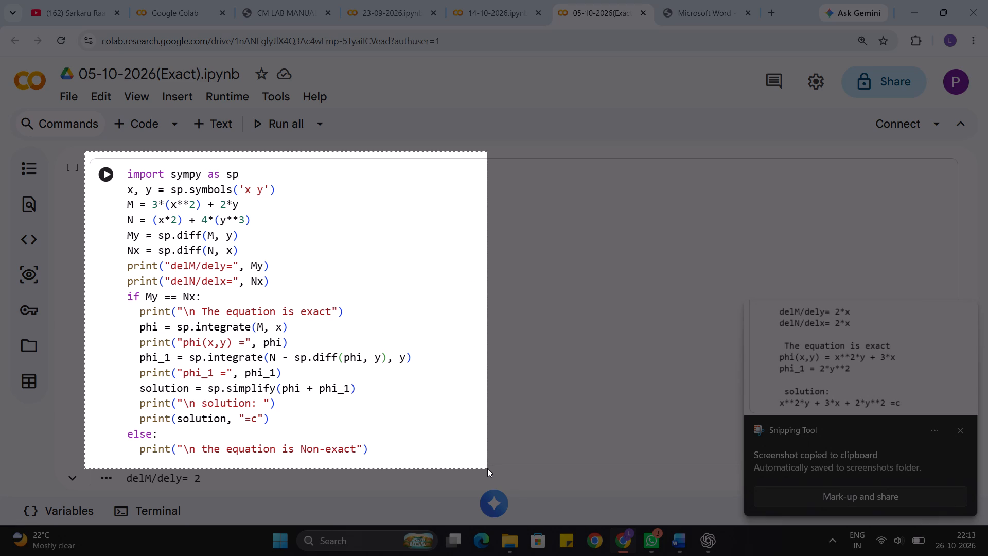
left_click_drag(487, 468, 491, 467)
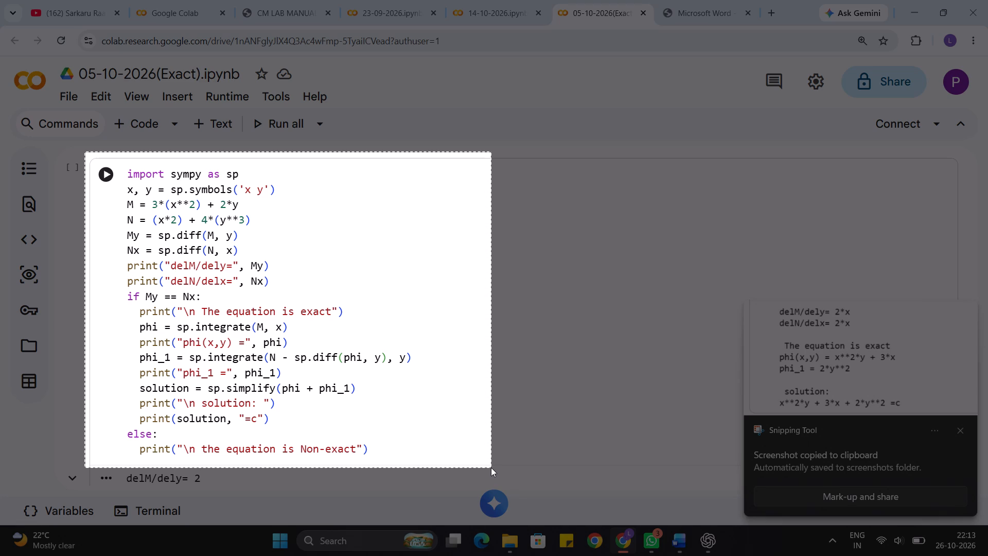
left_click_drag(491, 467, 493, 468)
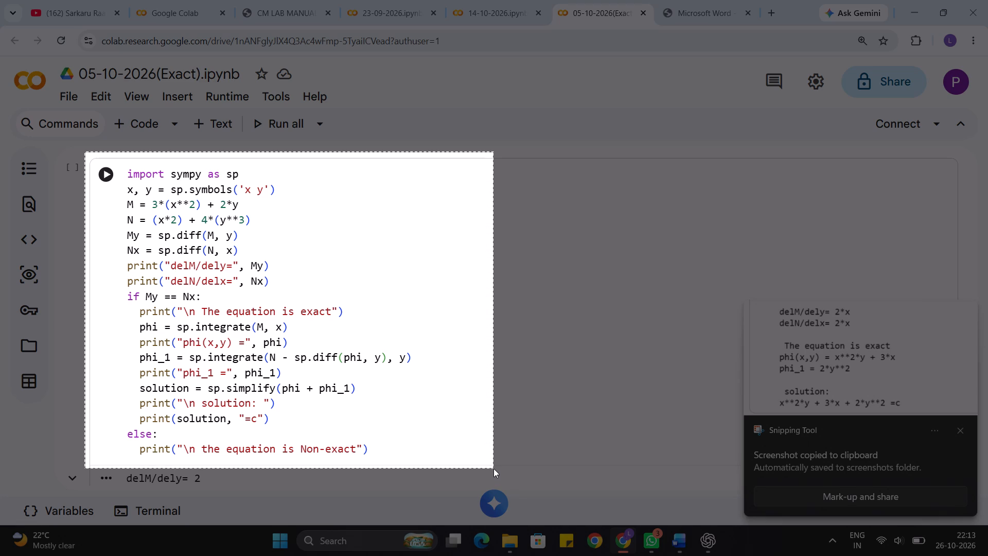
left_click_drag(493, 468, 496, 470)
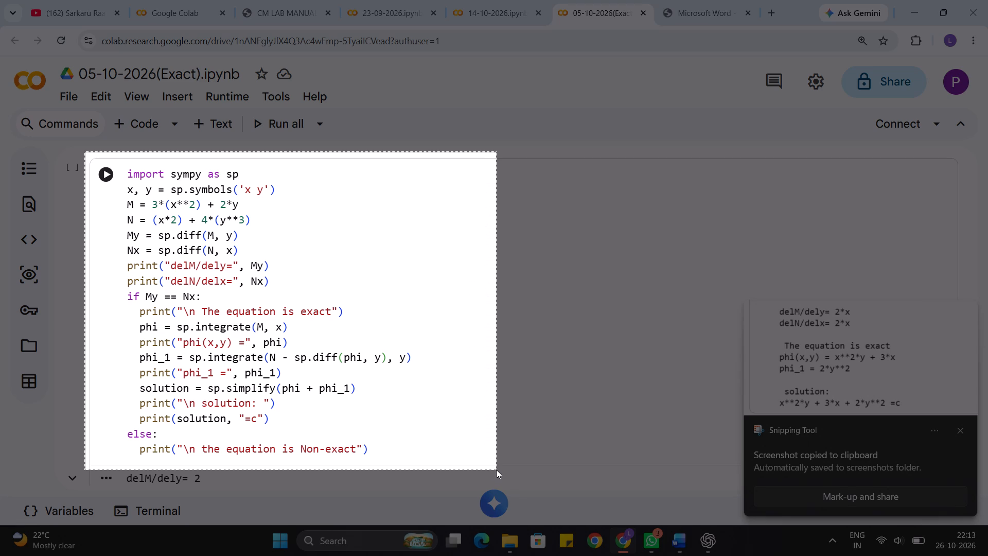
left_click(147, 500)
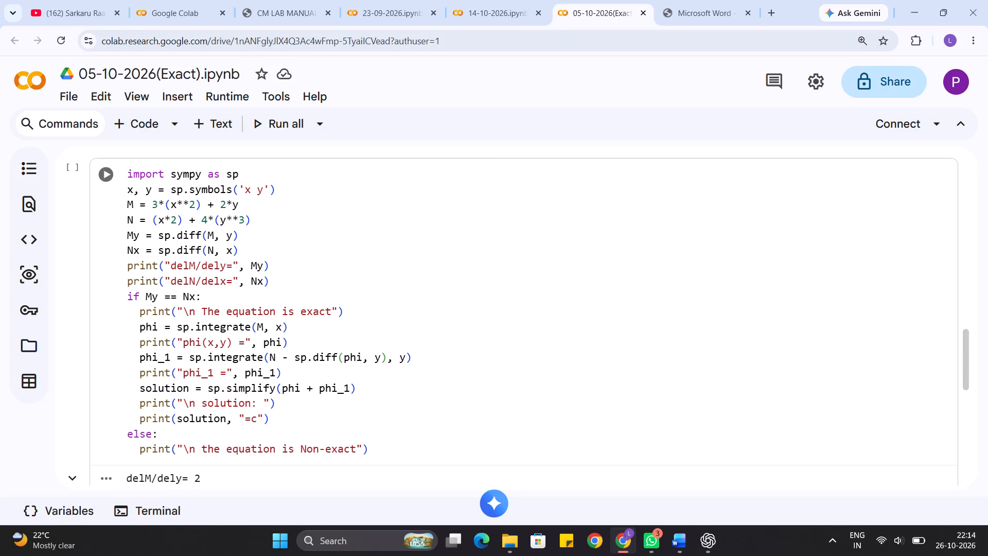
Capture a screenshot of the third cell's output, from the delM/dely line to the solution.
scroll(152, 479, "down", 5)
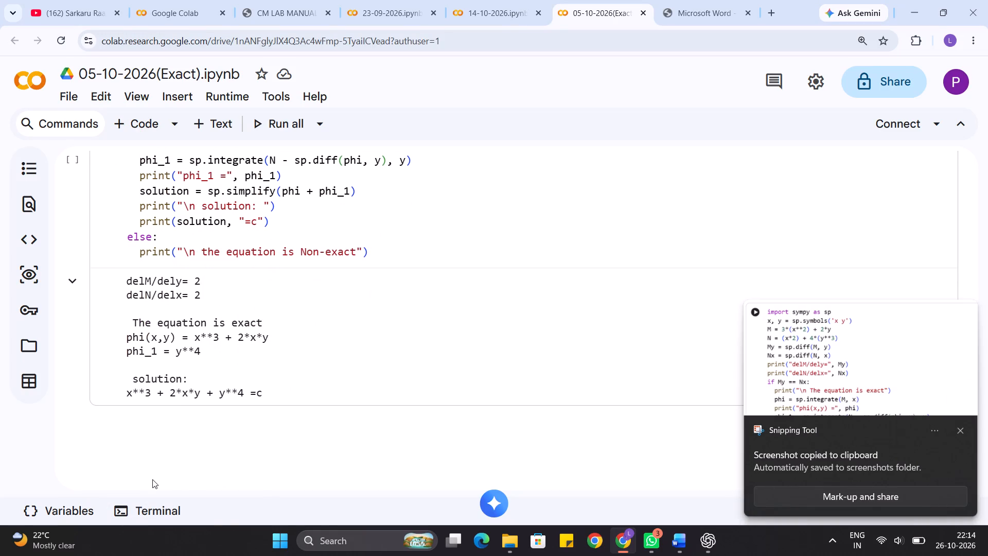
key("Print")
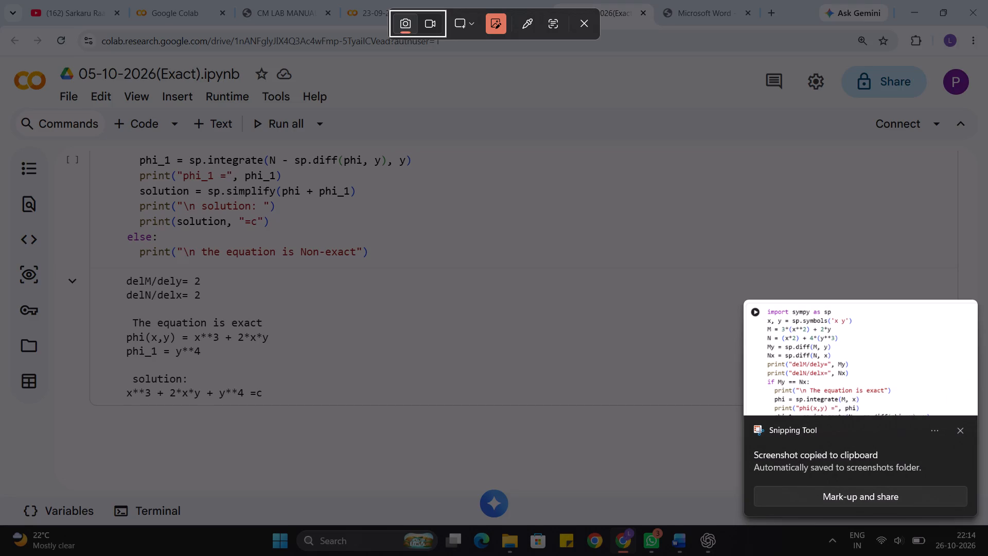
left_click_drag(82, 265, 445, 413)
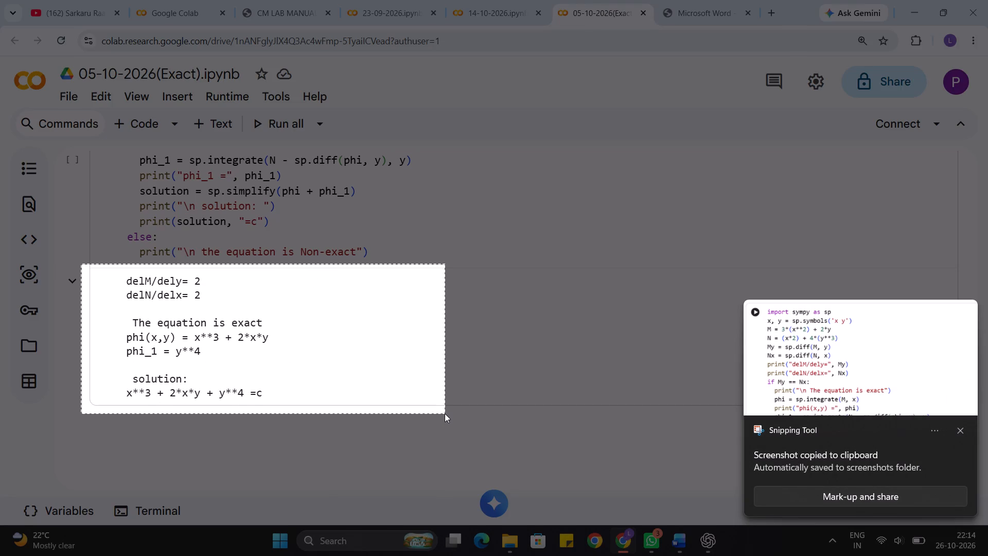
left_click_drag(445, 413, 449, 413)
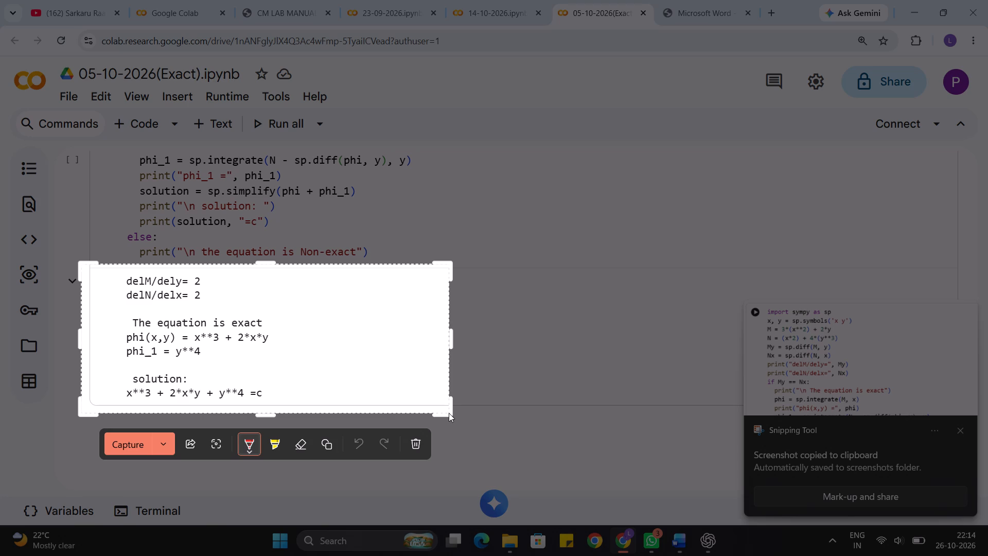
left_click(128, 445)
Switch to the CM LAB Record document in Word and examine the Experiment 6 page through to the Exact section of Experiment 7.
scroll(128, 445, "up", 1)
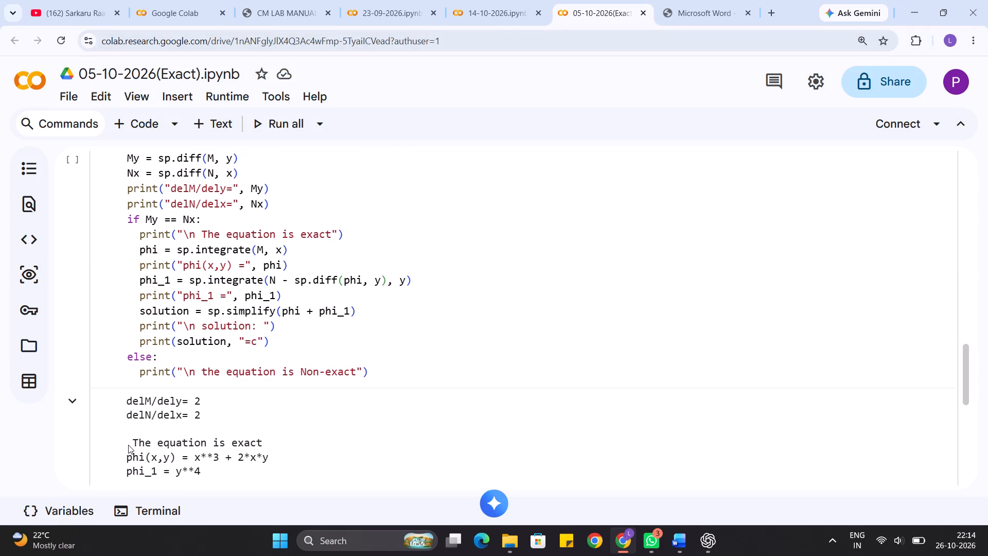
scroll(128, 445, "up", 3)
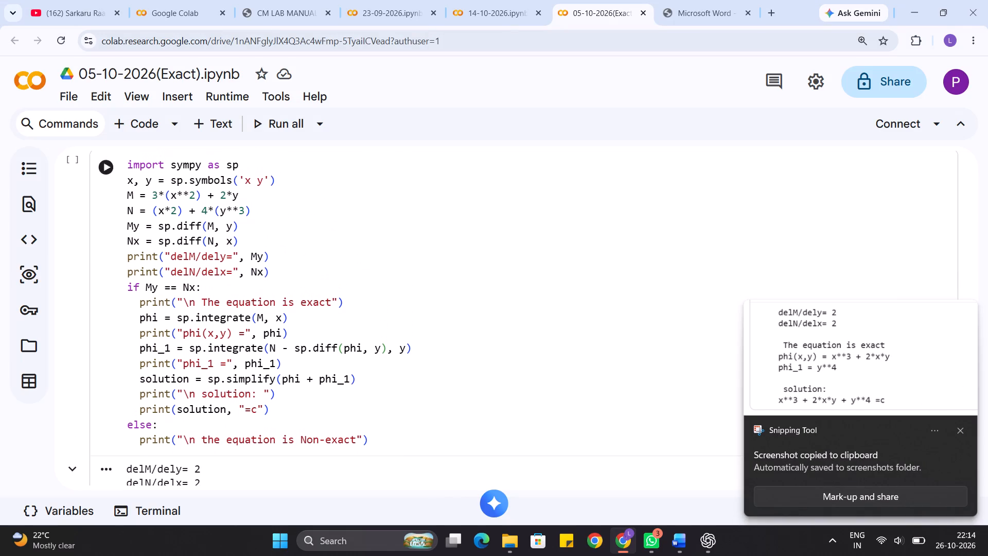
left_click(676, 535)
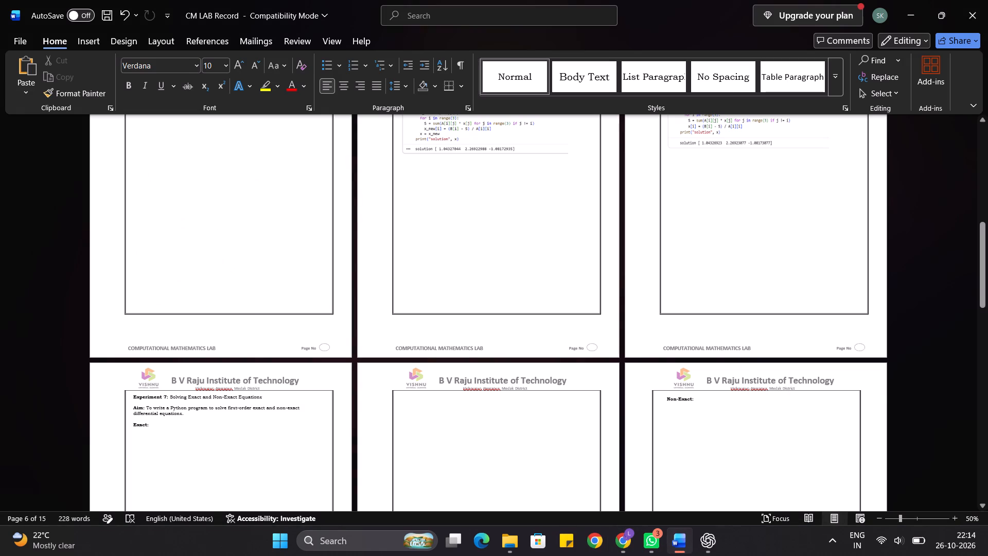
scroll(61, 406, "up", 3, "ctrl")
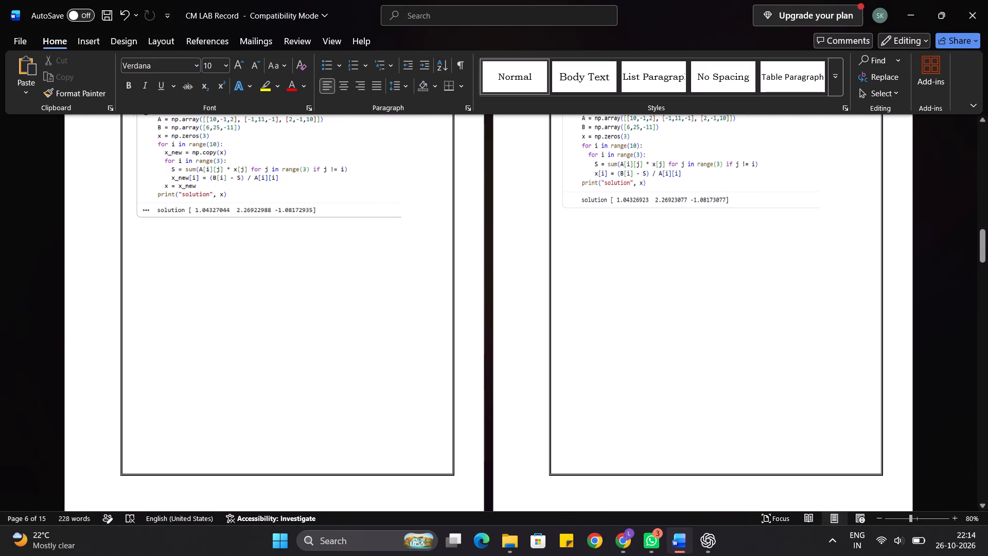
scroll(481, 283, "up", 3, "ctrl")
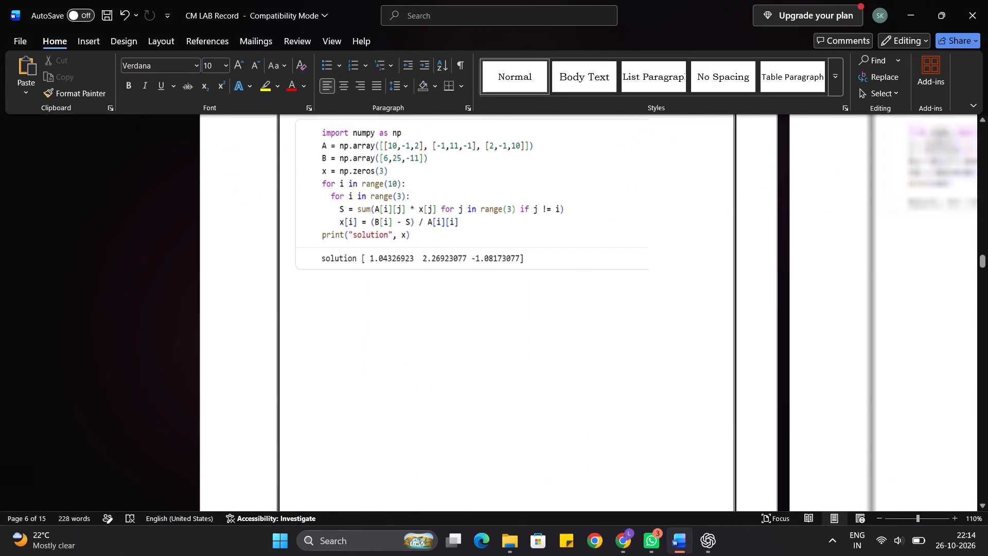
scroll(481, 283, "up", 1, "ctrl")
scroll(481, 283, "up", 1)
scroll(481, 283, "down", 1)
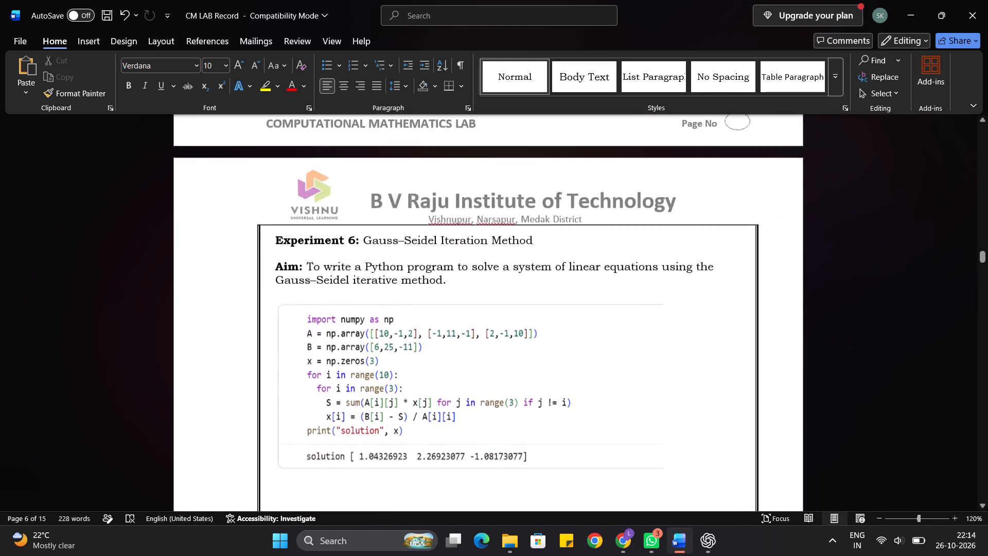
scroll(481, 283, "down", 1)
left_click(481, 283)
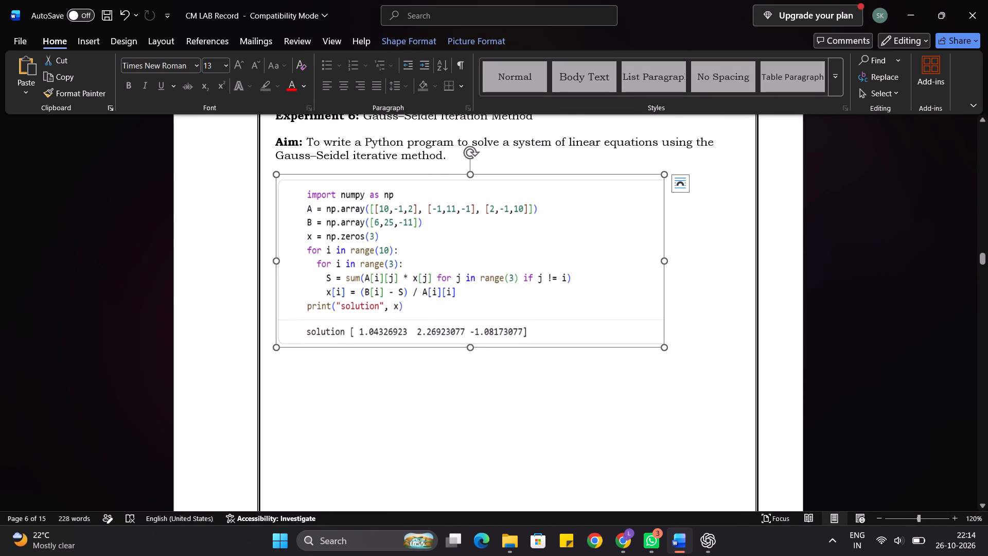
scroll(481, 283, "up", 1)
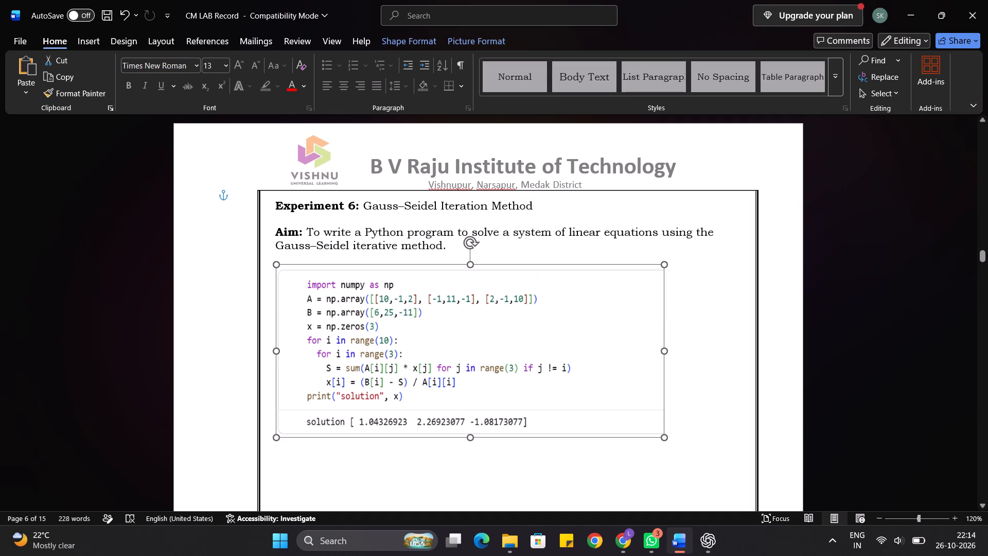
scroll(481, 283, "down", 4)
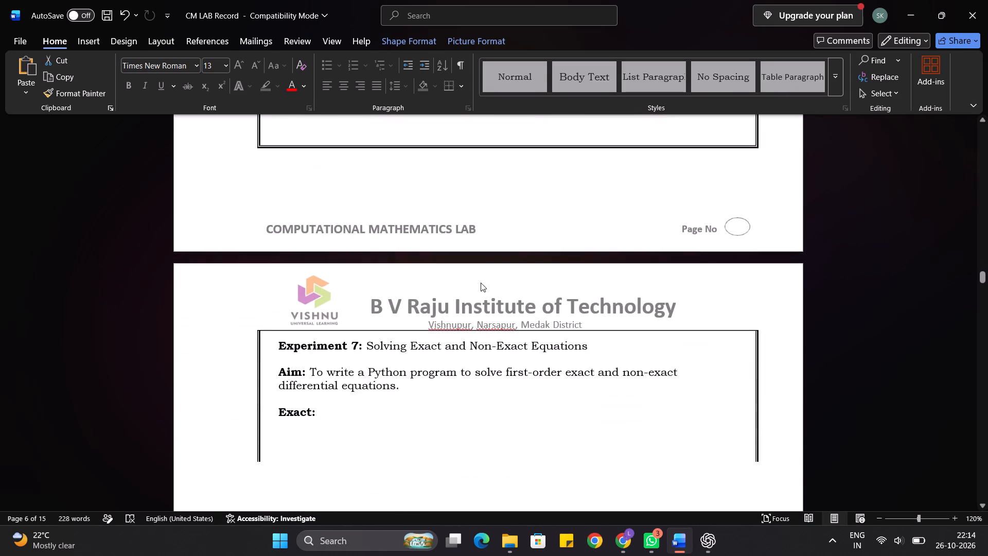
scroll(481, 283, "down", 1)
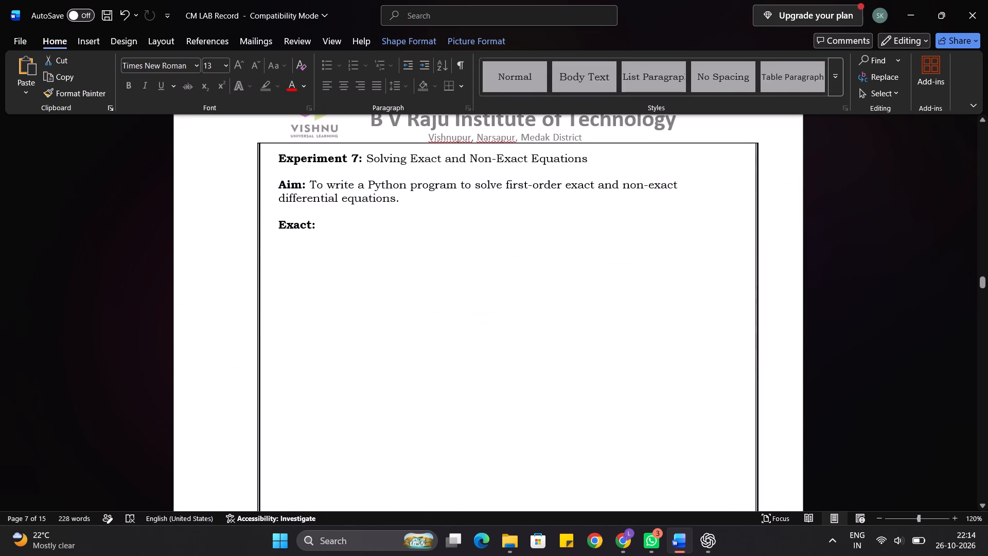
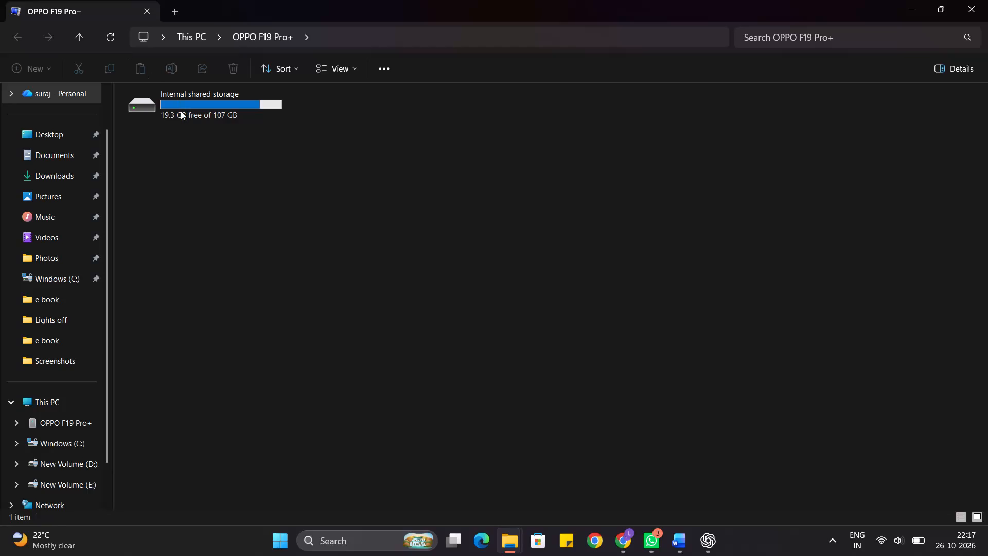
Move the nine Bisection, exact, newton and non exact PNG files from the phone's .config folder into the Screenshots folder under Pictures.
double_click(181, 111)
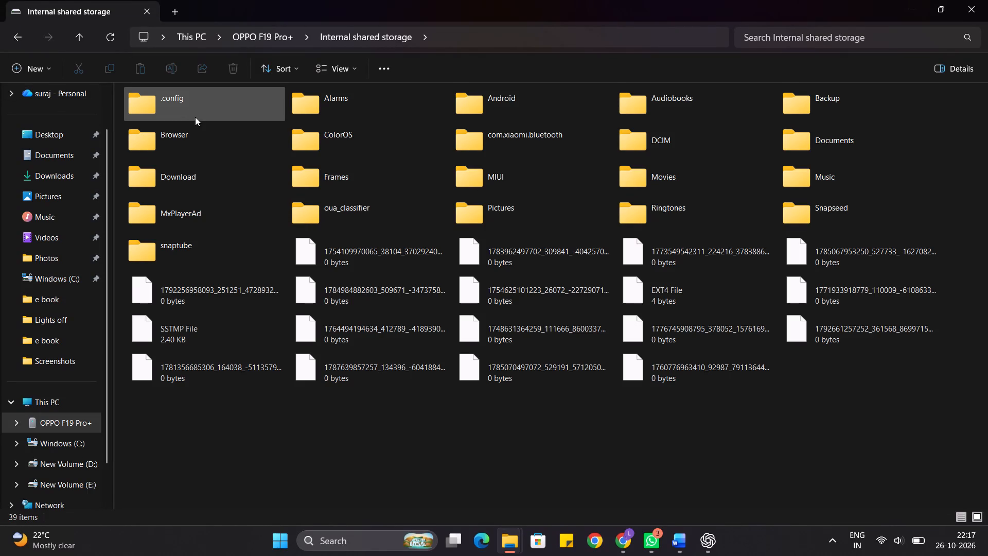
double_click(198, 116)
left_click(315, 93)
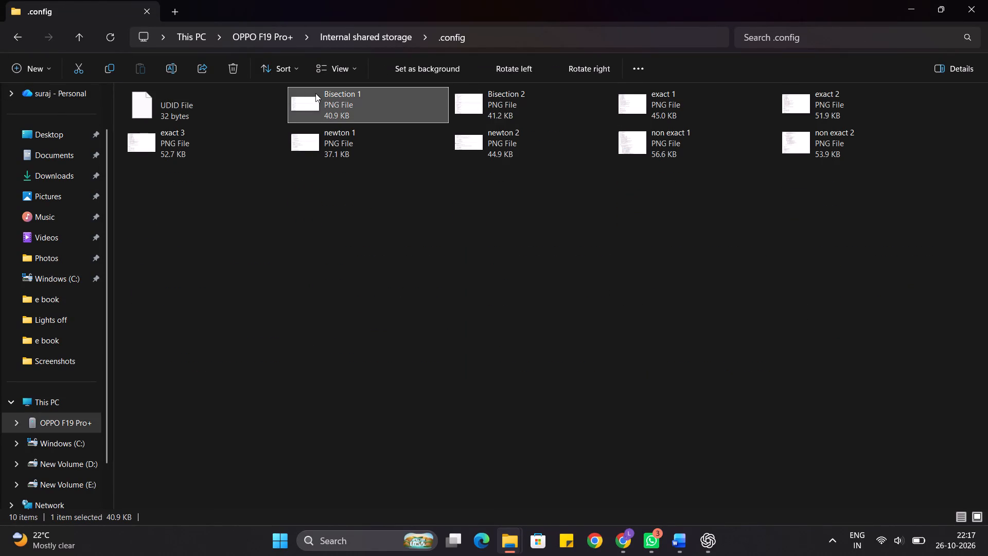
key("shift+Down")
key("shift+Right")
key("shift+Right")
key("shift+Right")
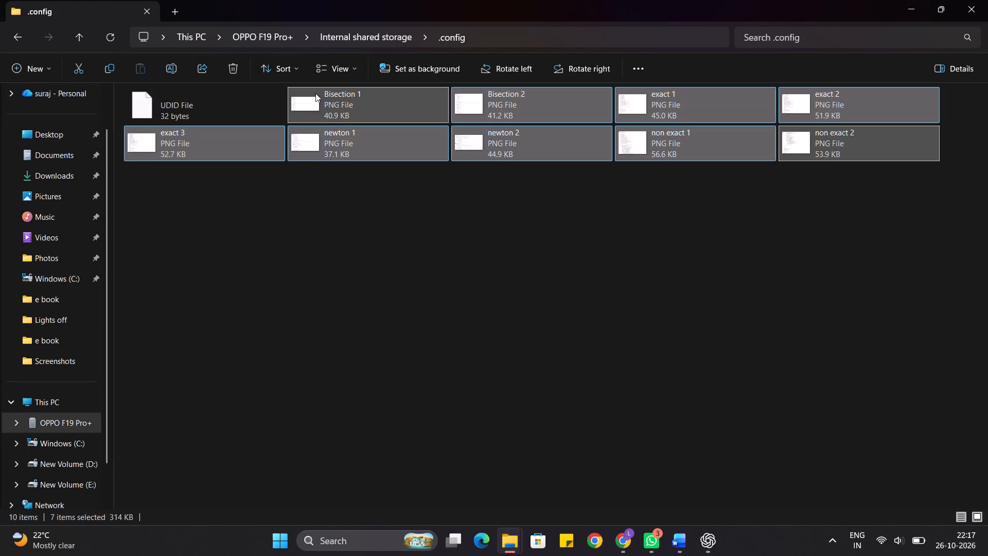
key("ctrl+x")
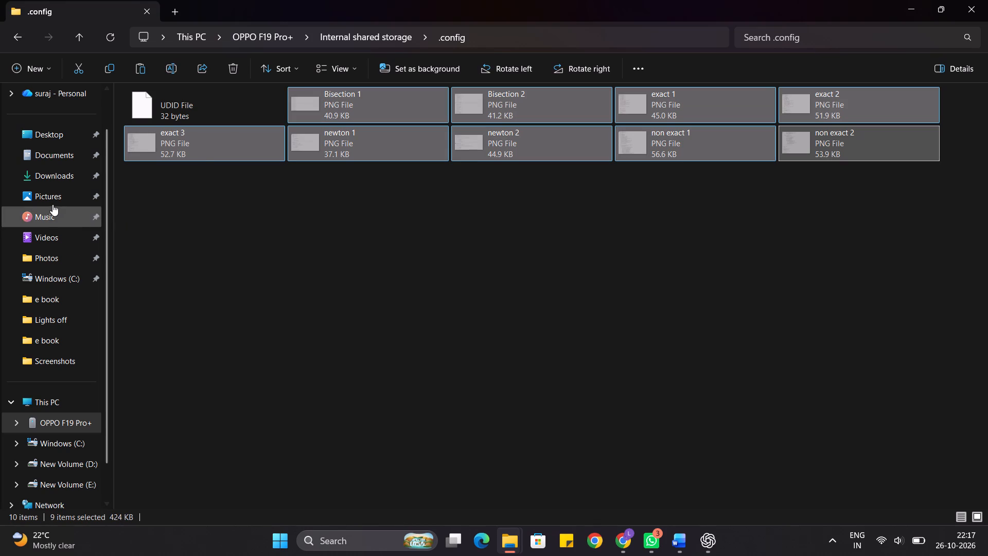
left_click(50, 200)
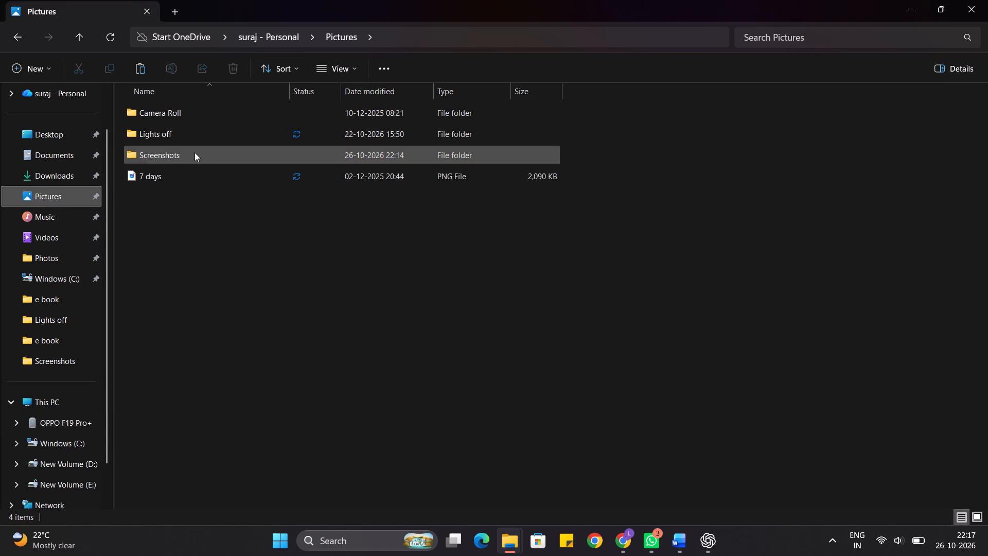
double_click(195, 152)
key("ctrl+v")
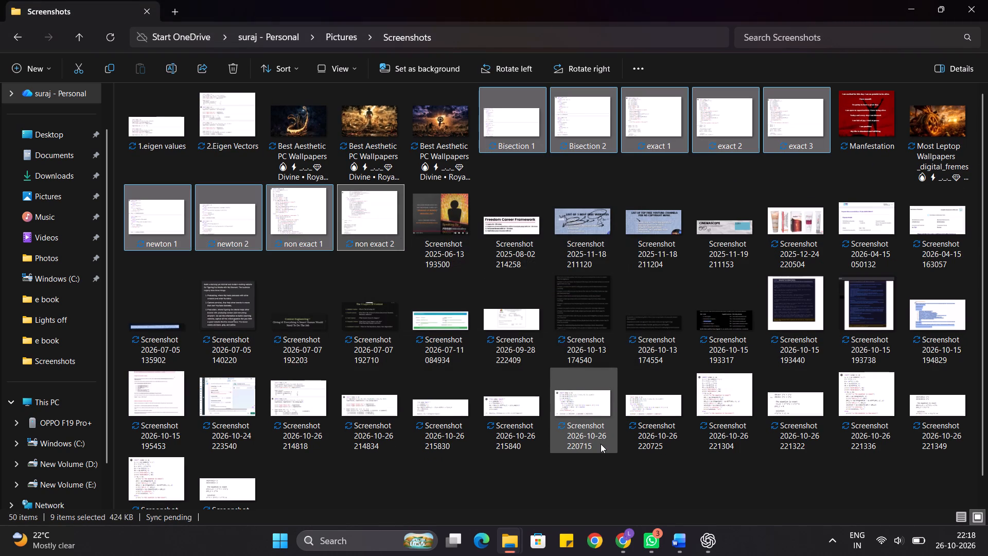
scroll(601, 444, "up", 1)
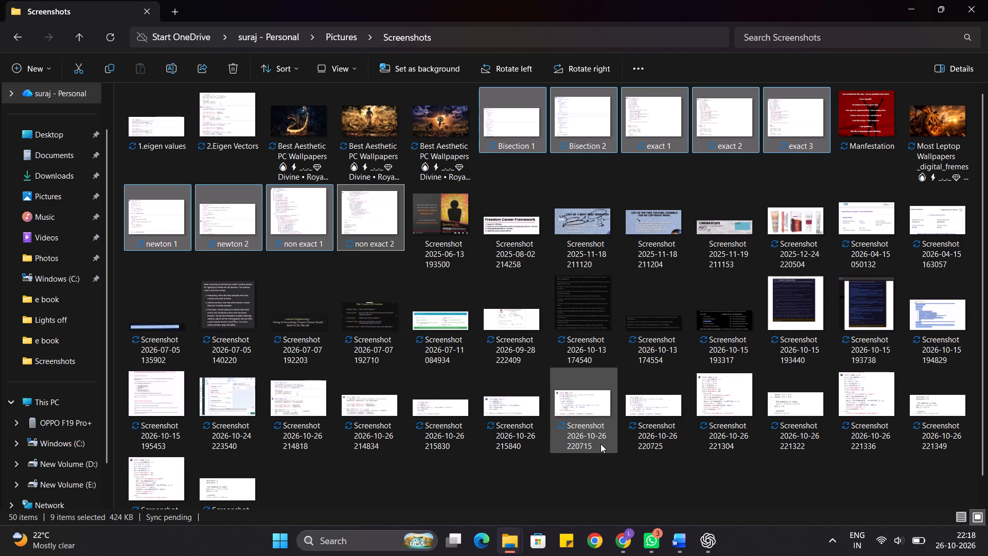
Switch to the CM LAB Record document in Word and draw a rectangle about 10.9 cm high and 15 cm wide below the Exact heading.
left_click(677, 536)
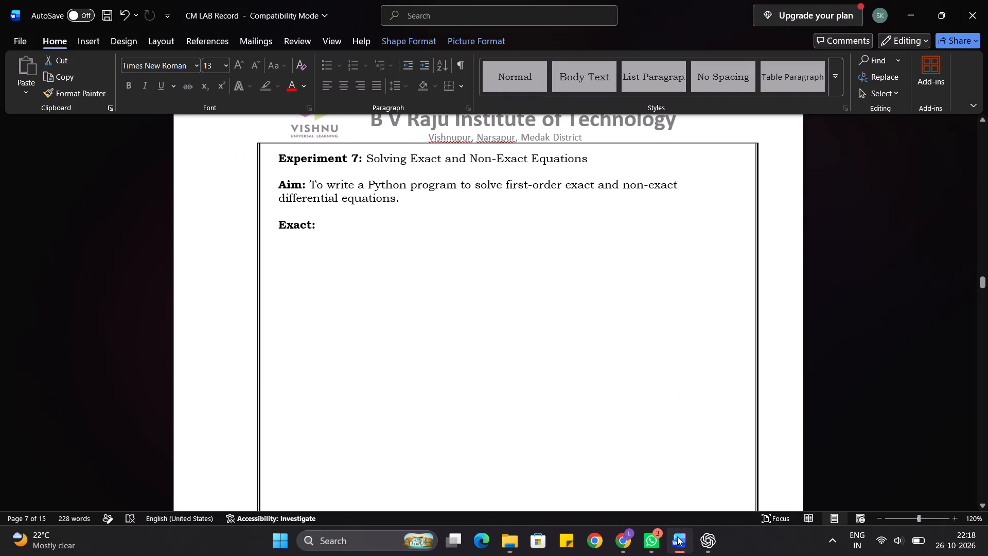
left_click(114, 43)
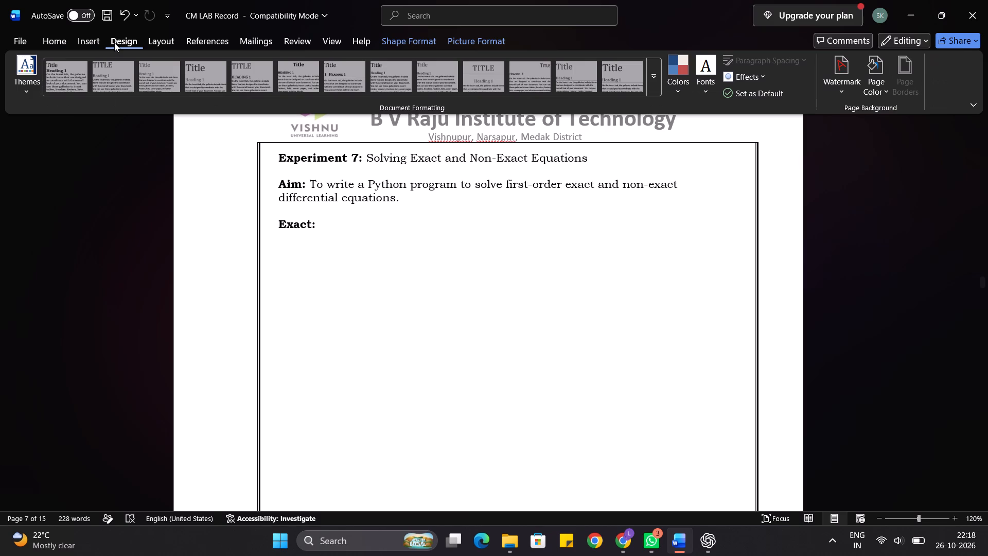
left_click(77, 46)
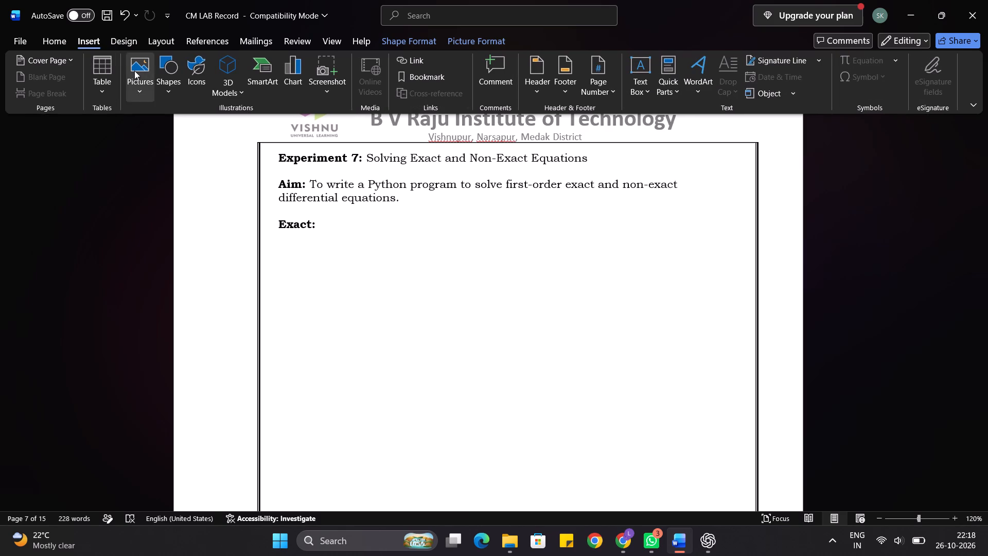
left_click(160, 72)
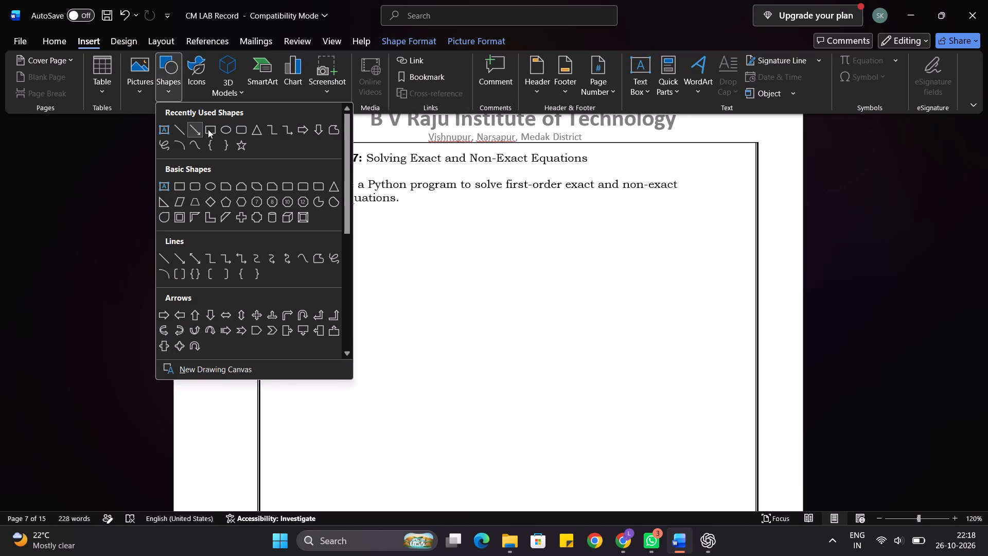
left_click(208, 129)
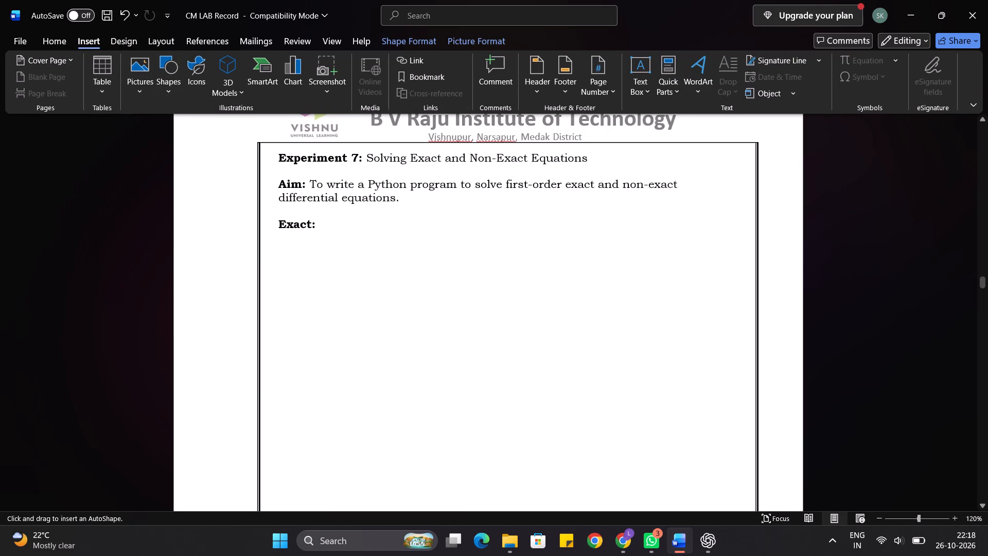
left_click_drag(279, 236, 718, 488)
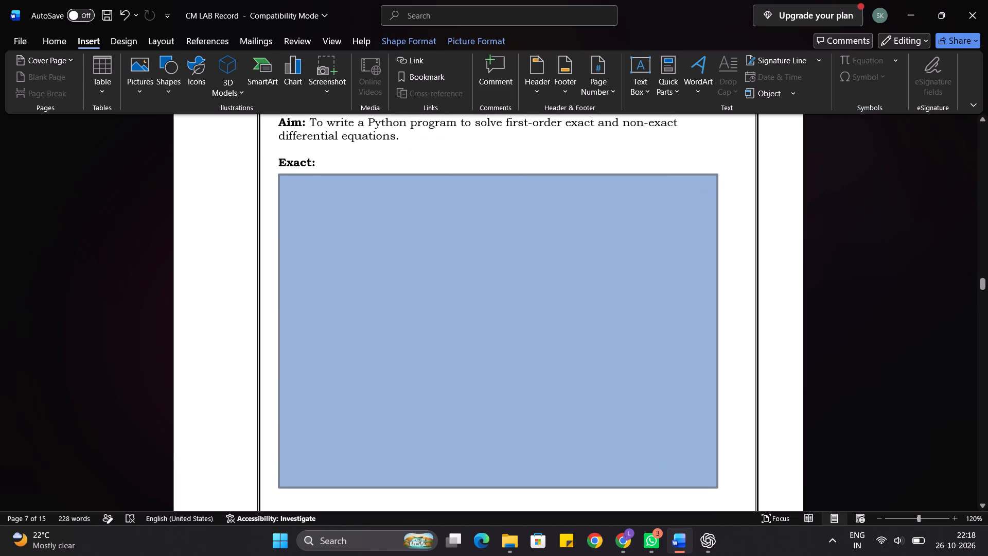
left_click_drag(718, 488, 716, 492)
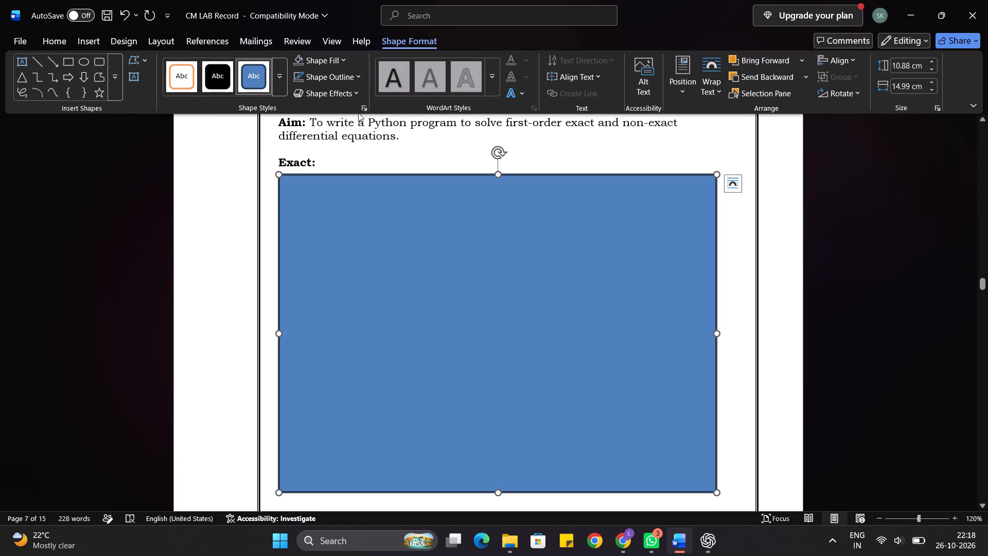
Remove the outline and the fill from the rectangle below the Exact heading.
left_click(343, 79)
left_click(310, 297)
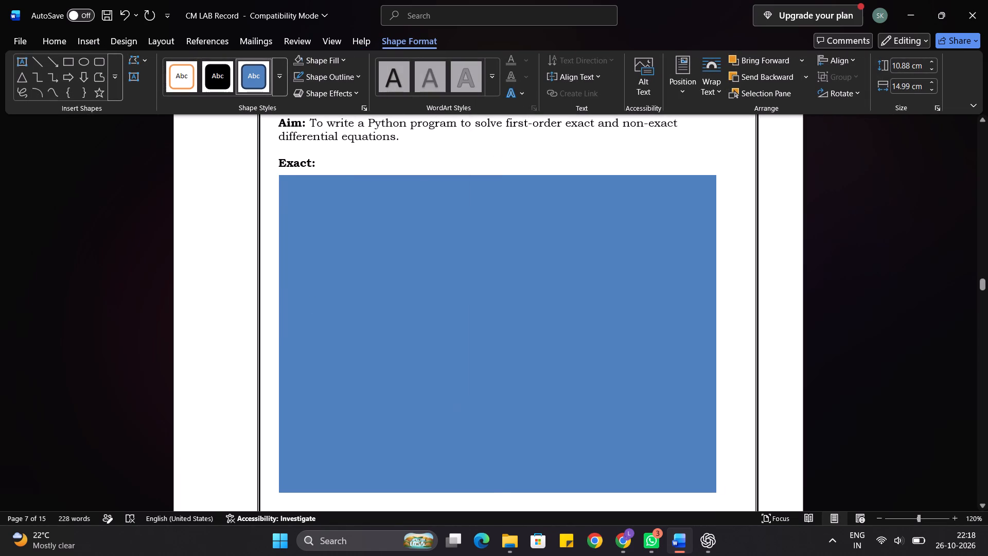
left_click(319, 64)
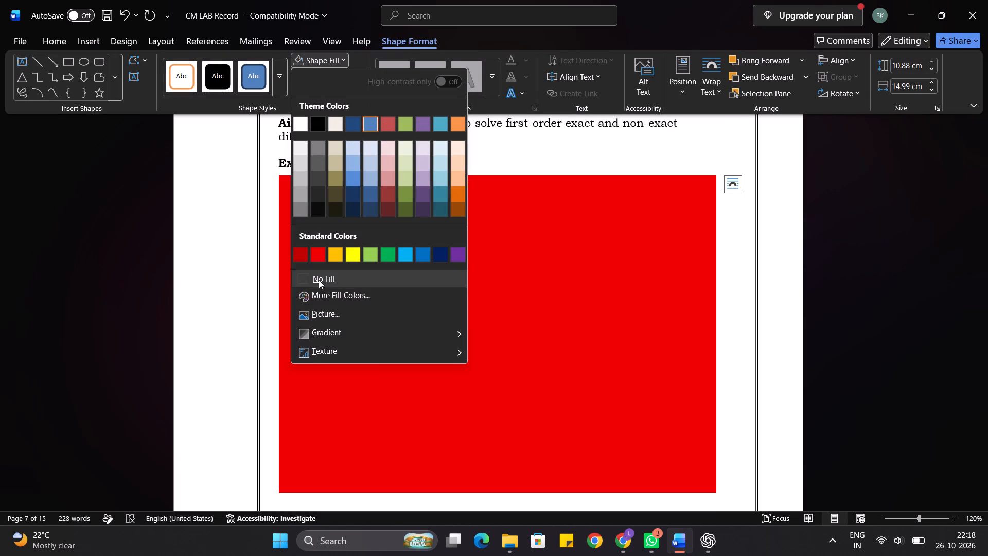
left_click(319, 280)
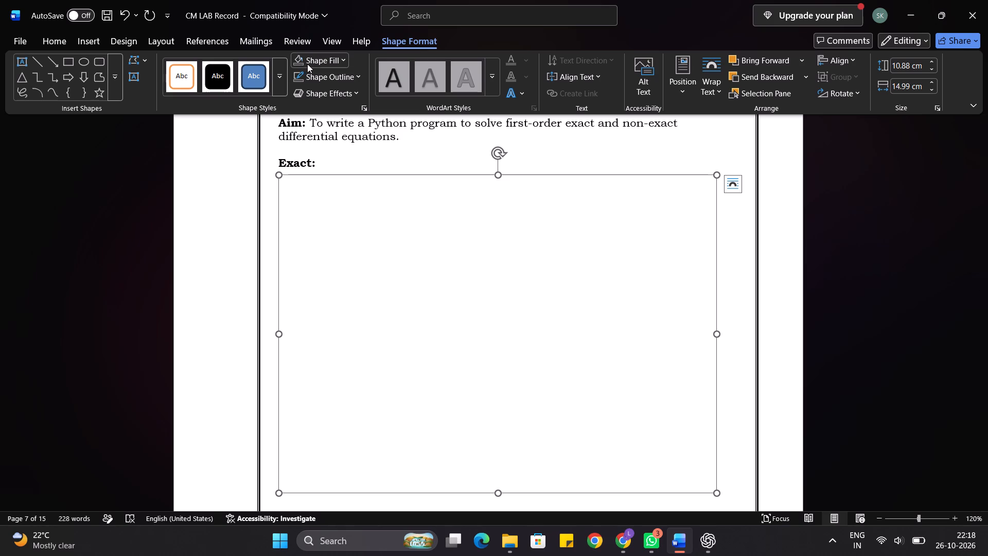
Fill the rectangle below the Exact heading with the picture exact 1 from the Screenshots folder.
left_click(307, 64)
left_click(316, 309)
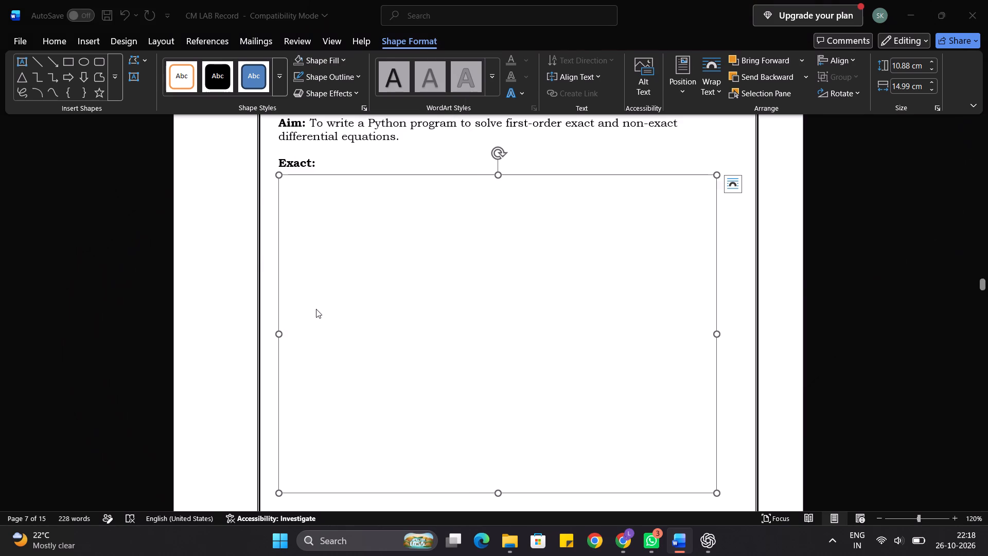
left_click(332, 230)
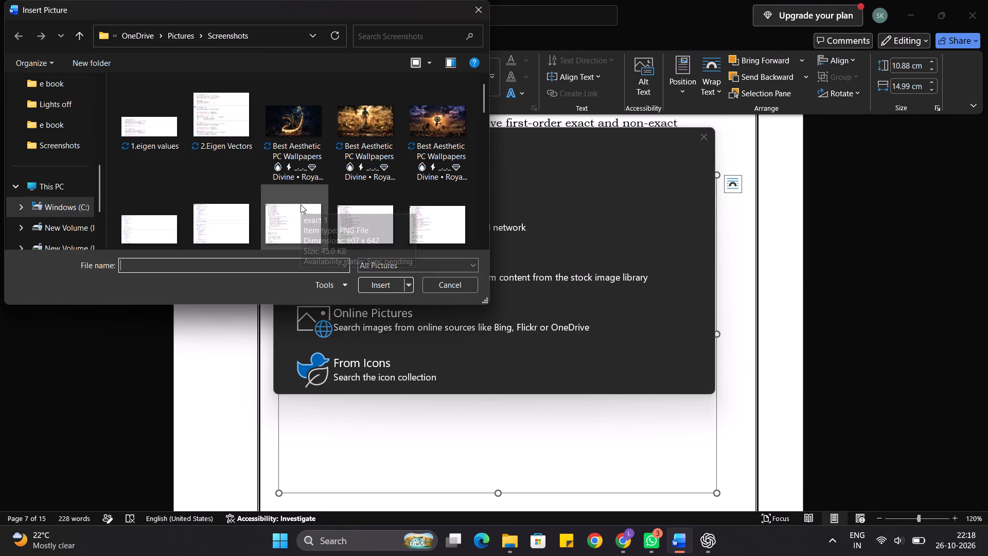
scroll(301, 204, "down", 2)
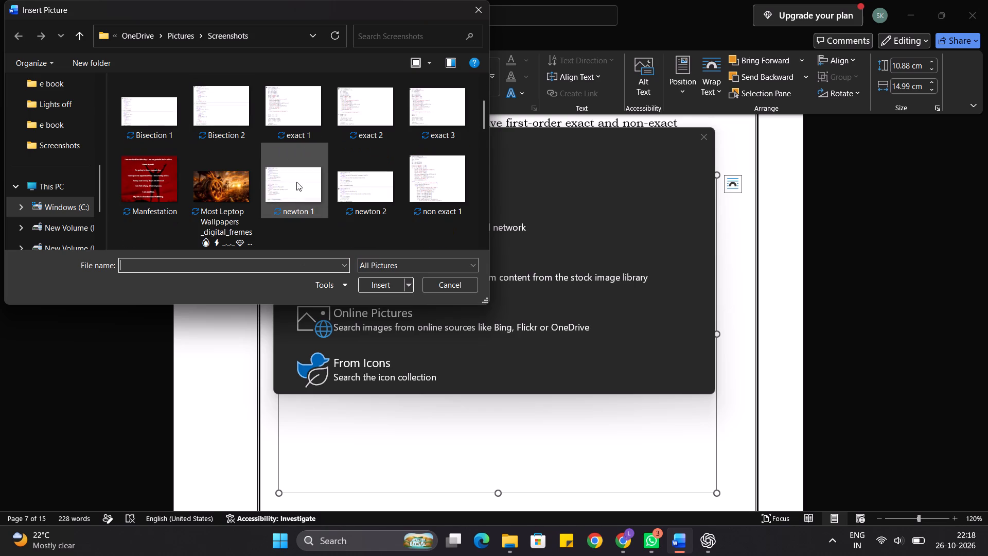
left_click(288, 115)
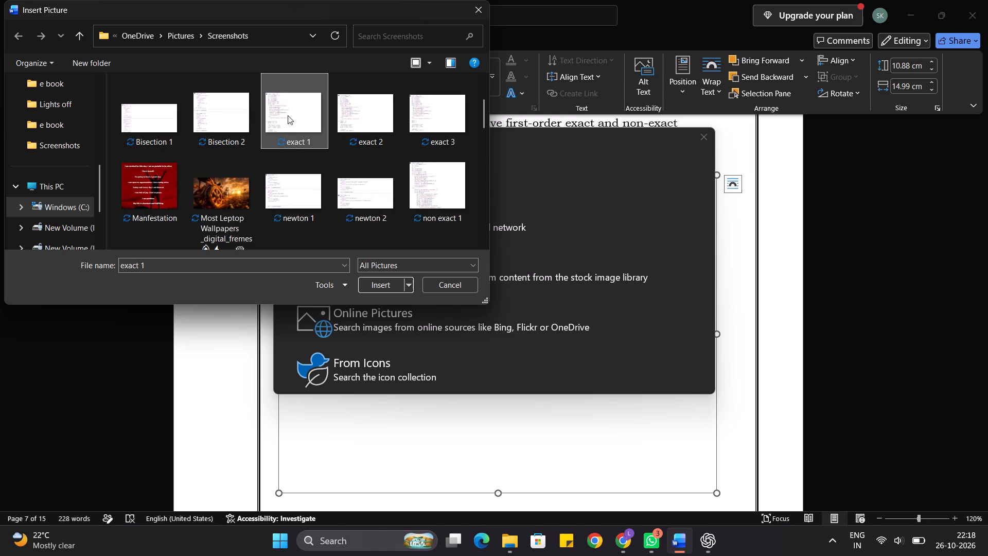
left_click(372, 280)
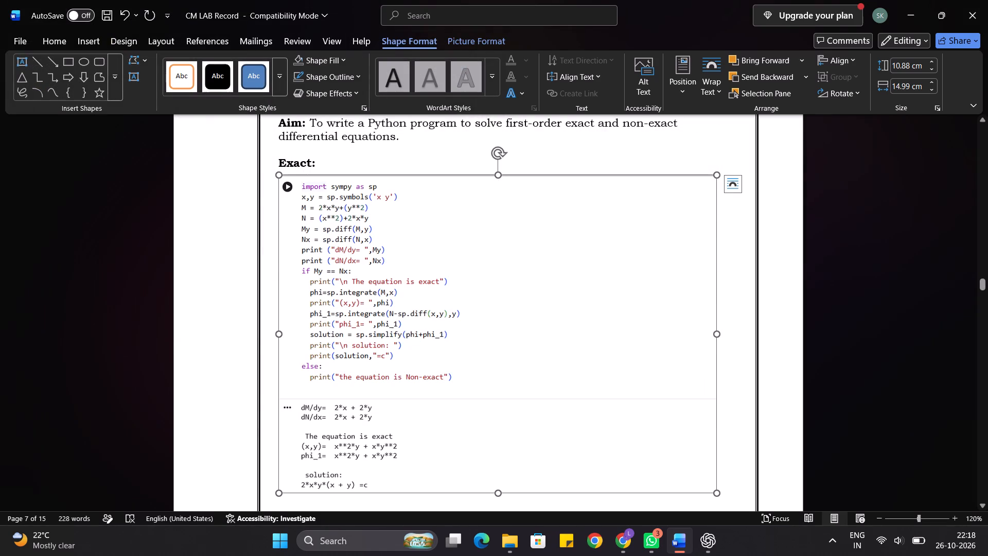
Draw a rectangle about 12.1 cm high and 15.9 cm wide near the top of the blank page 8.
scroll(440, 300, "down", 2)
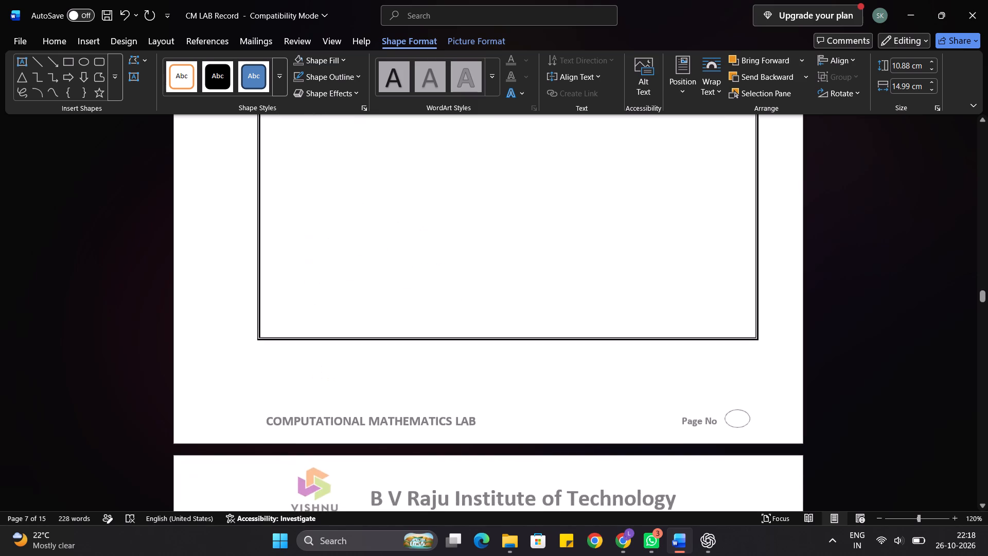
scroll(440, 300, "up", 4)
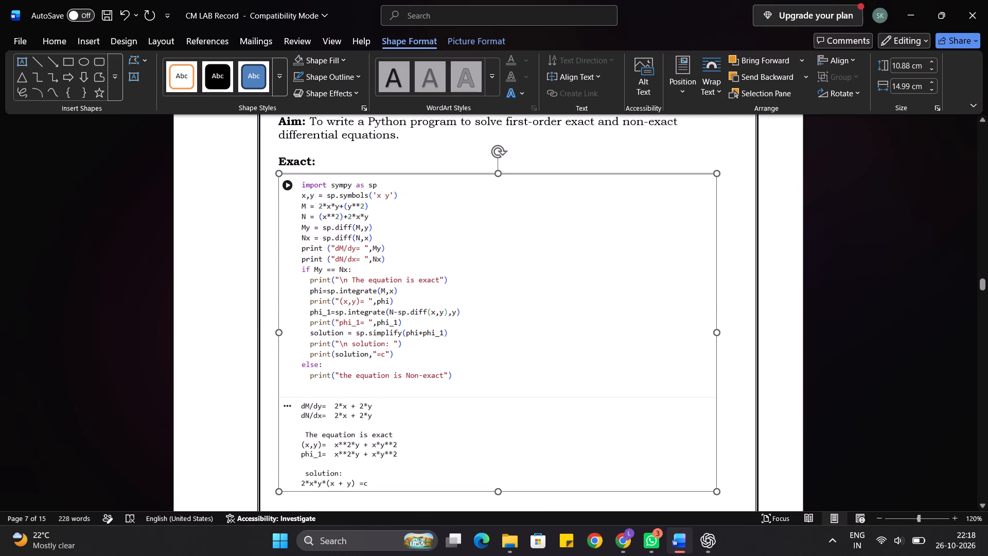
scroll(440, 300, "down", 4)
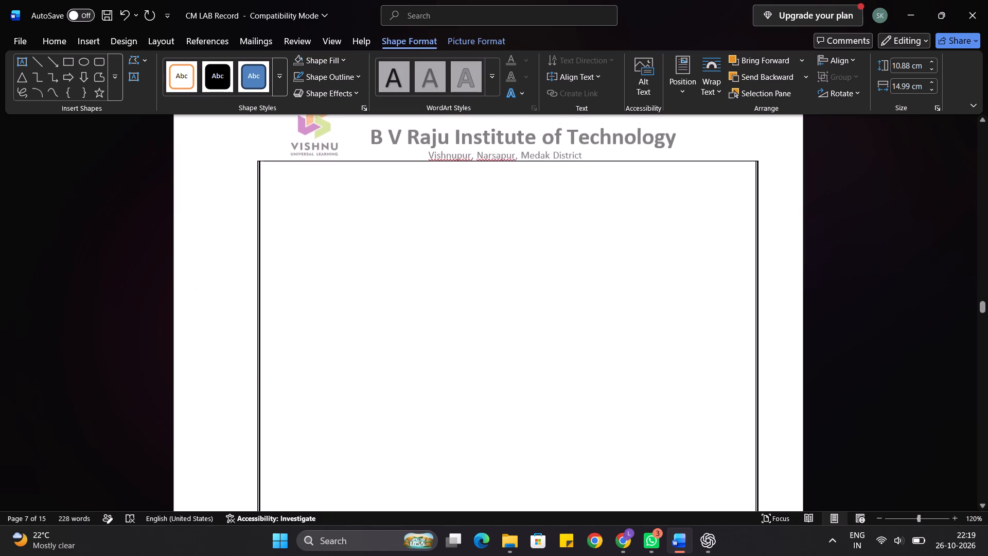
scroll(440, 300, "down", 1)
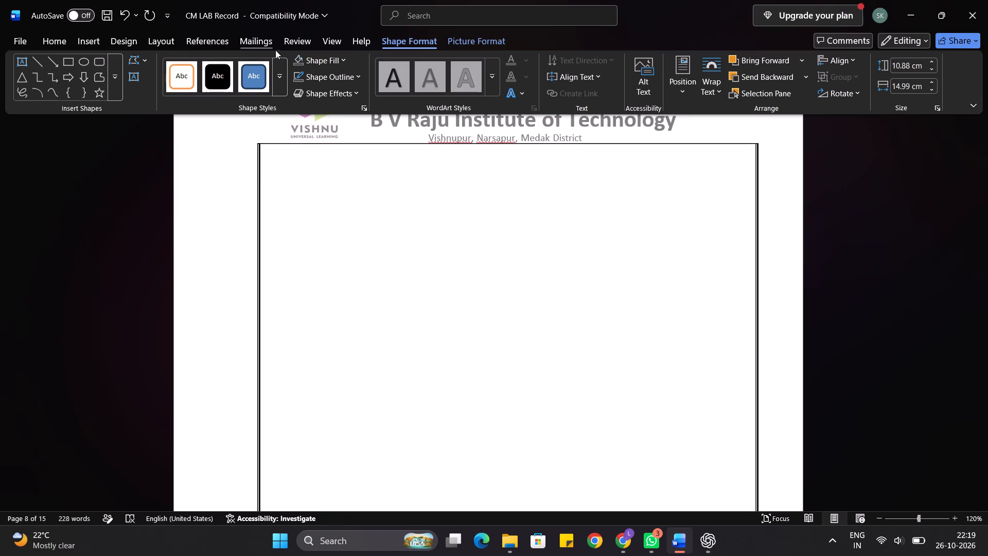
left_click(329, 189)
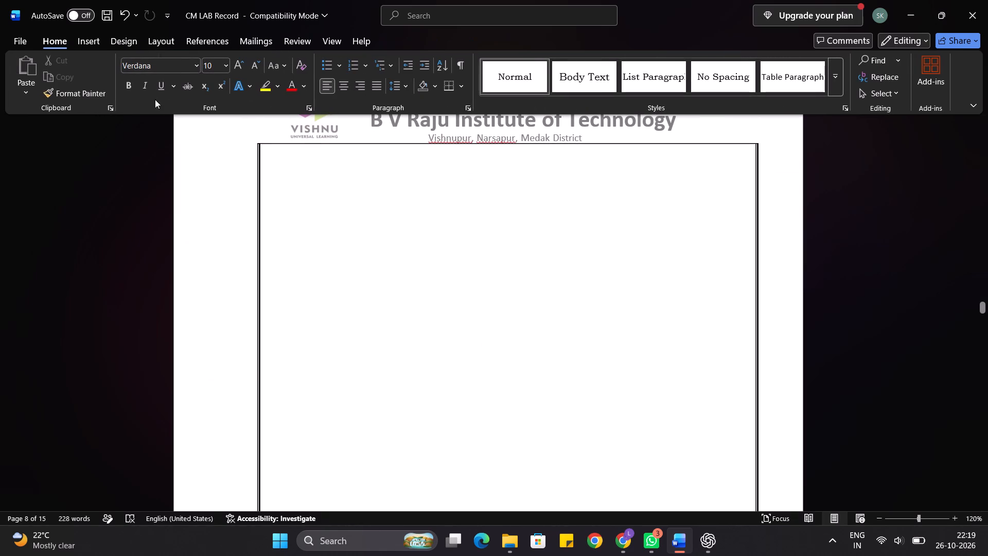
left_click(135, 40)
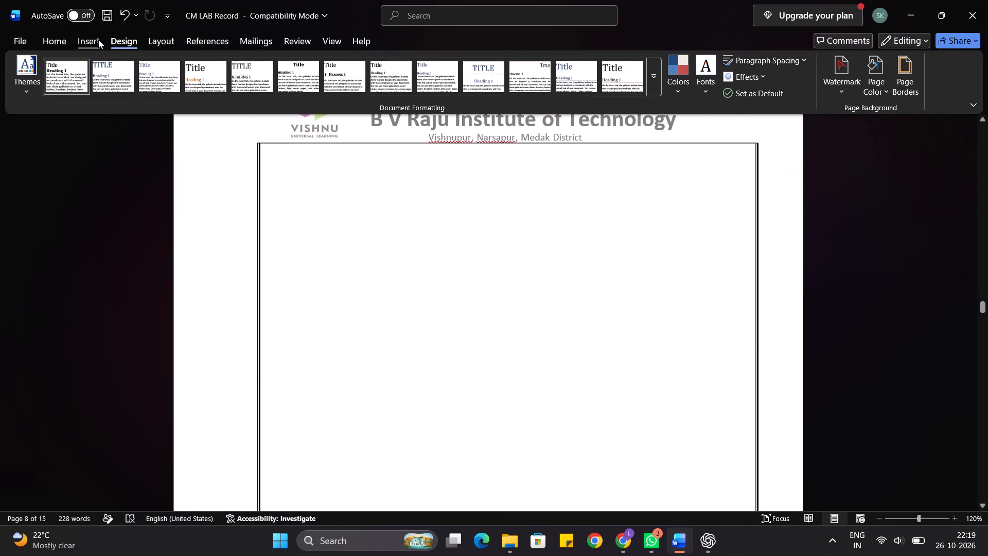
left_click(98, 40)
left_click(168, 56)
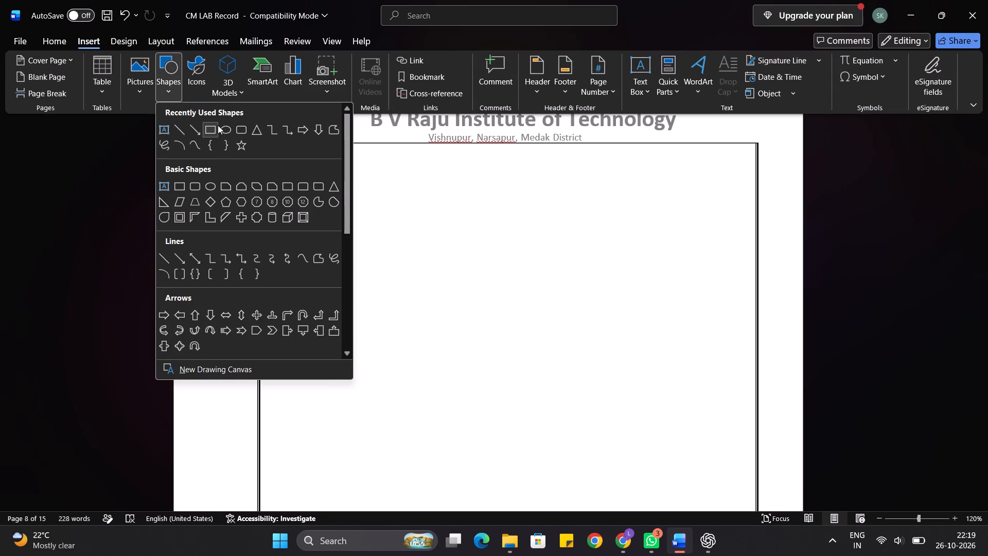
left_click(214, 128)
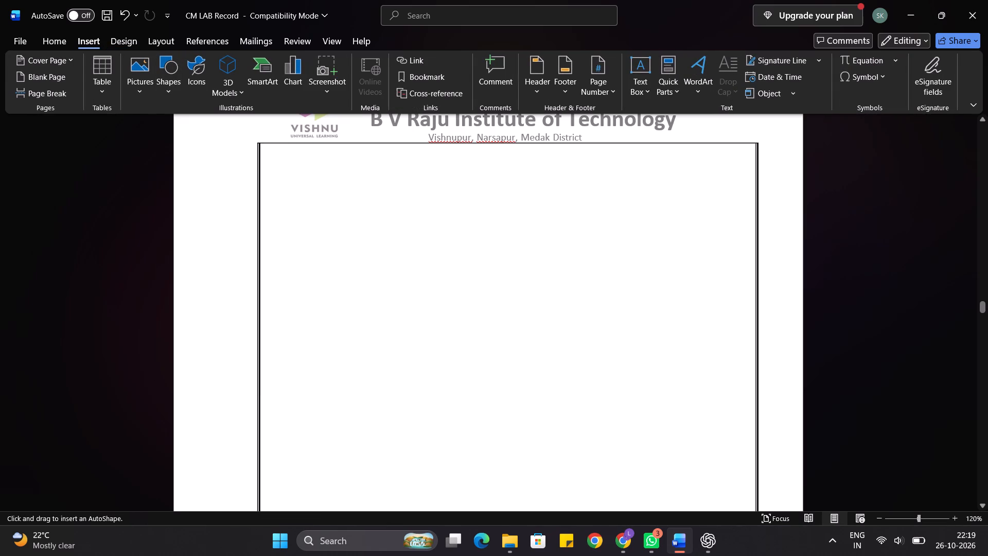
left_click_drag(273, 158, 724, 477)
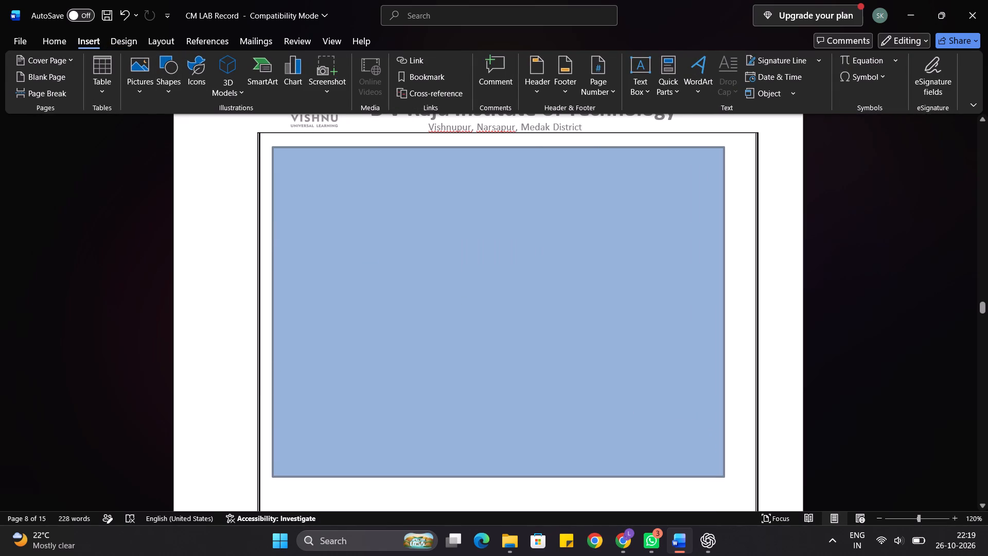
left_click_drag(724, 477, 737, 499)
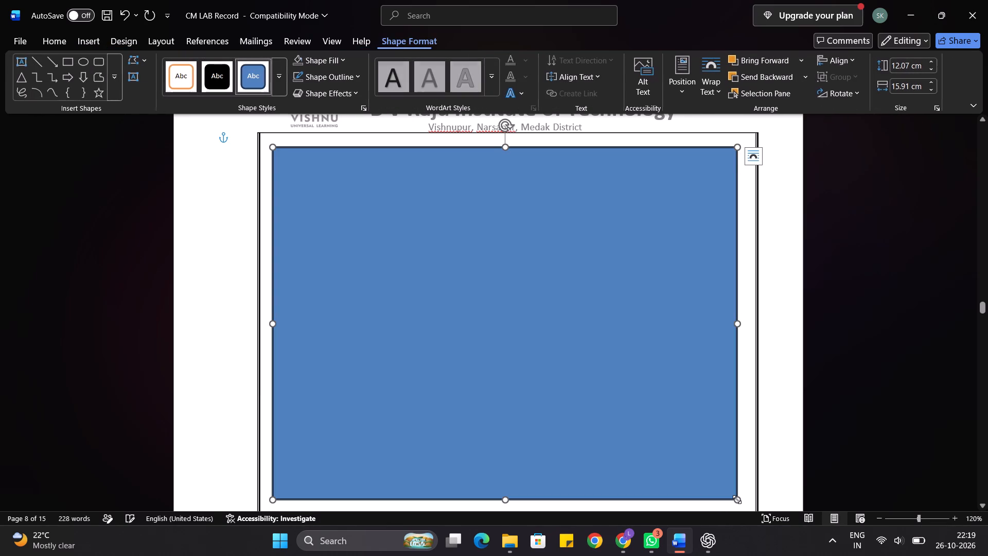
Remove the outline and the fill from the rectangle on page 8.
left_click(325, 77)
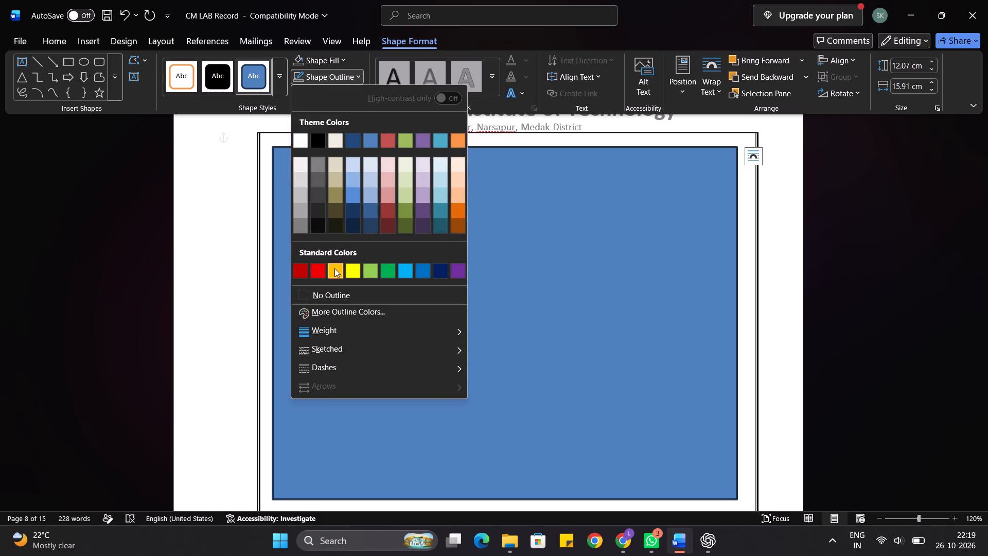
left_click(328, 292)
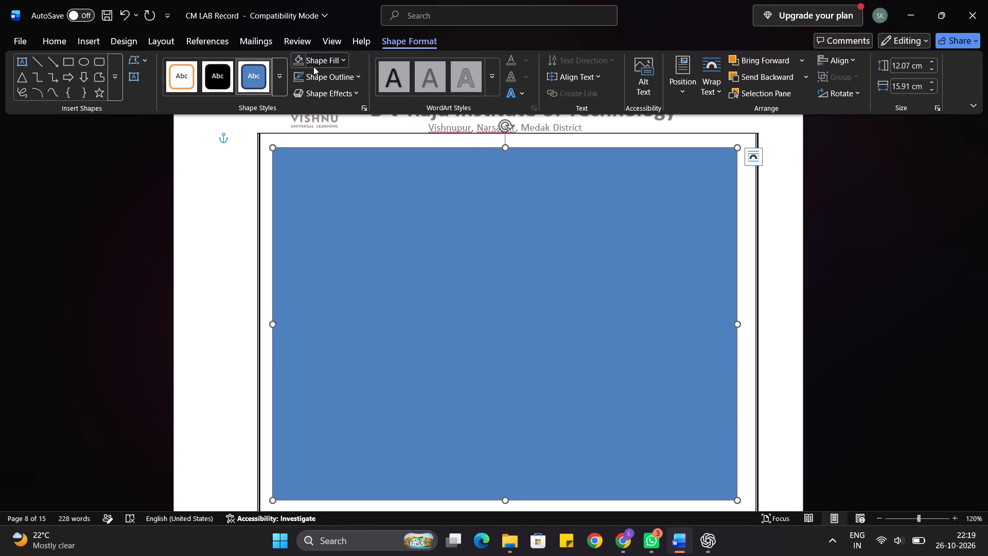
left_click(313, 66)
left_click(323, 281)
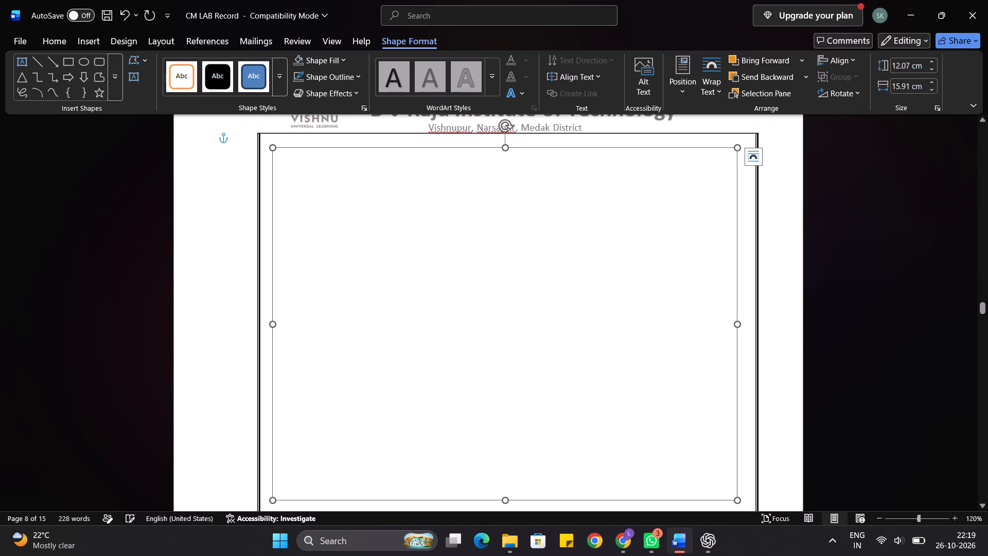
Fill the rectangle on page 8 with the picture exact 2 from the Screenshots folder.
left_click(320, 59)
left_click(315, 312)
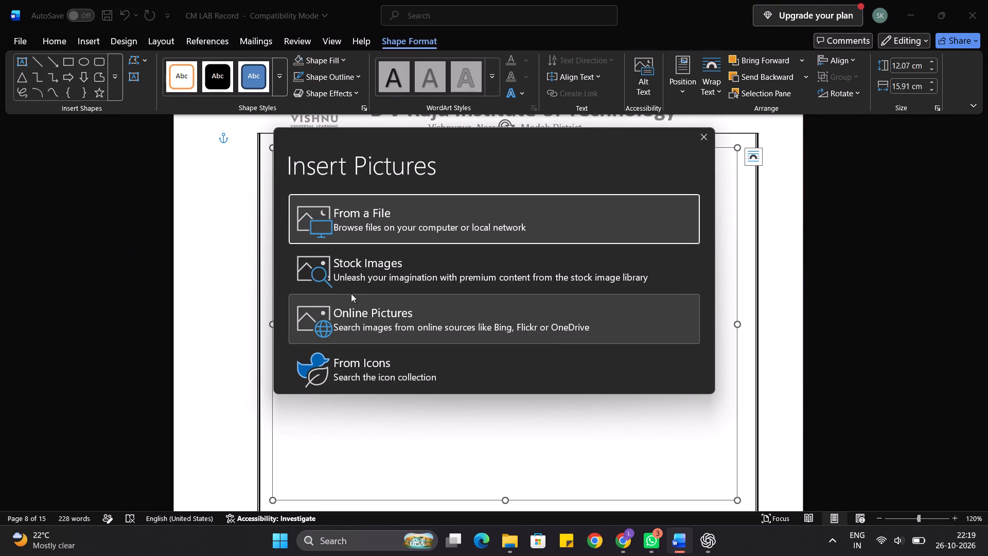
left_click(405, 230)
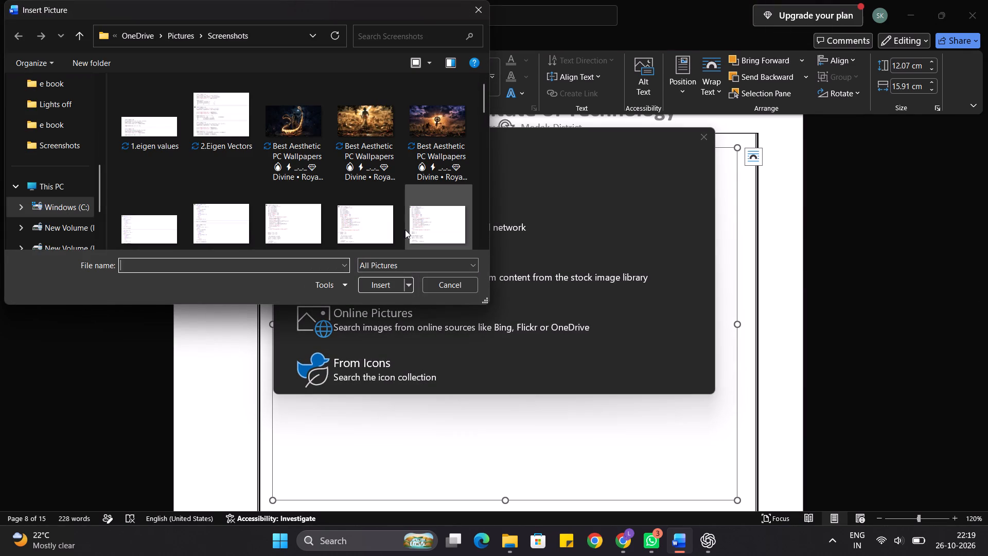
scroll(405, 230, "down", 1)
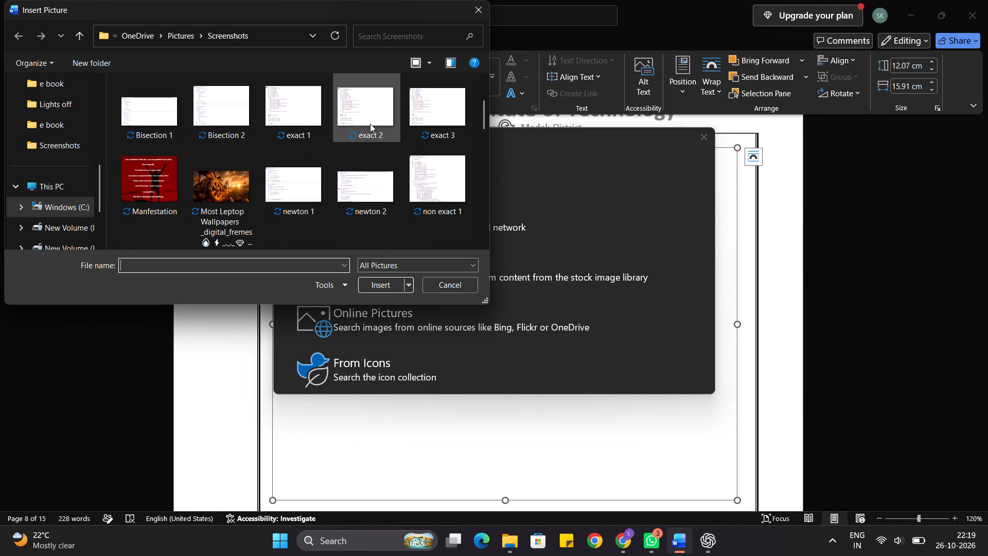
left_click(370, 124)
left_click(386, 284)
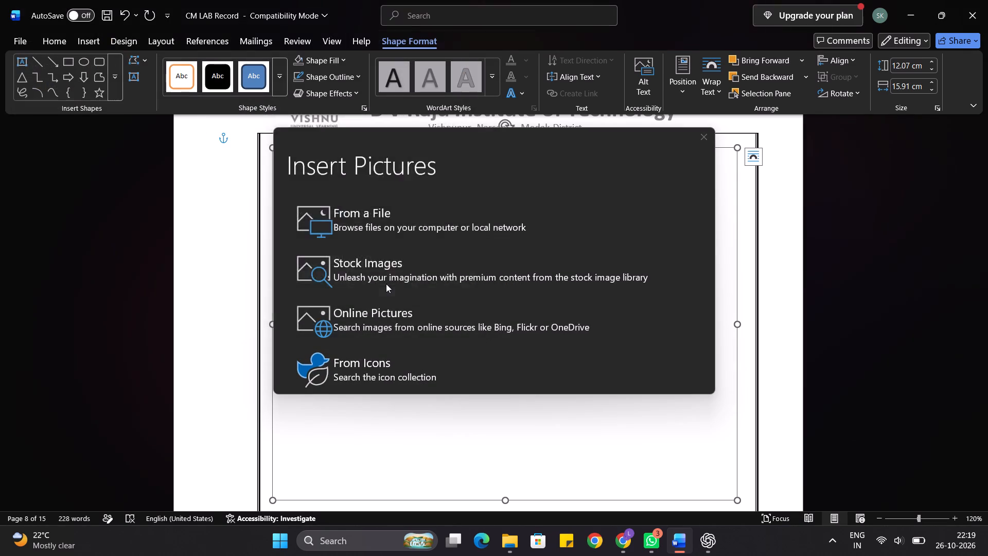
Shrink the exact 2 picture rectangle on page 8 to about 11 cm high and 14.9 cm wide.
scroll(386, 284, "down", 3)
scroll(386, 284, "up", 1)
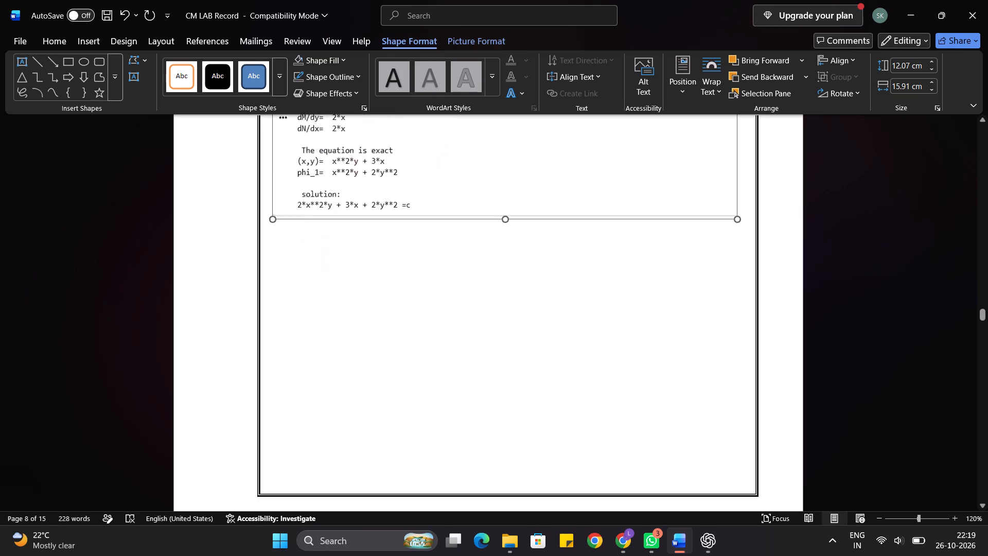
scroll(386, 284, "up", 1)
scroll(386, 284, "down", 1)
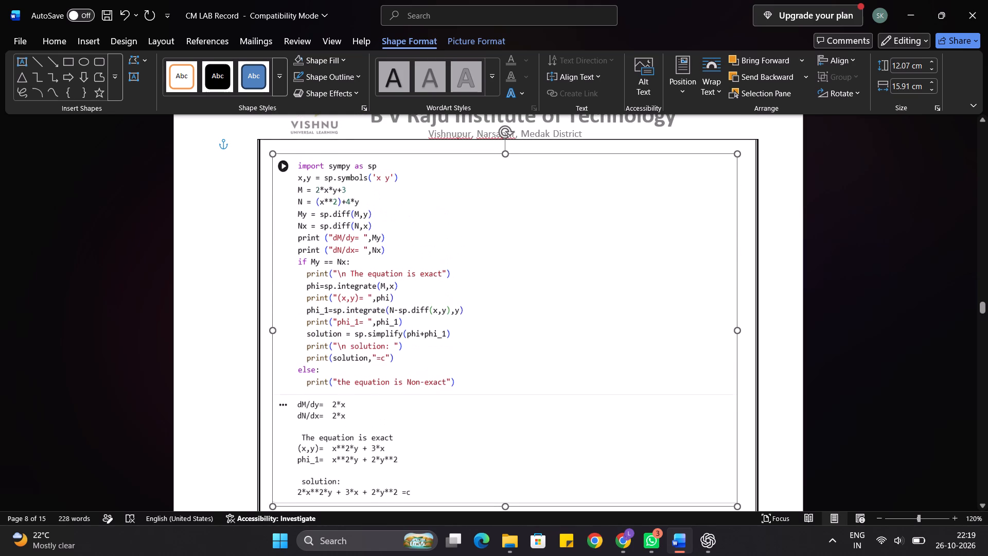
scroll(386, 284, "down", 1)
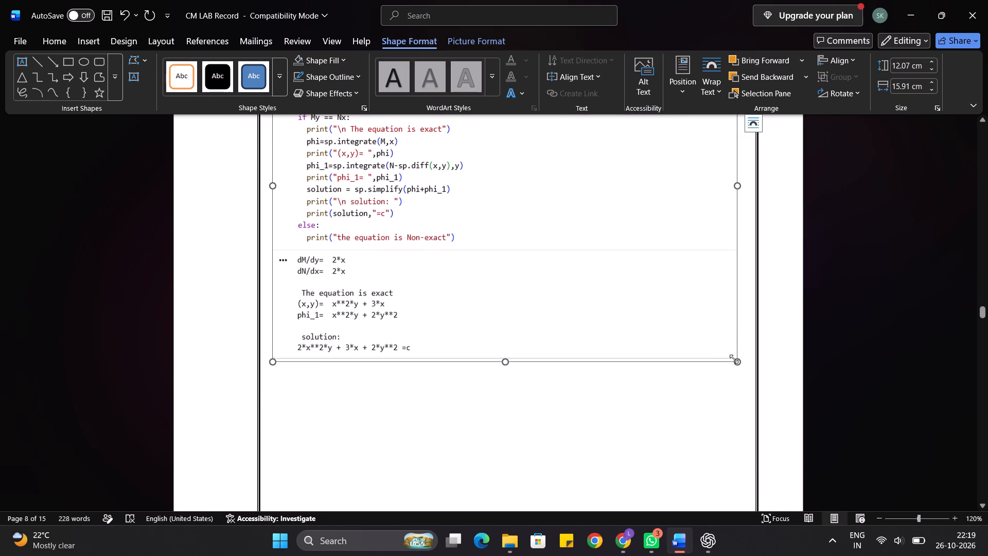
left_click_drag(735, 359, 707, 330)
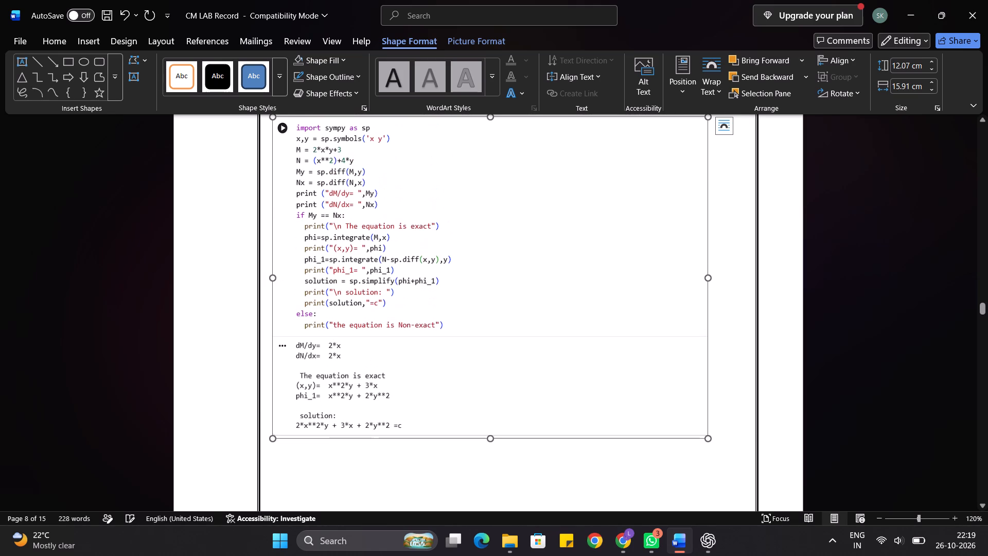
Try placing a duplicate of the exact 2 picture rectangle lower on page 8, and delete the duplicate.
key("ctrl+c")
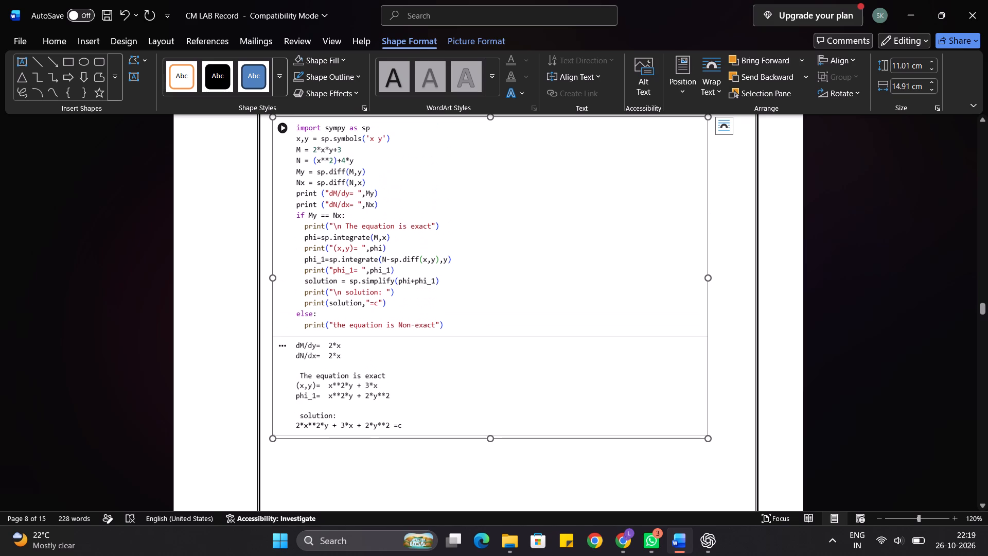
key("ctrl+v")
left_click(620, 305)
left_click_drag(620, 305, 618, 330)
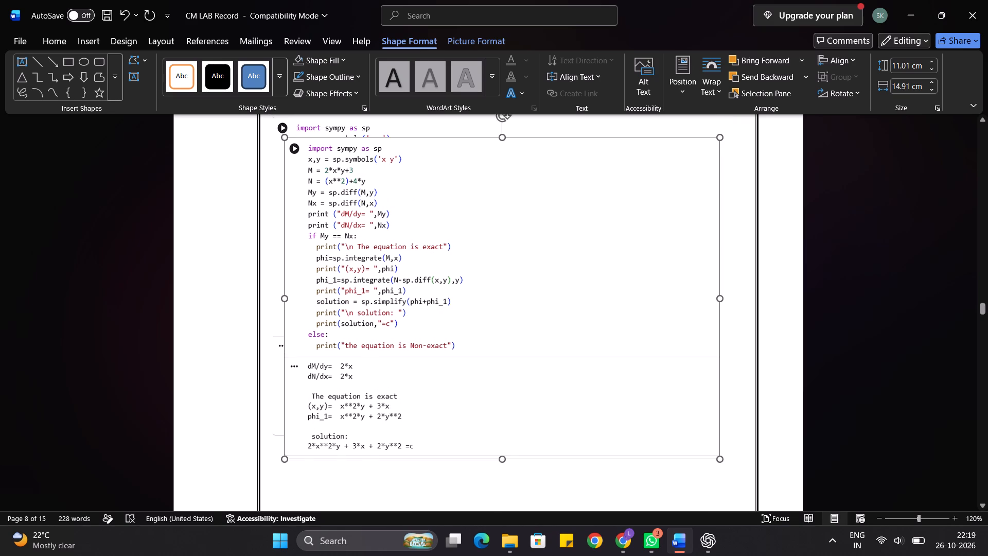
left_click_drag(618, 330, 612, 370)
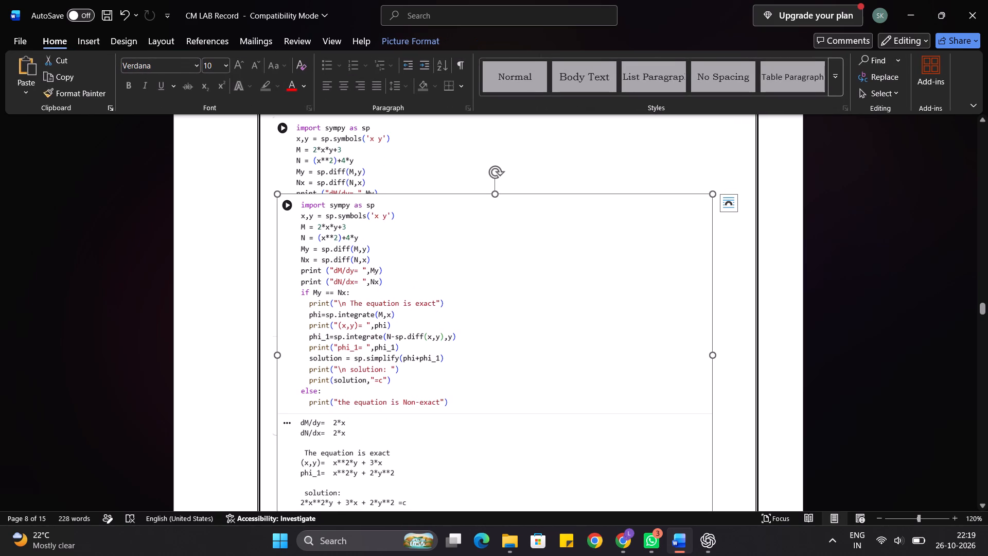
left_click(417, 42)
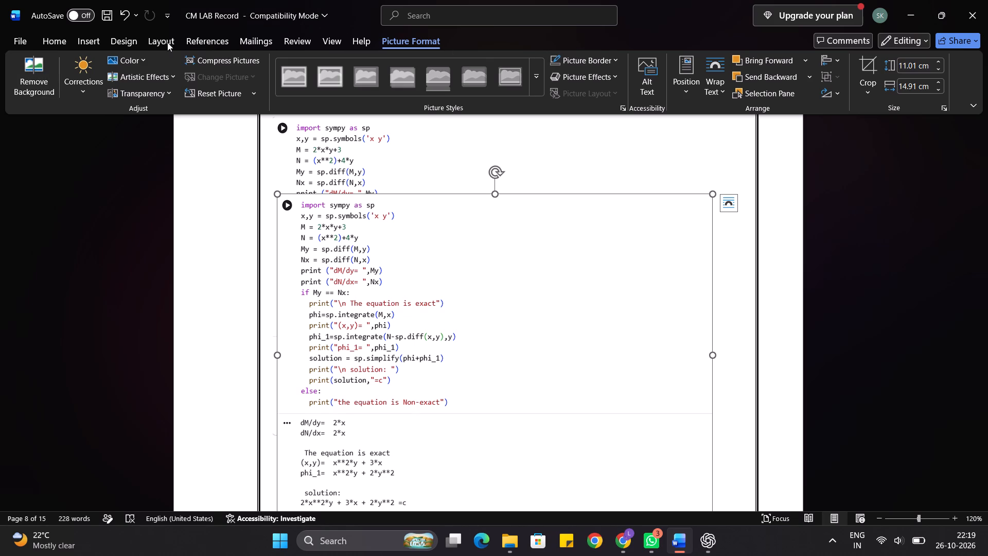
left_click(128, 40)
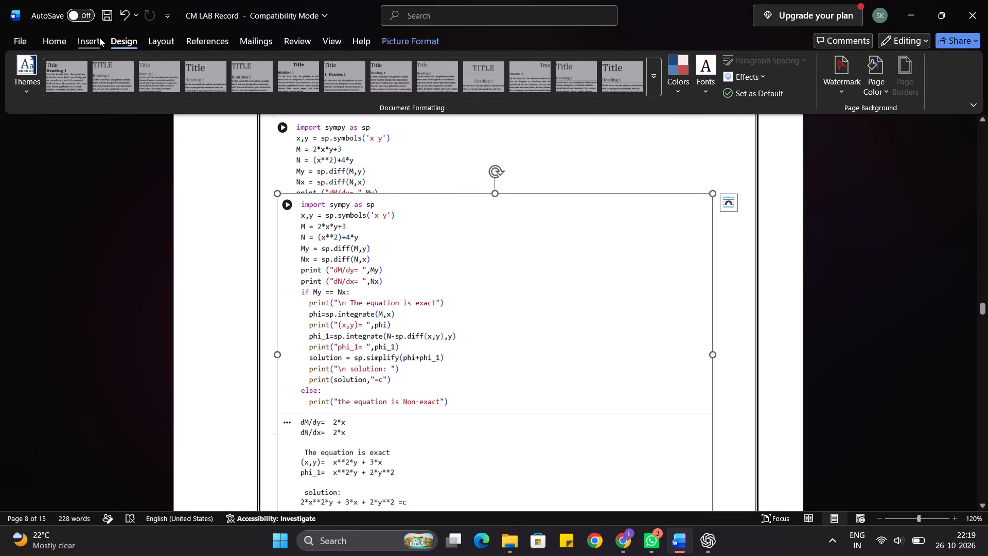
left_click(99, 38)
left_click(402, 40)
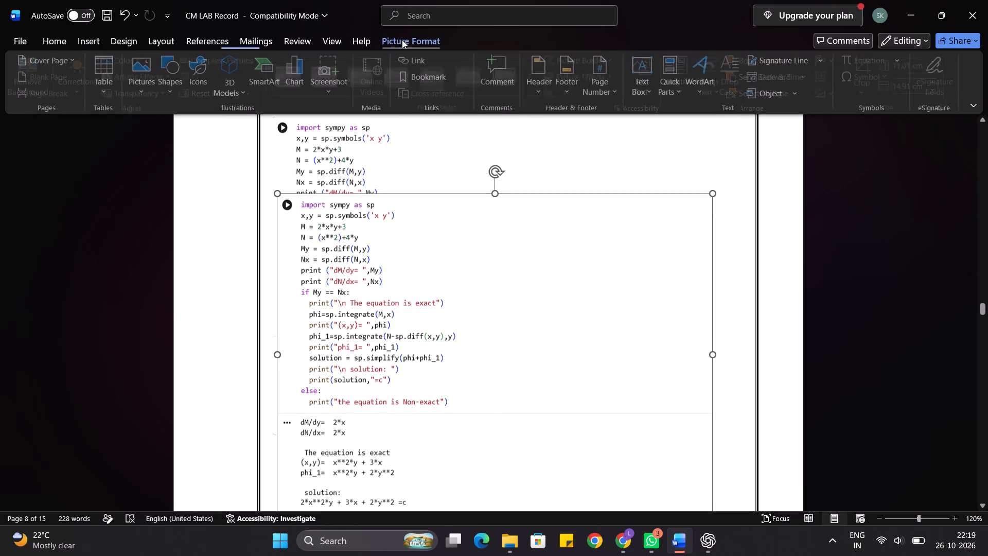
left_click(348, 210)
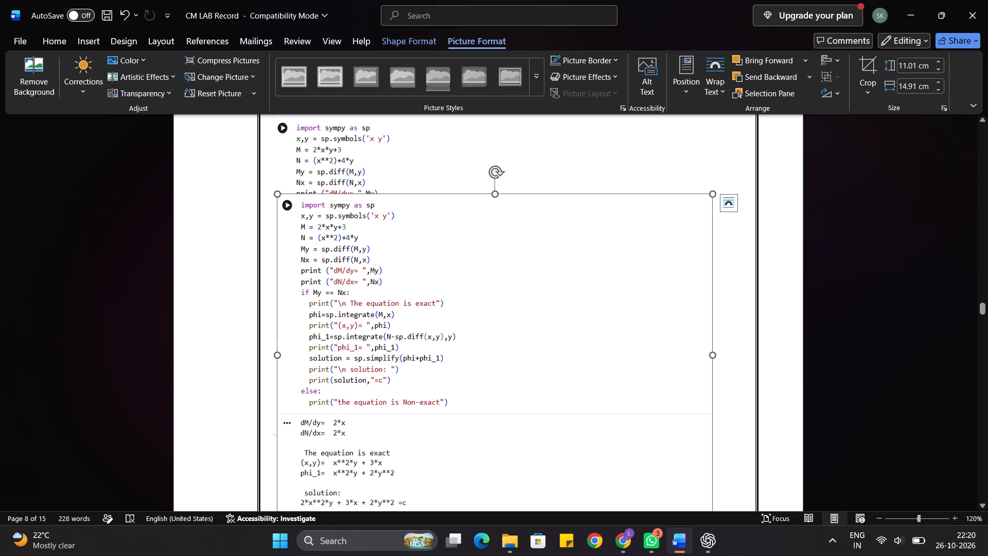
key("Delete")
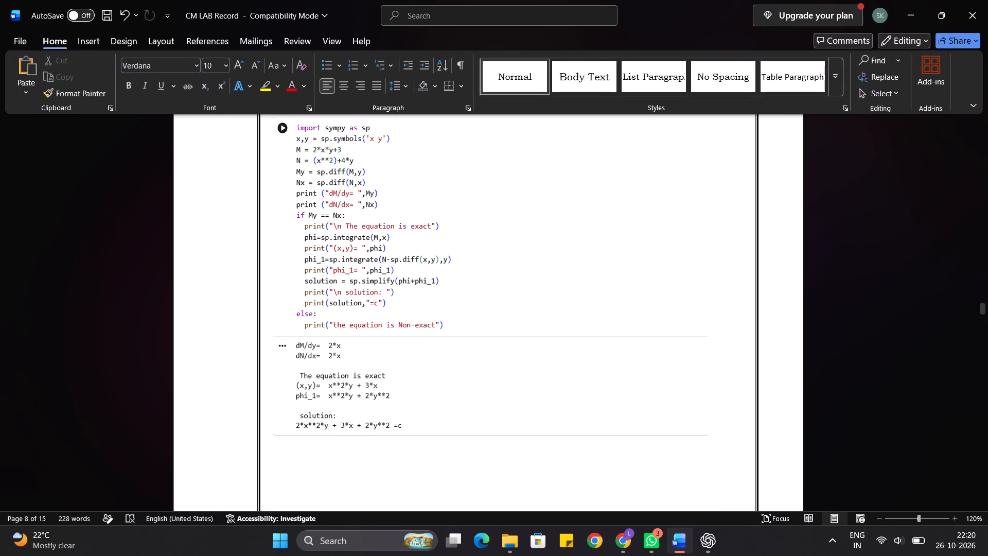
Shrink the exact 2 picture rectangle on page 8 to about 10.2 cm high and 14.3 cm wide.
left_click(348, 210)
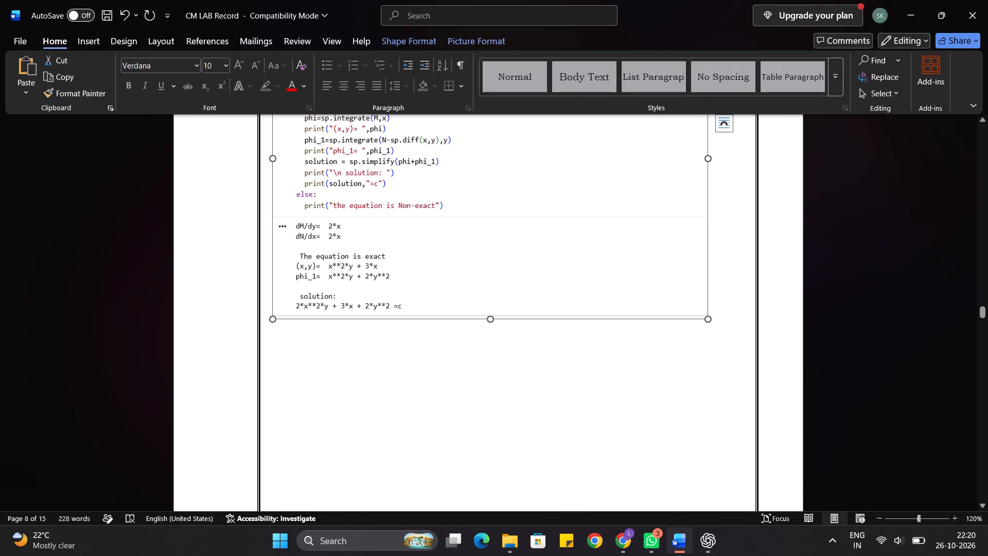
left_click_drag(710, 318, 690, 296)
Draw a rectangle about 10.2 cm high and 14.8 cm wide below the exact 2 picture on page 8.
scroll(660, 363, "down", 1)
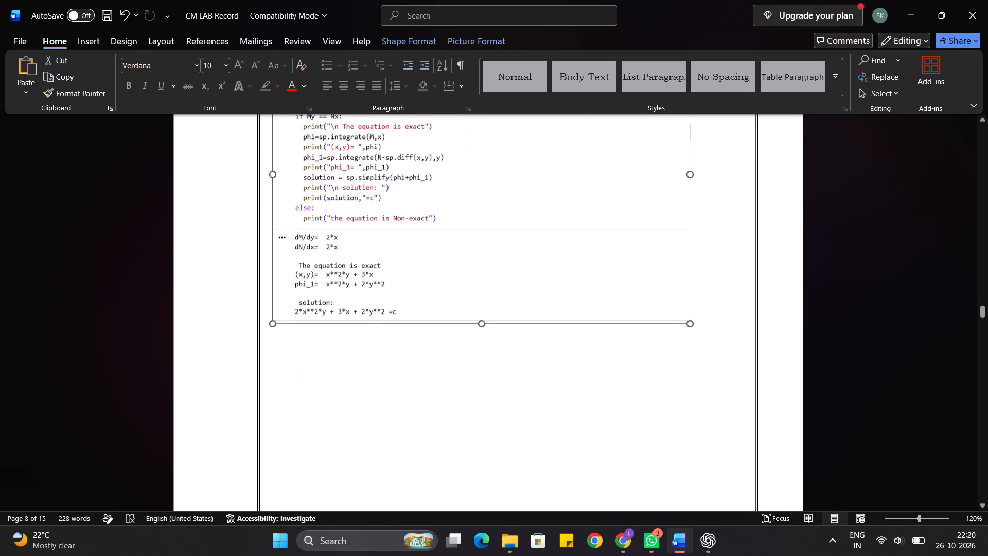
scroll(660, 363, "down", 1)
left_click(122, 43)
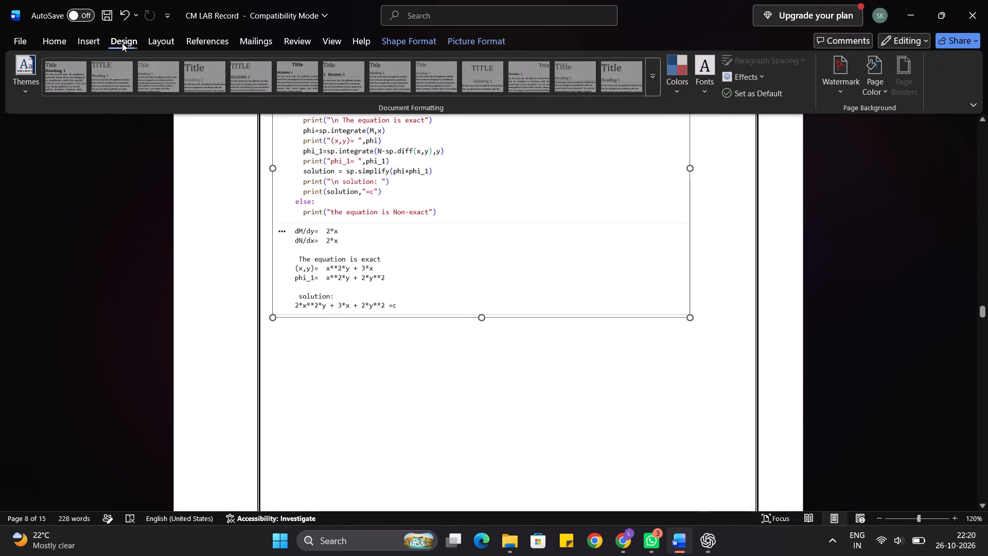
left_click(87, 41)
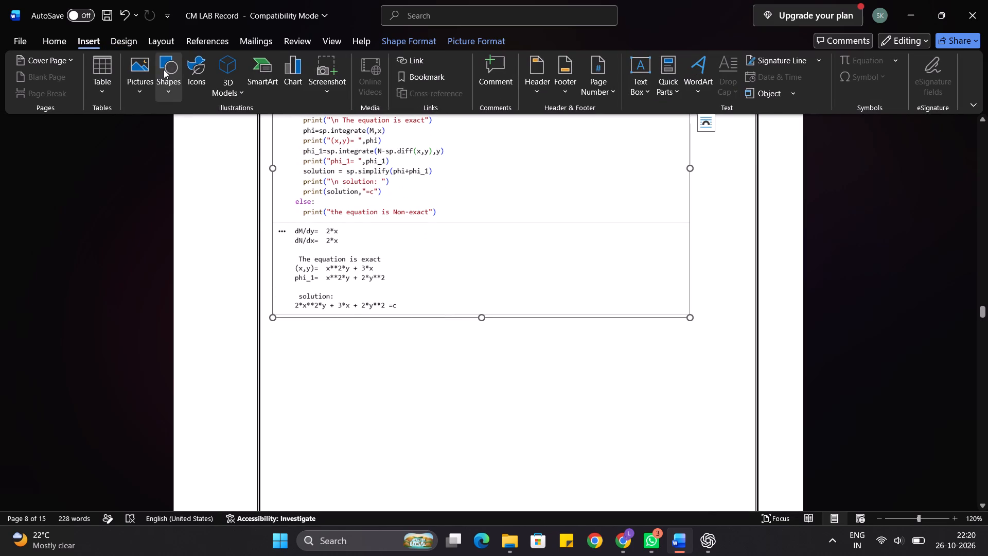
left_click(164, 69)
left_click(207, 132)
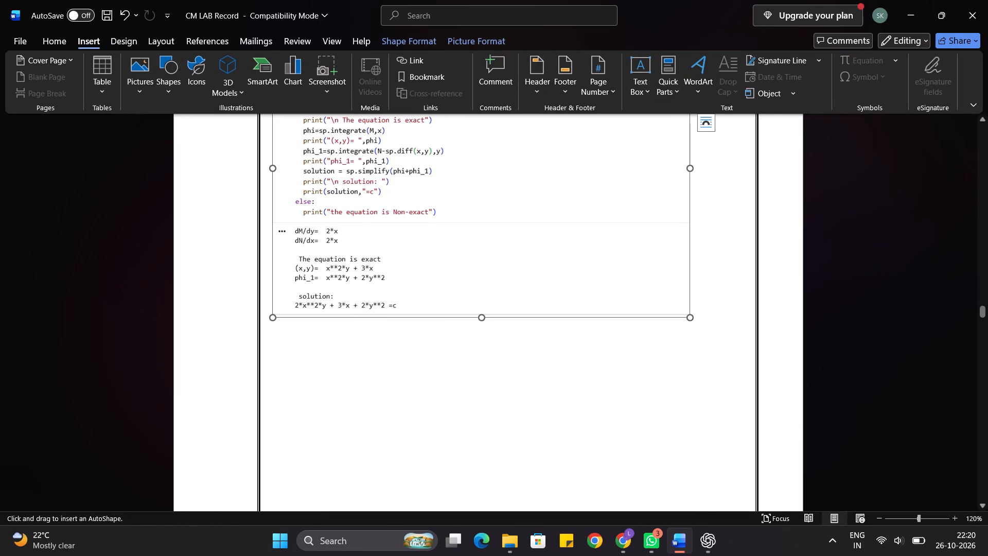
left_click_drag(273, 327, 543, 495)
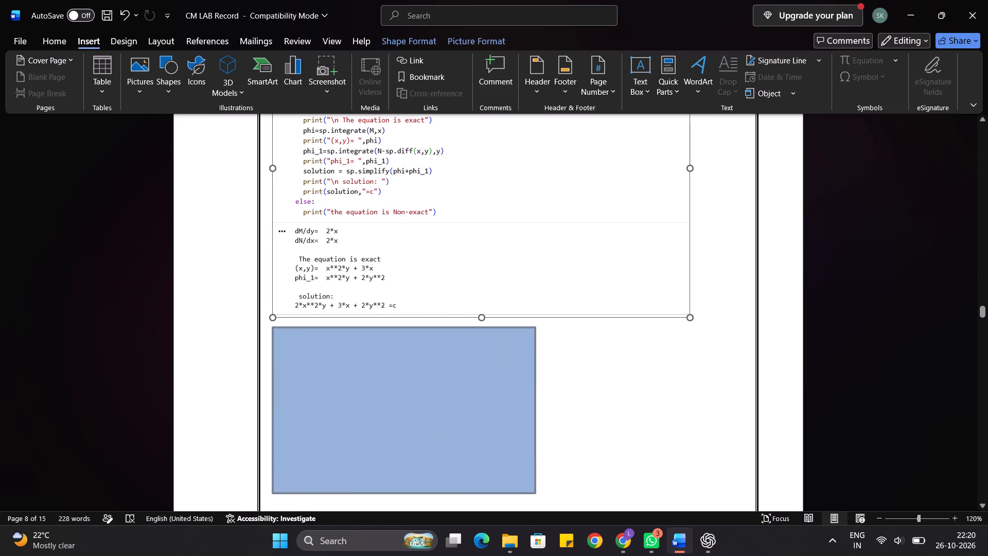
left_click_drag(543, 495, 683, 547)
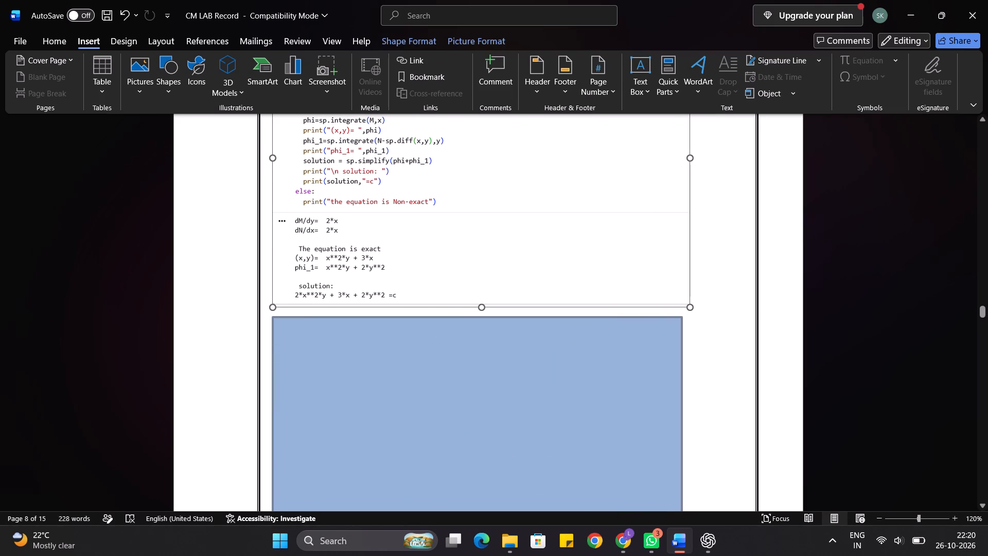
left_click_drag(683, 547, 703, 540)
scroll(626, 337, "down", 1)
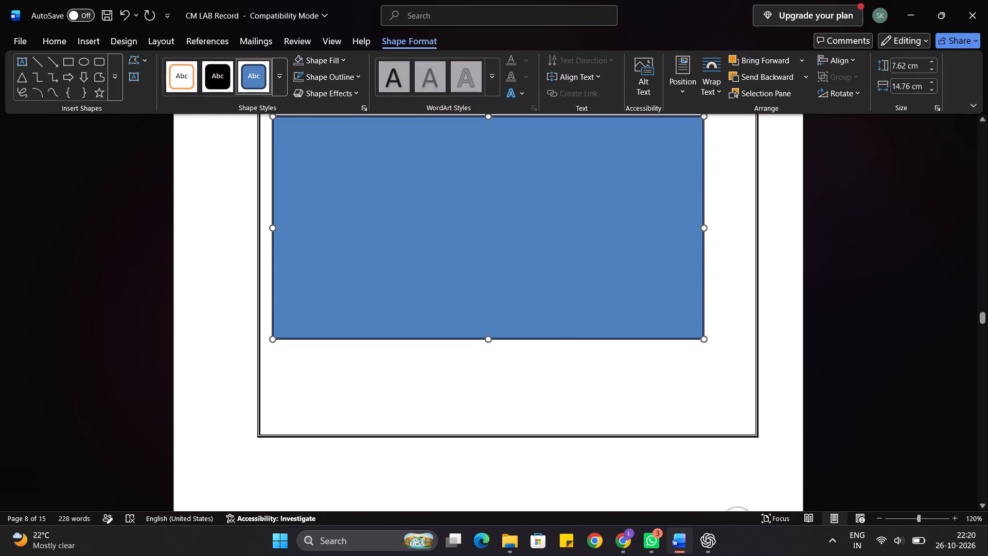
left_click_drag(704, 338, 705, 414)
Remove the outline and the fill from the lower rectangle on page 8.
left_click(317, 81)
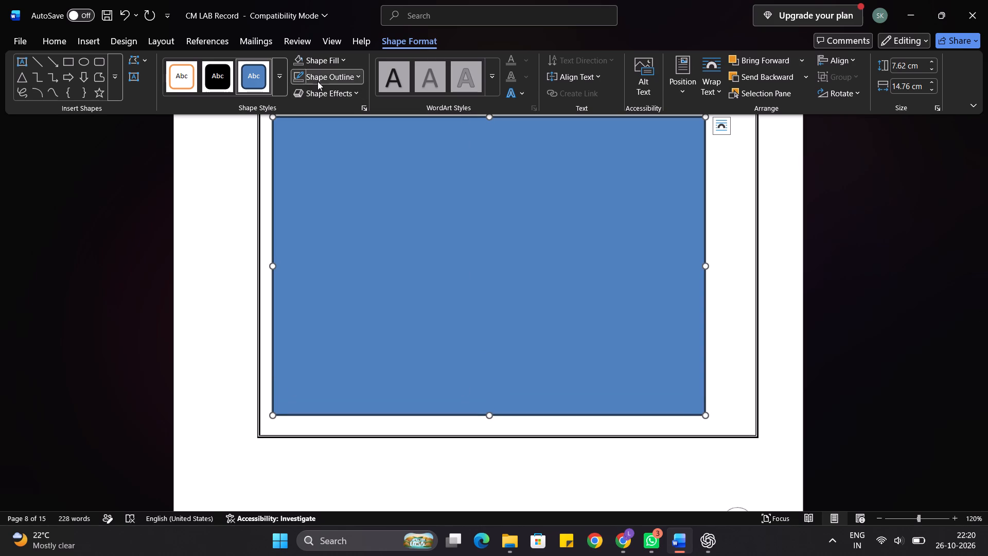
left_click(324, 300)
left_click(315, 55)
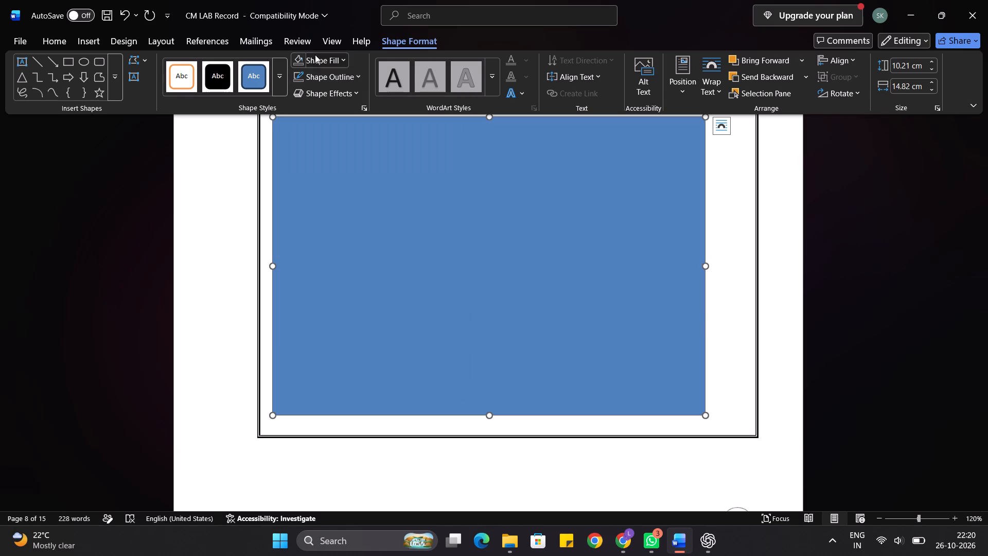
left_click(317, 274)
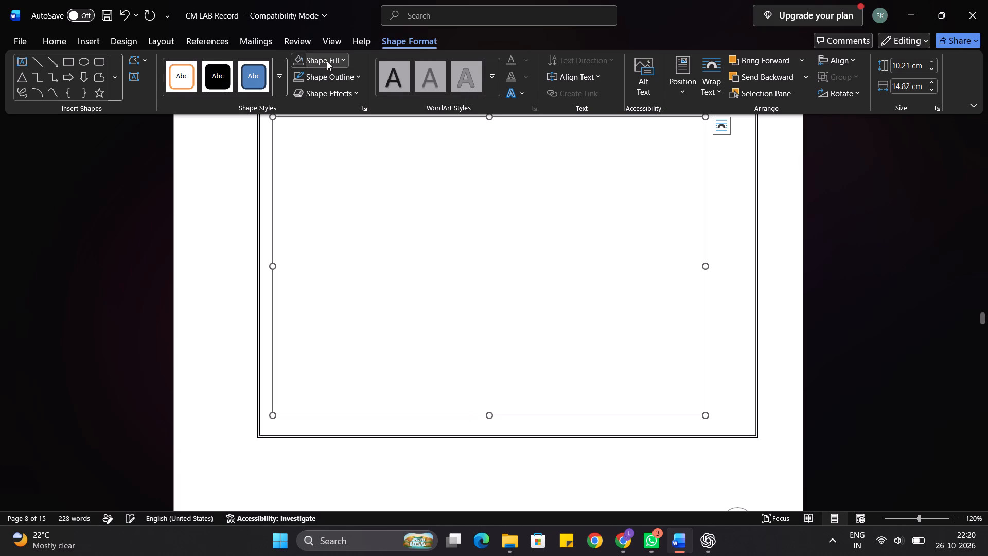
Fill the lower rectangle on page 8 with the picture exact 3 from the Screenshots folder.
left_click(327, 60)
left_click(332, 310)
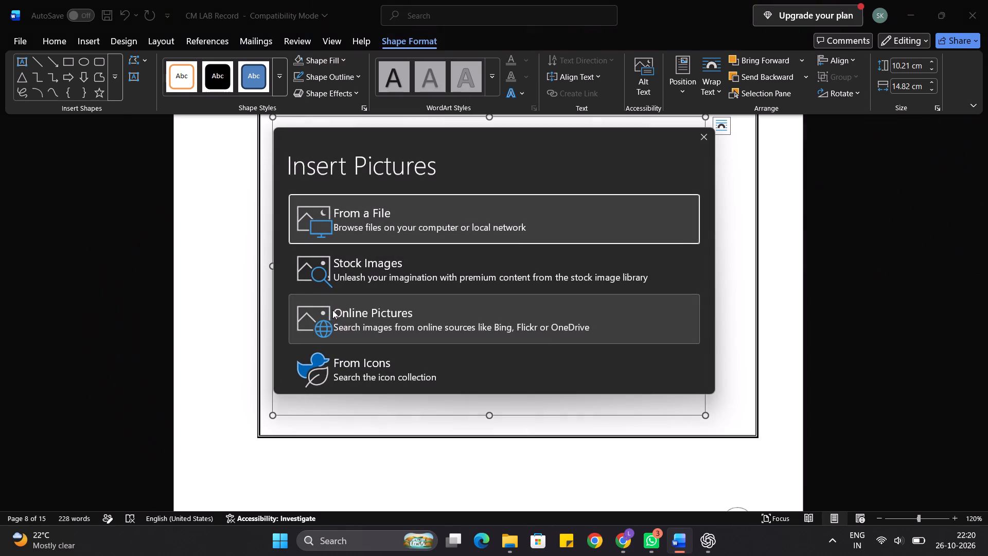
left_click(411, 224)
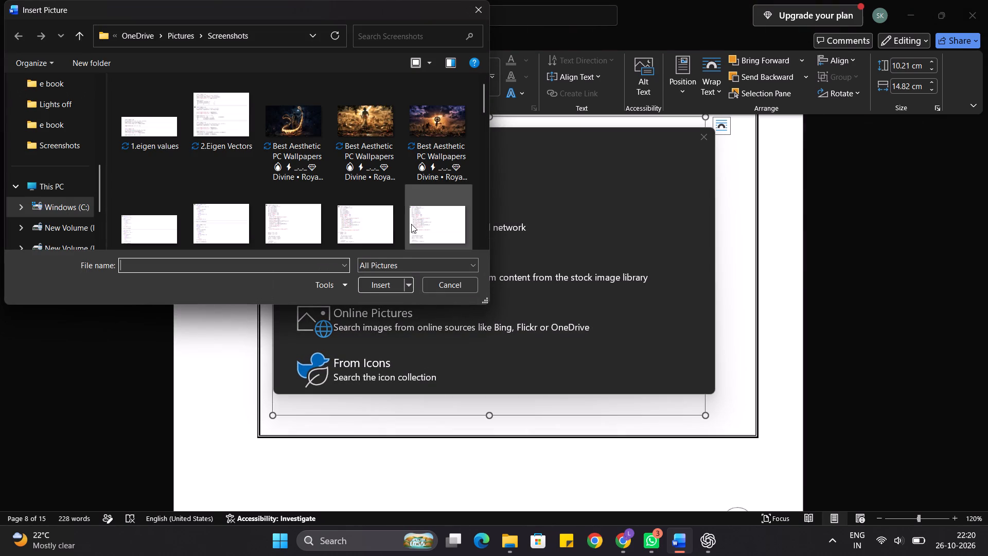
left_click(426, 223)
left_click(390, 281)
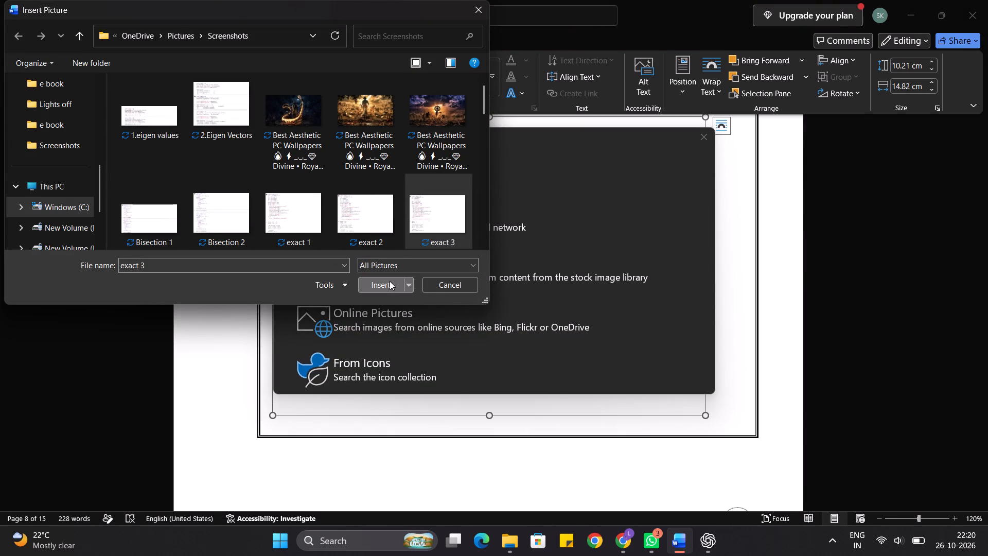
Slightly enlarge the exact 1 picture rectangle below the Exact heading on page 7, extending its lower-right corner outward.
scroll(390, 281, "up", 2)
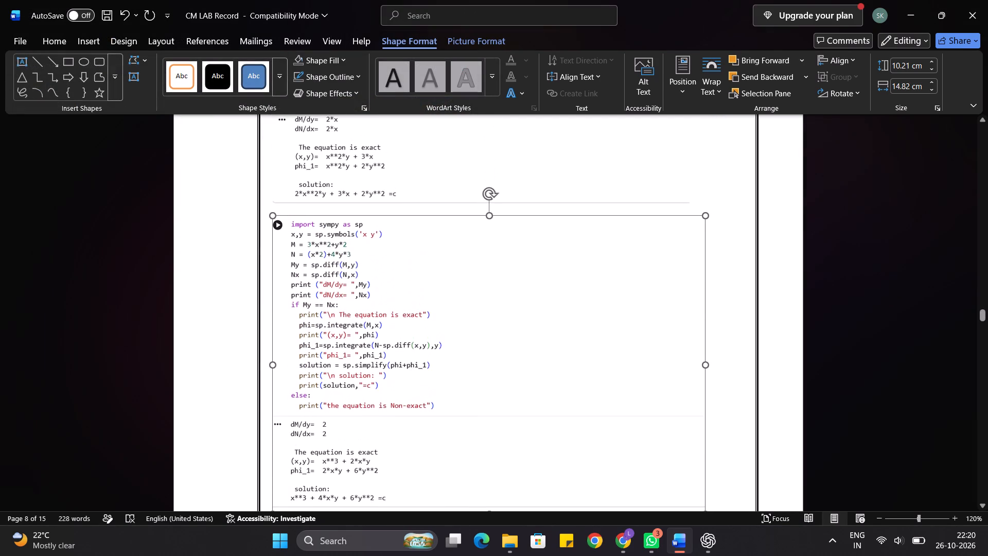
scroll(390, 281, "up", 2)
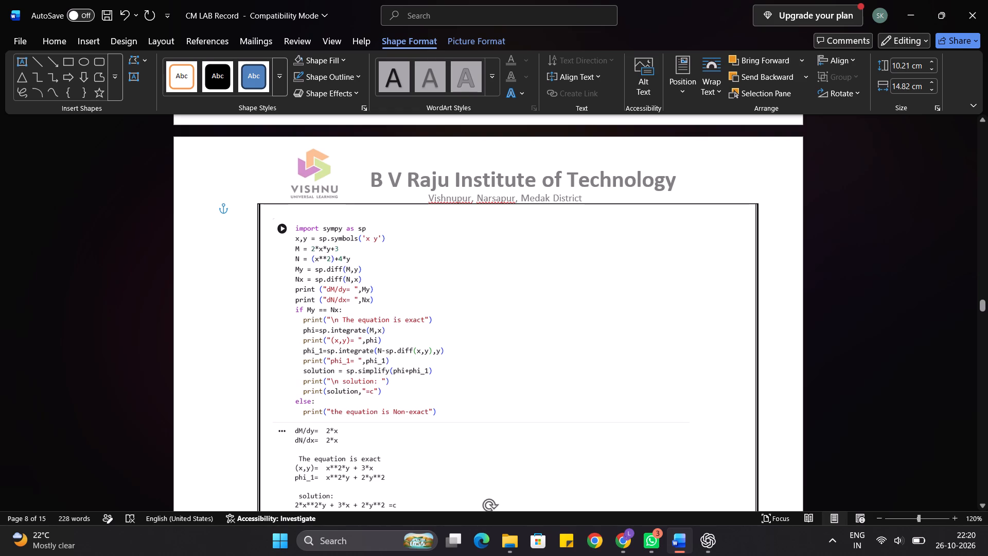
left_click(390, 281)
scroll(390, 281, "up", 4)
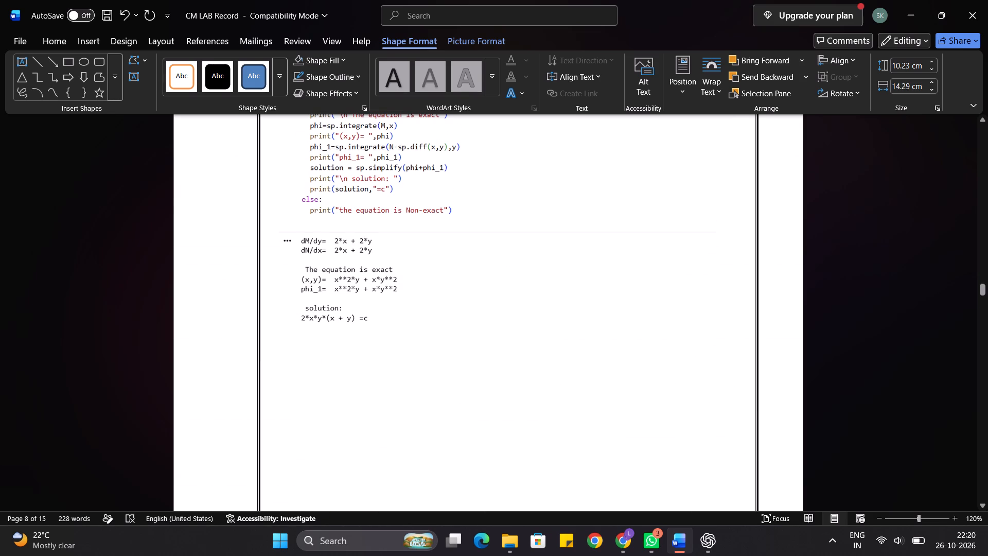
left_click(390, 281)
scroll(390, 281, "up", 1)
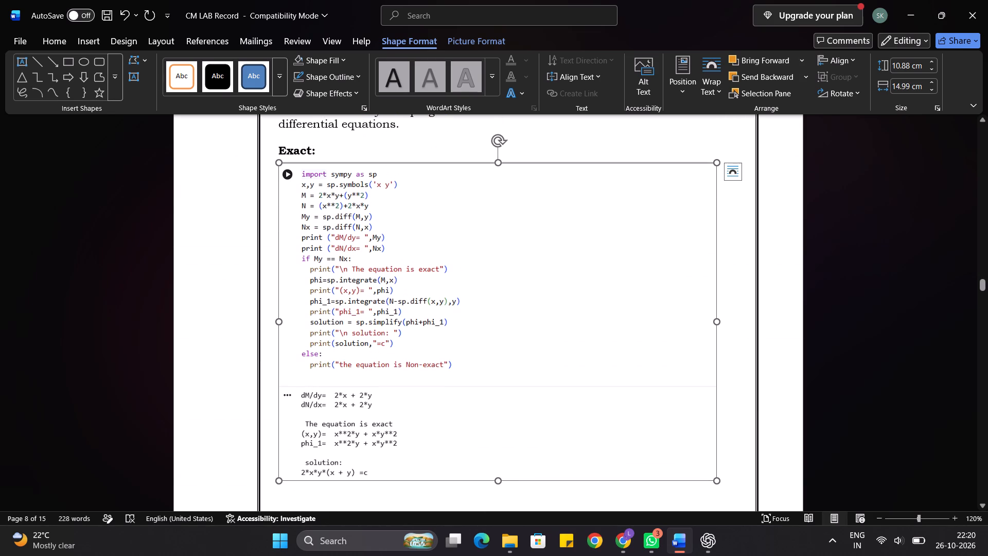
left_click_drag(714, 478, 730, 496)
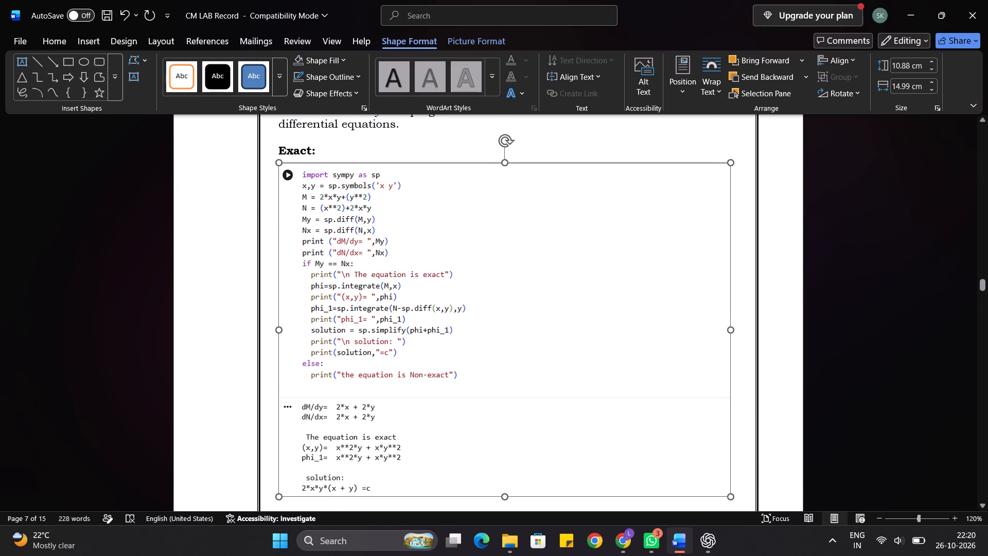
Enlarge the exact 1 picture rectangle on page 7 to about 11.5 cm high and 15.5 cm wide.
left_click_drag(730, 496, 731, 498)
Draw a rectangle about 10.5 cm high and 15.7 cm wide below the Non-Exact heading on page 9.
scroll(731, 498, "down", 1)
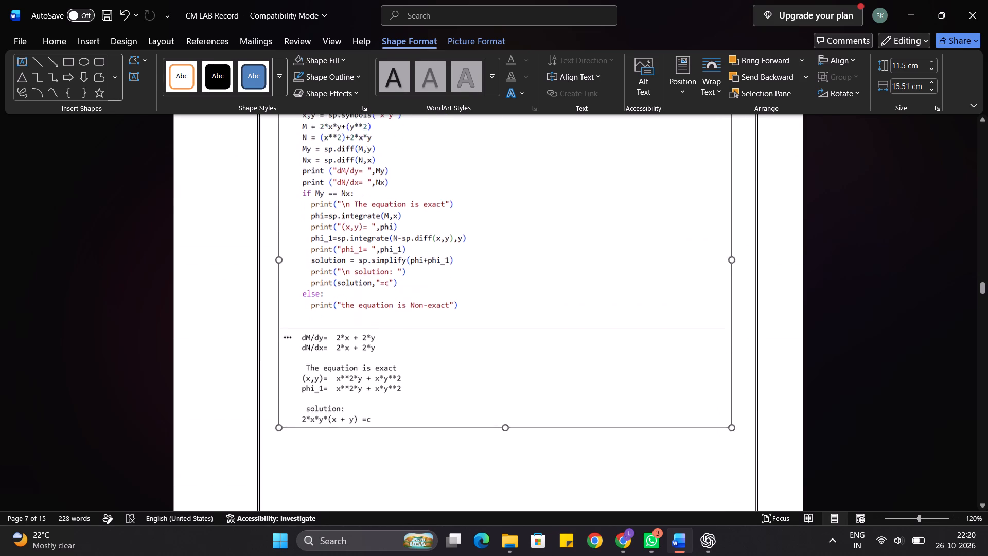
scroll(731, 498, "down", 1)
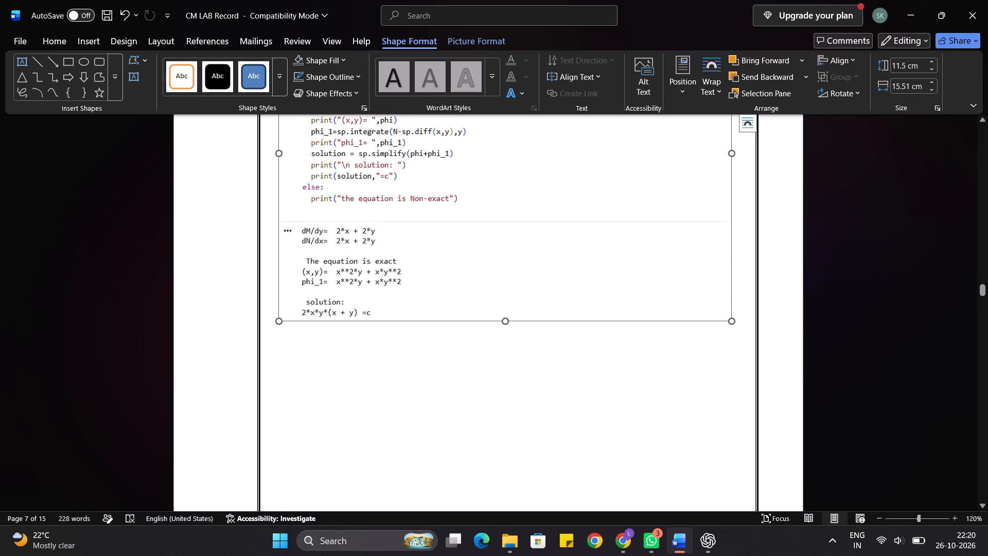
scroll(624, 404, "up", 1)
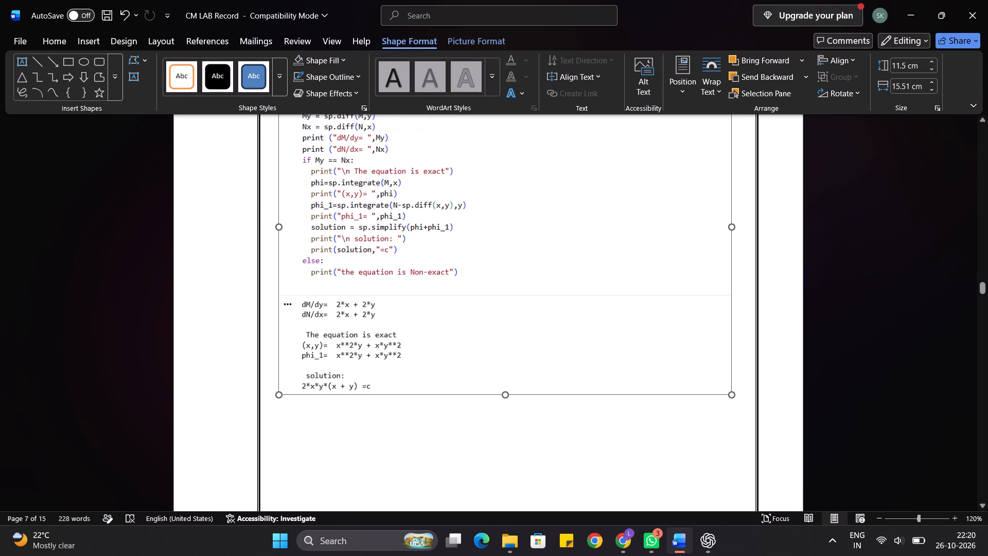
scroll(624, 404, "down", 8)
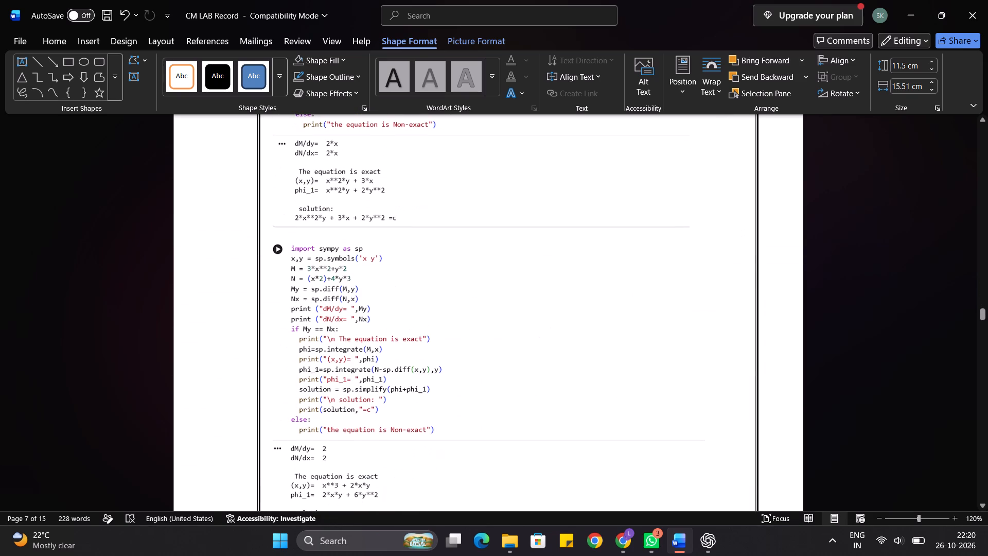
scroll(624, 404, "down", 3)
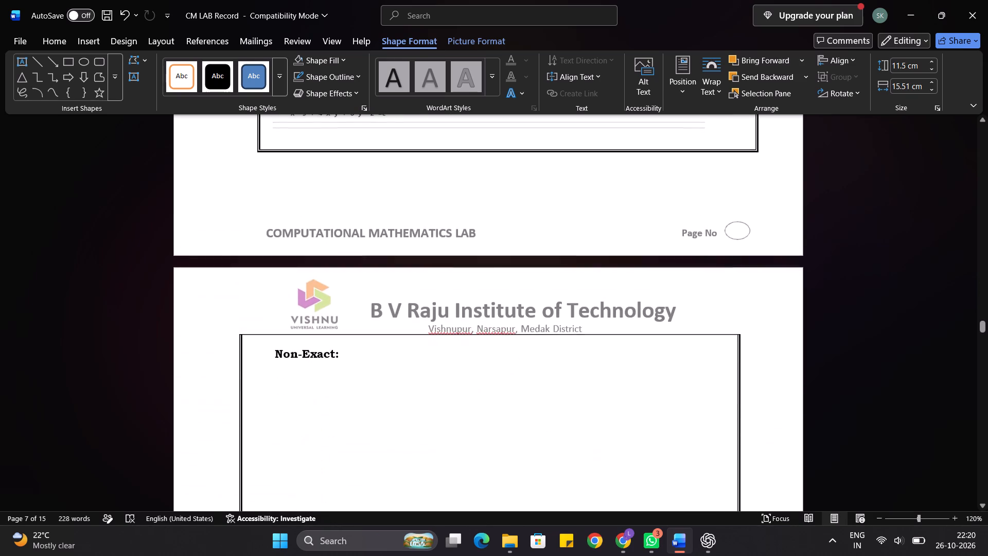
scroll(624, 404, "down", 1)
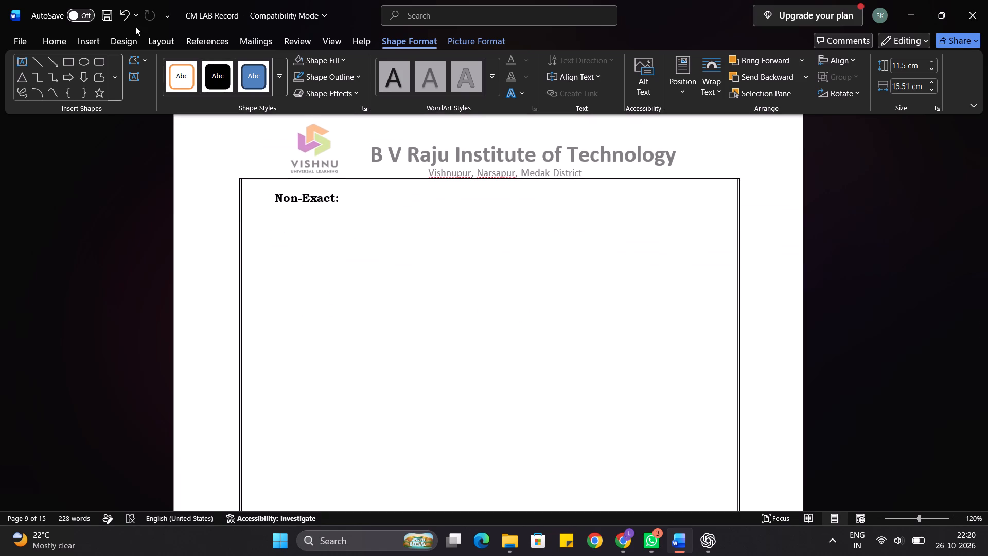
left_click(120, 39)
left_click(99, 40)
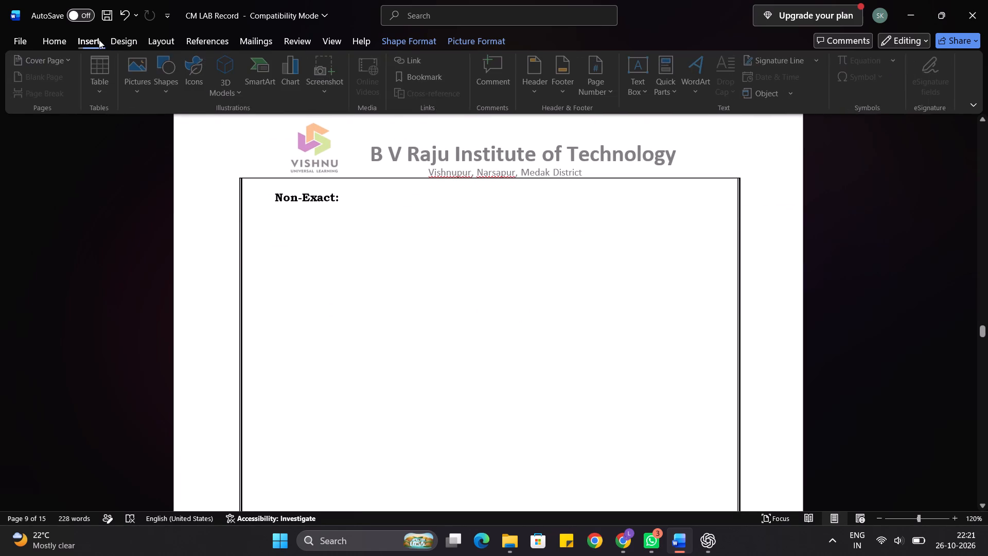
left_click(174, 67)
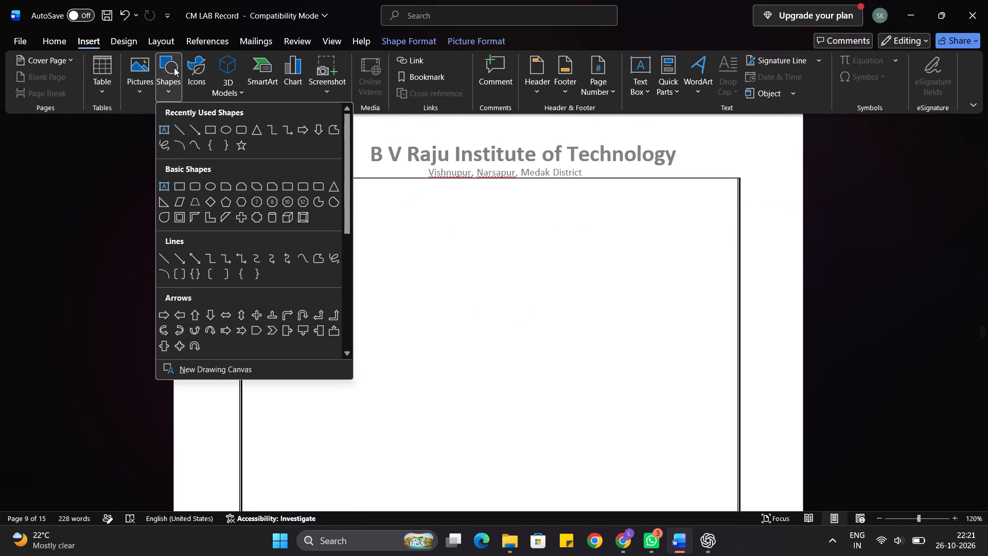
left_click(217, 132)
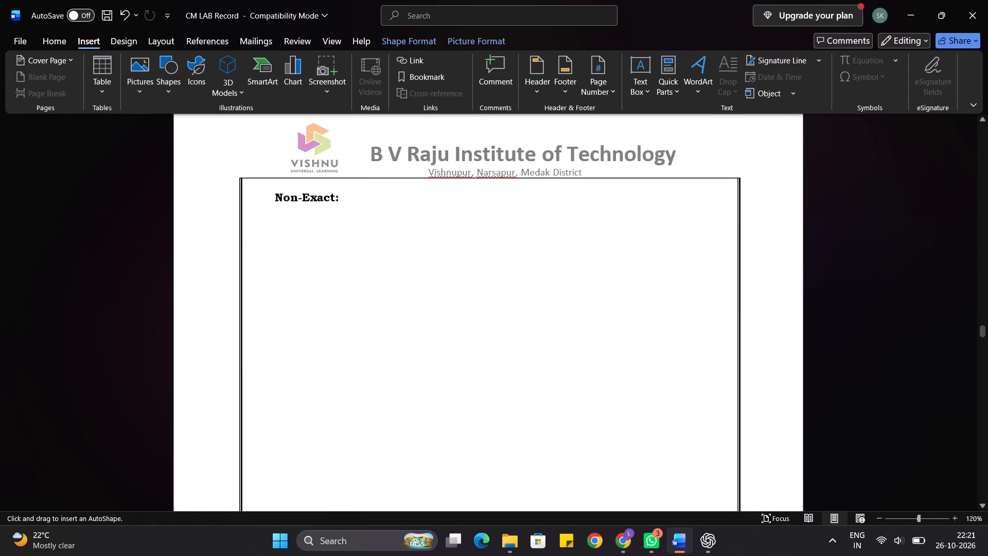
left_click_drag(256, 214, 510, 344)
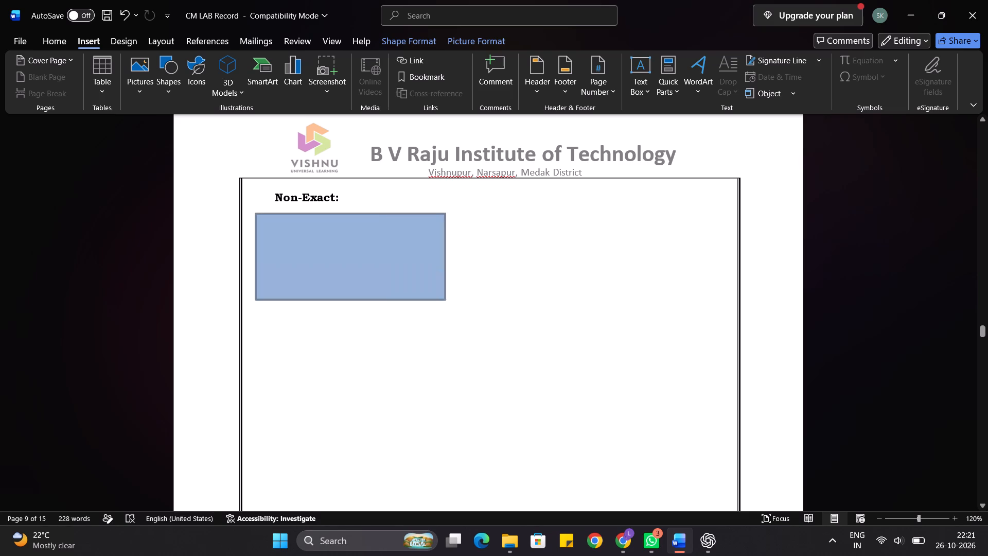
left_click_drag(510, 344, 708, 521)
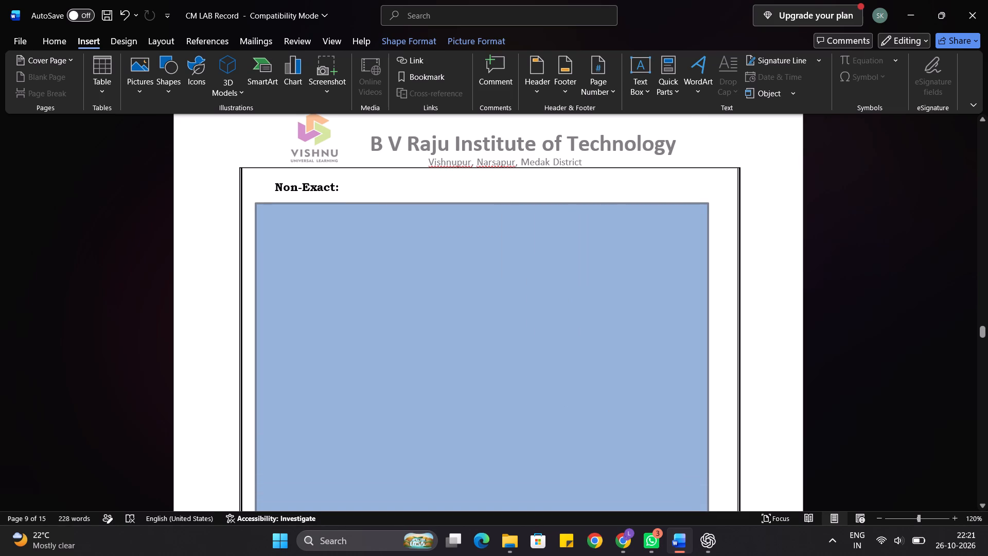
left_click_drag(708, 521, 715, 490)
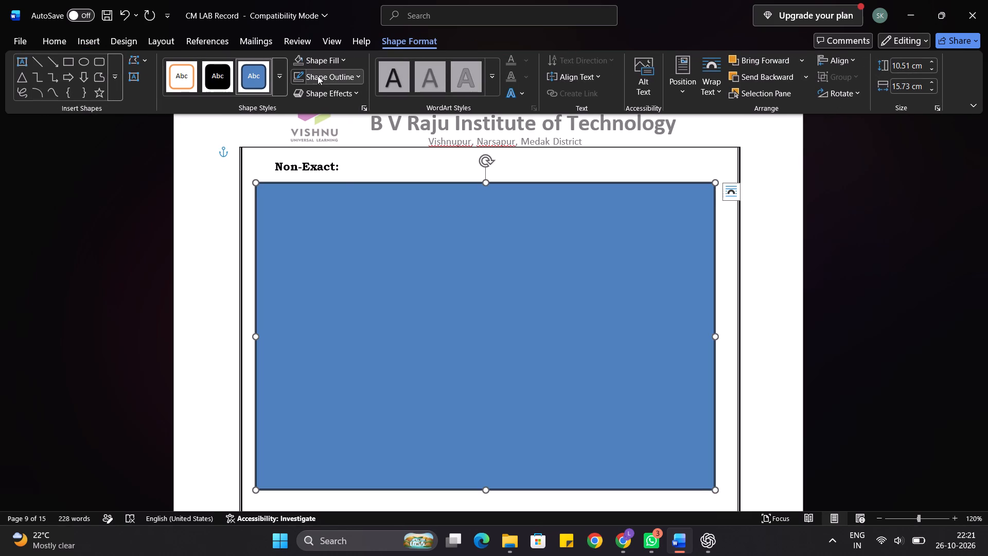
Remove the outline and the fill from the rectangle below the Non-Exact heading.
left_click(317, 76)
left_click(327, 300)
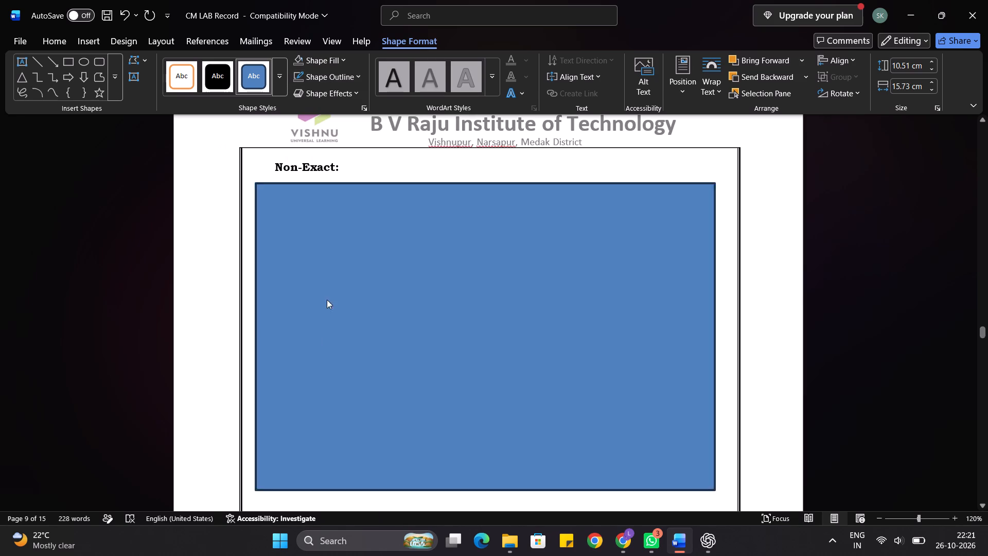
left_click(312, 56)
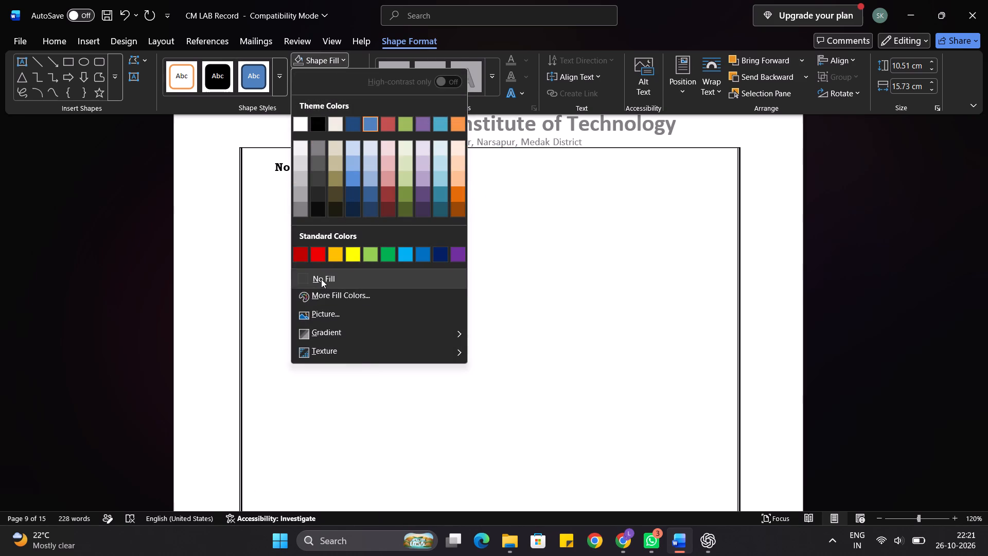
left_click(321, 279)
Fill the rectangle below the Non-Exact heading with the picture non exact 1 from the Screenshots folder.
left_click(328, 63)
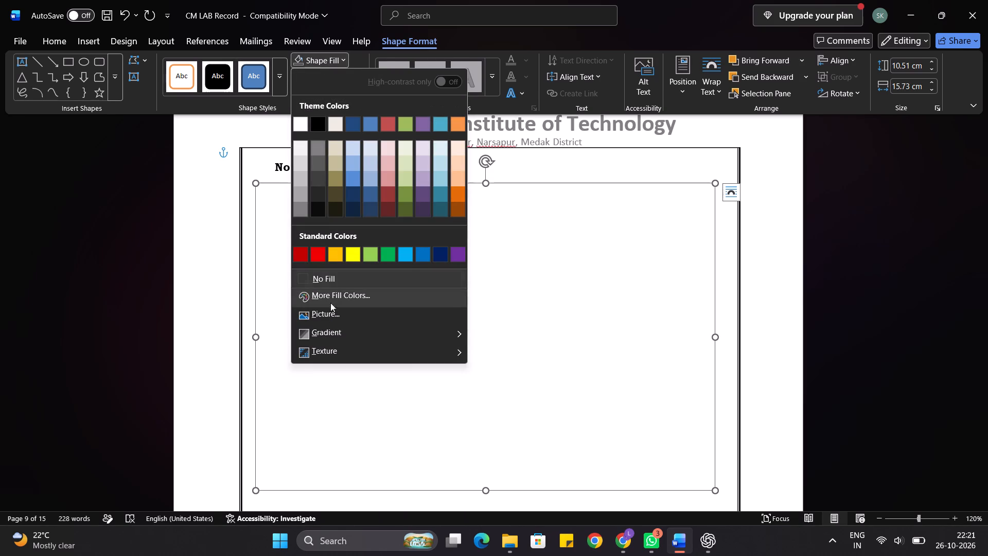
left_click(330, 323)
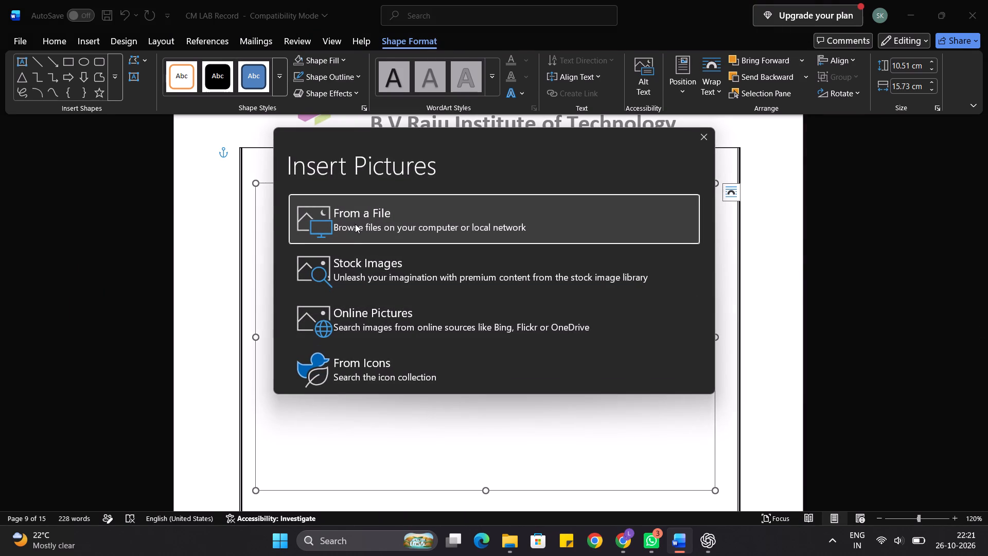
left_click(355, 224)
scroll(355, 224, "down", 1)
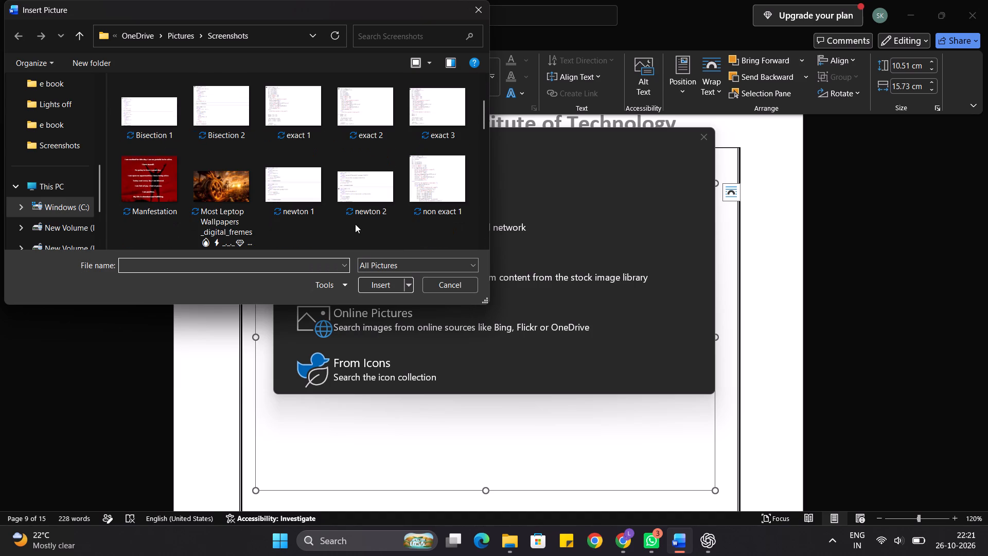
left_click(422, 205)
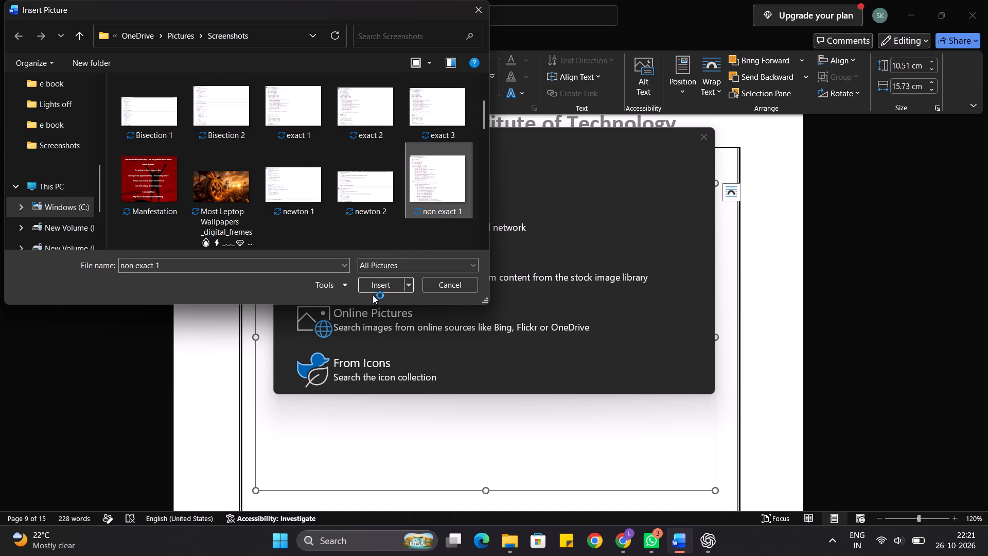
left_click(371, 287)
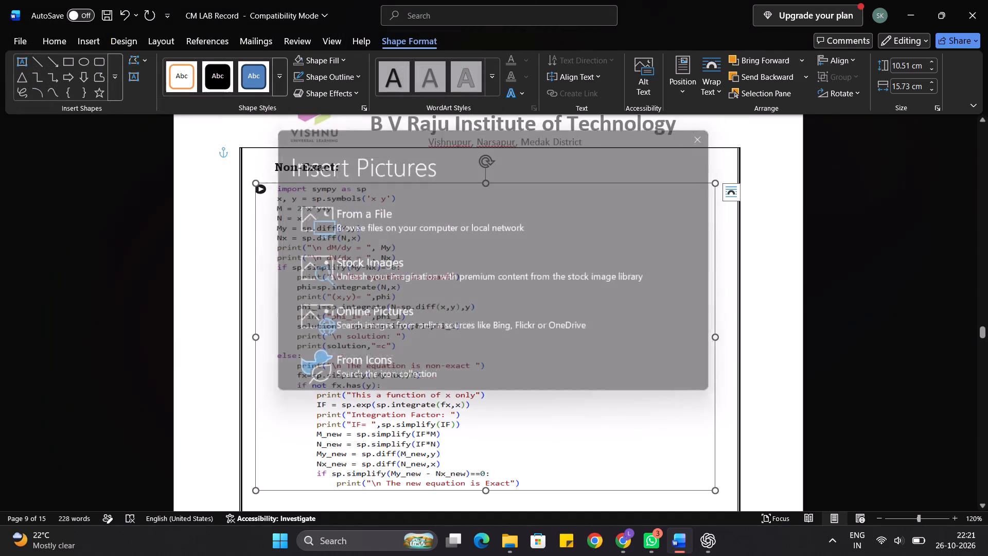
Resize the non exact 1 picture rectangle to about 11.6 cm high and 15.7 cm wide by extending it downward.
scroll(371, 287, "down", 2)
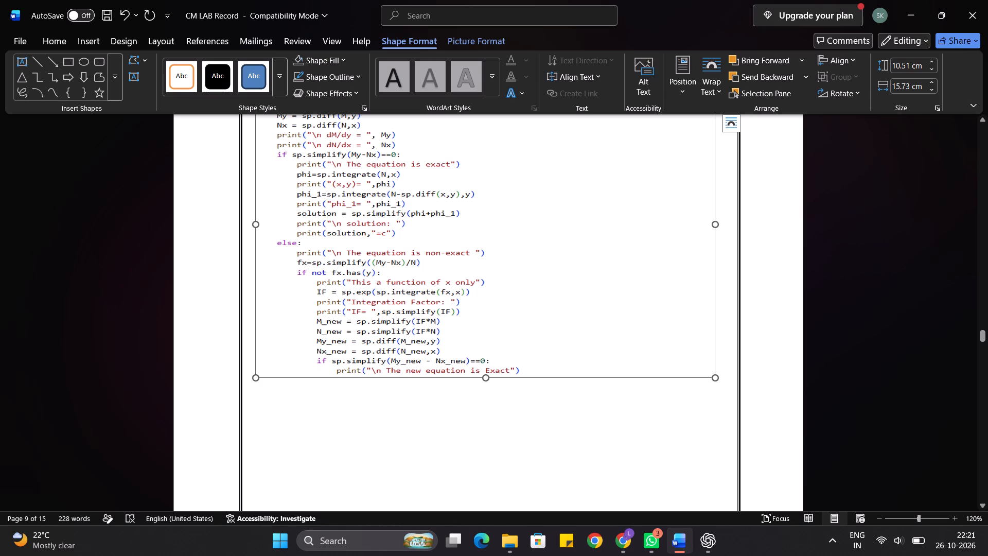
left_click_drag(713, 378, 714, 408)
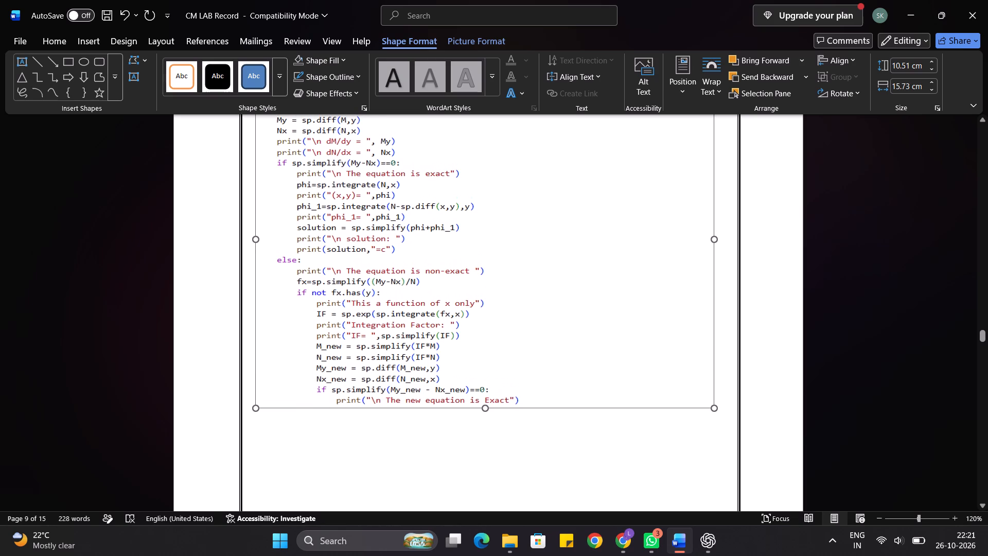
left_click_drag(714, 408, 713, 408)
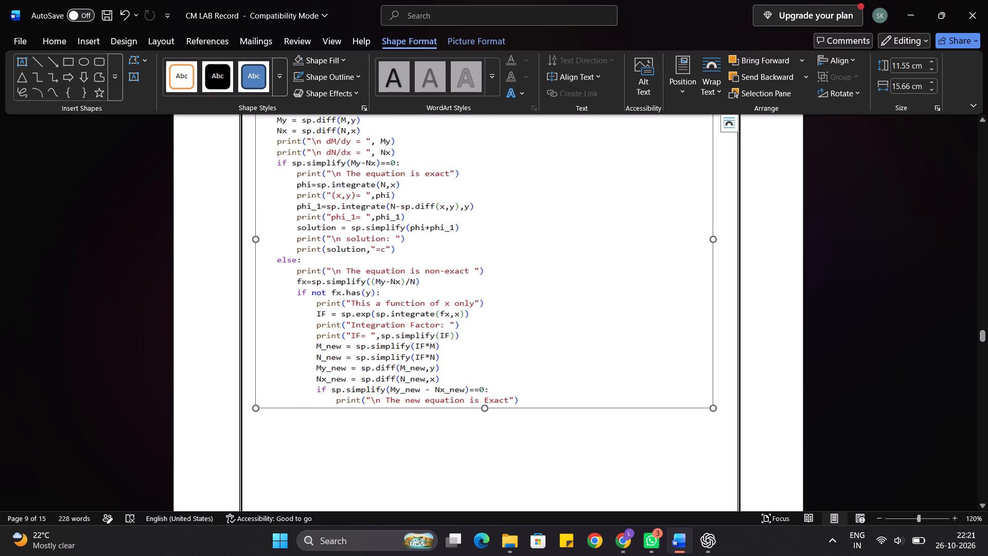
Move the non exact 1 picture rectangle slightly up, closer to the Non-Exact heading.
scroll(555, 309, "up", 1)
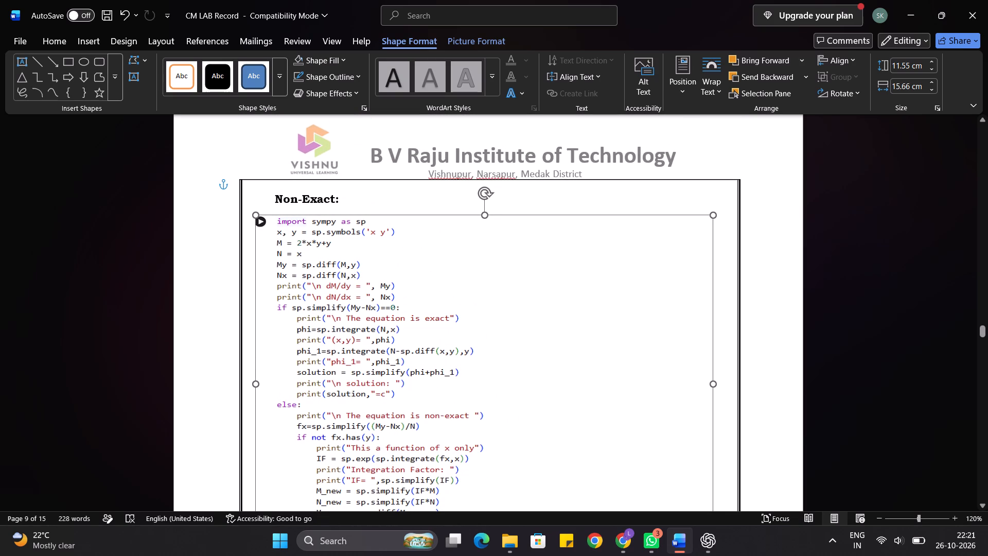
left_click_drag(415, 213, 414, 205)
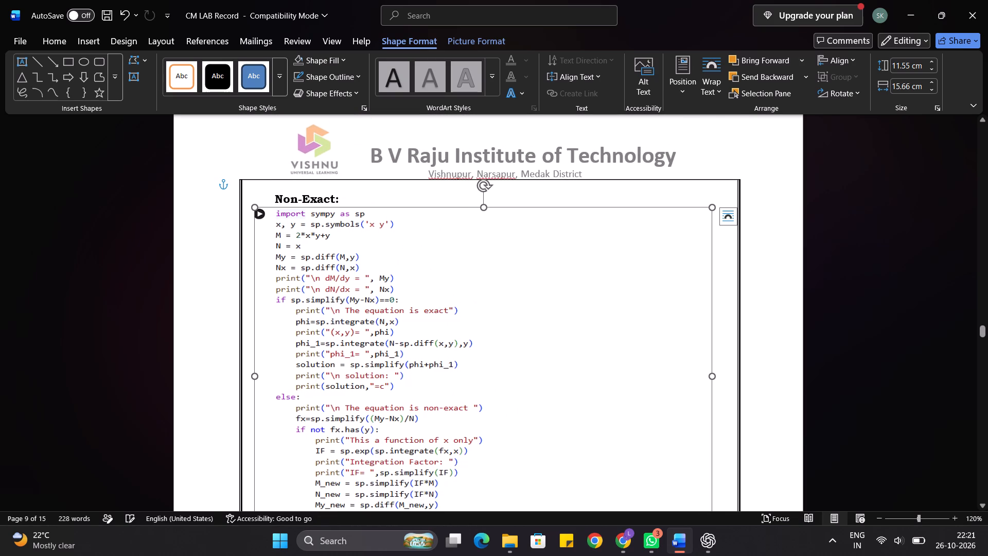
Draw a rectangle about 8.9 cm high and 15.4 cm wide below the non exact 1 picture on page 9.
scroll(414, 205, "down", 3)
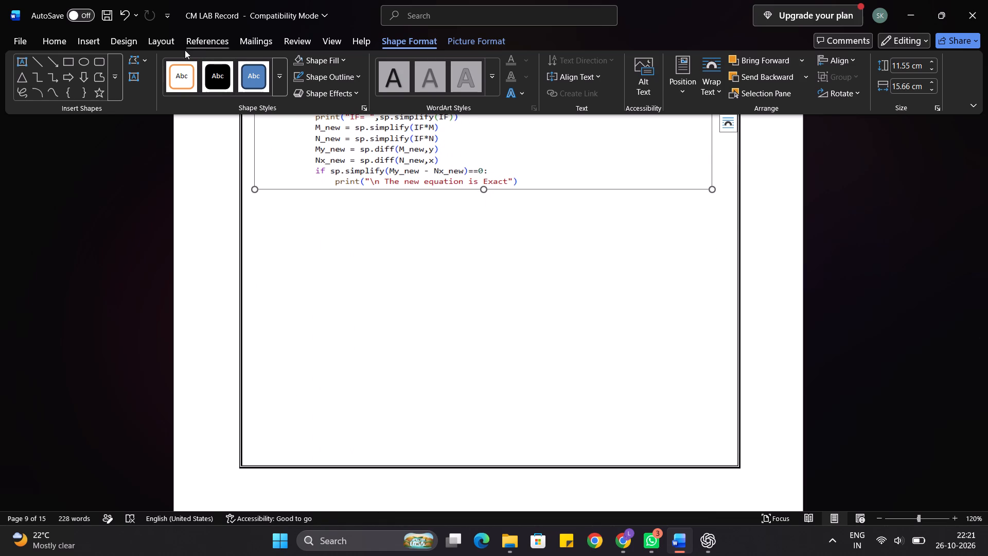
left_click(295, 195)
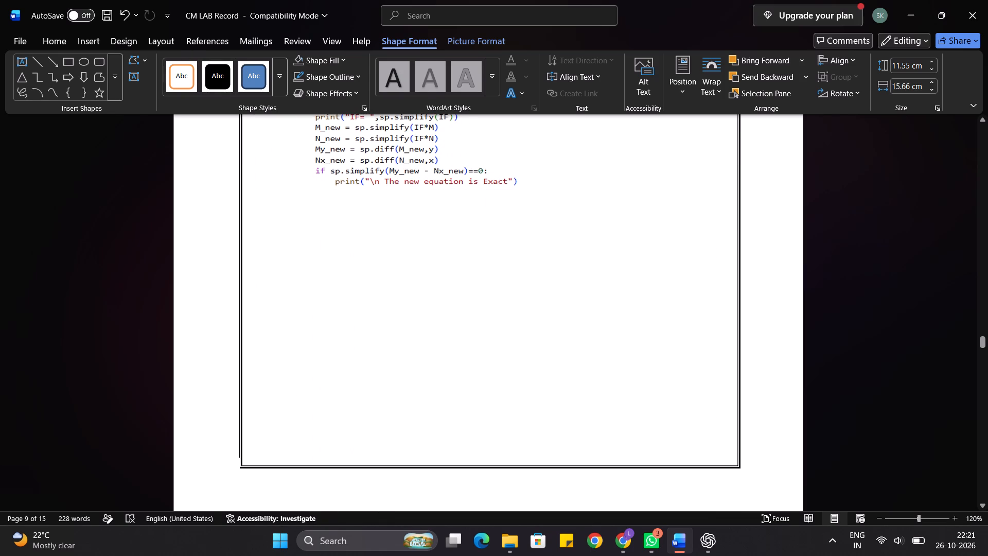
left_click(119, 41)
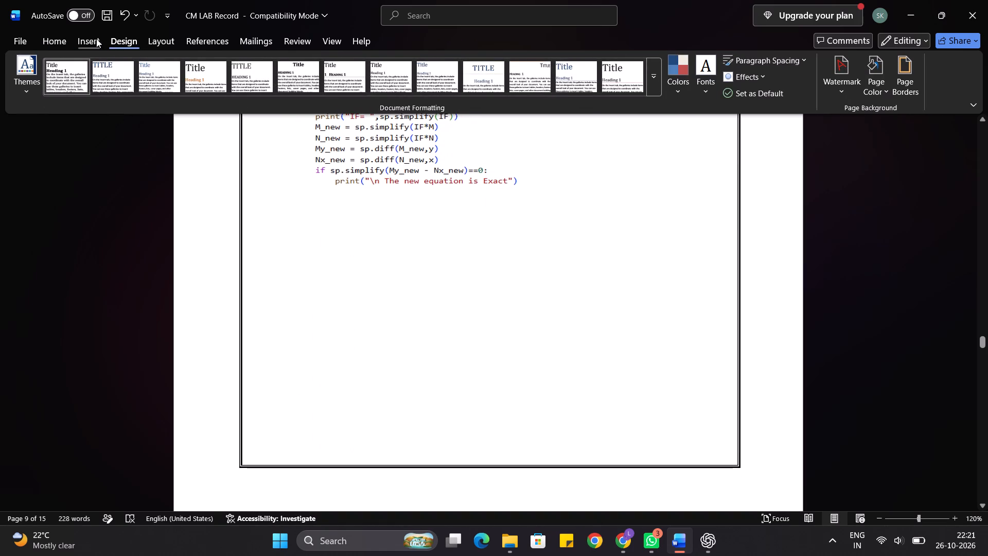
left_click(93, 37)
left_click(168, 71)
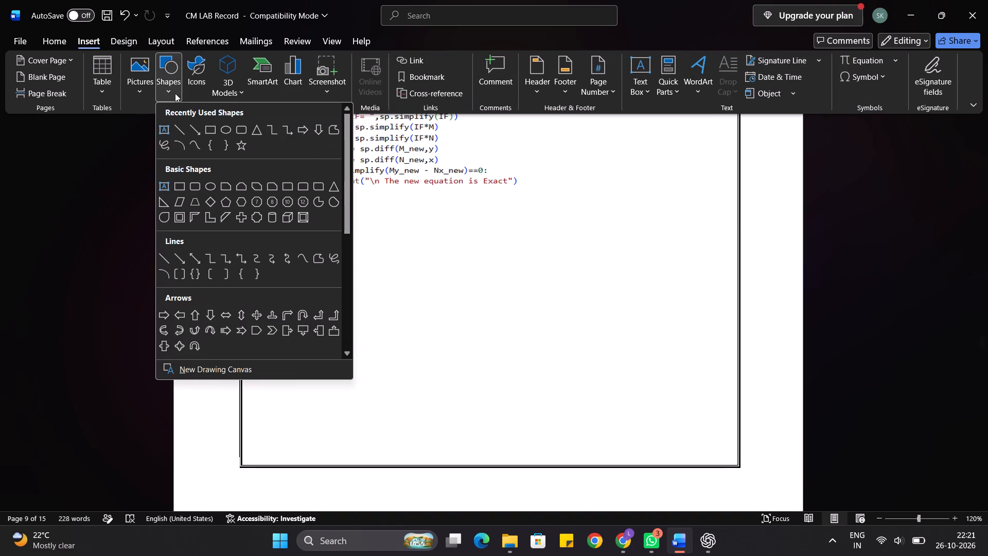
left_click(217, 131)
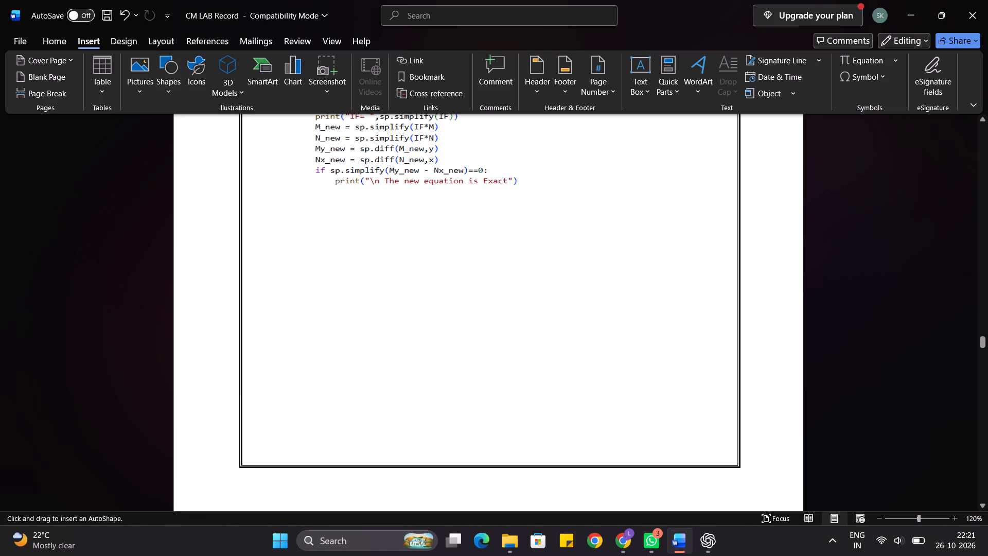
left_click_drag(261, 194, 711, 453)
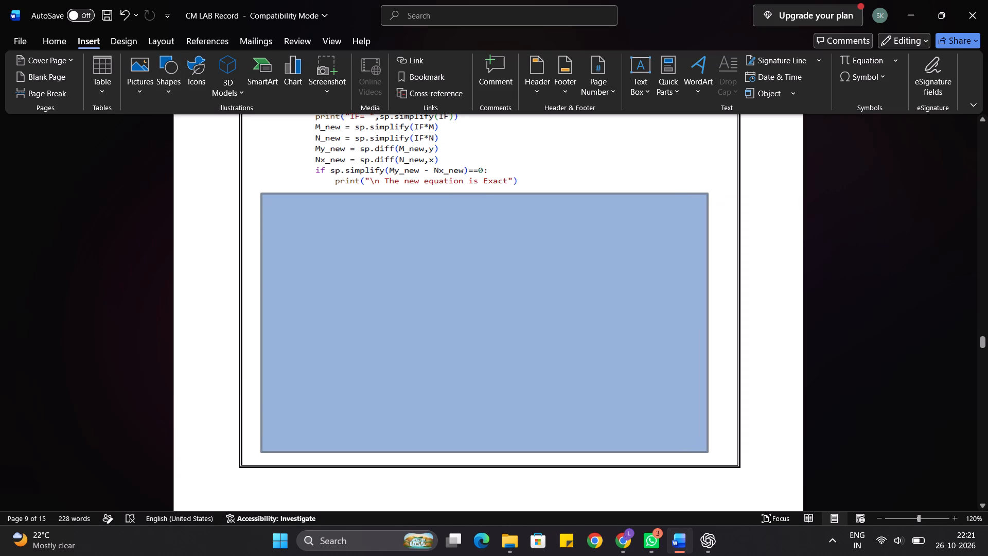
left_click_drag(711, 453, 711, 453)
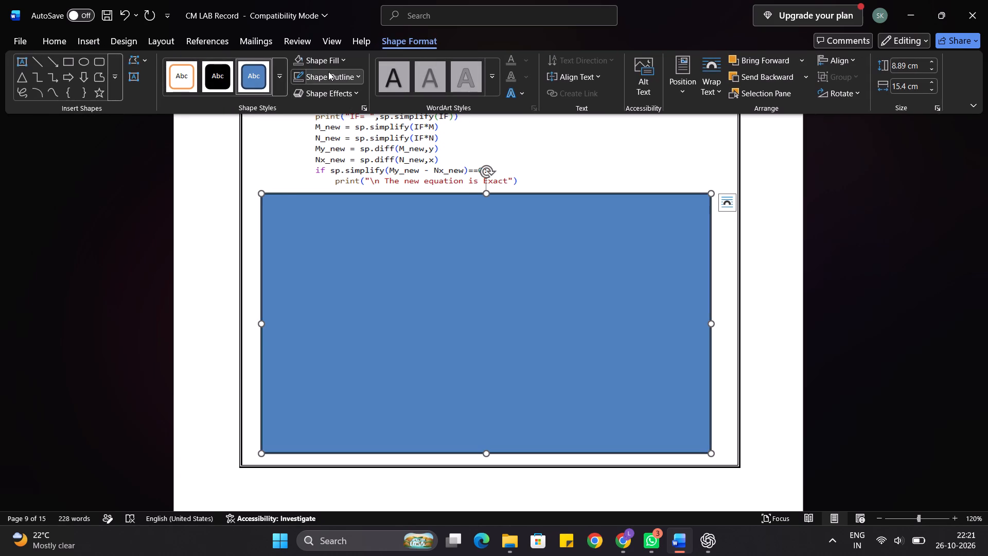
Remove the outline and the fill from the lower rectangle on page 9.
left_click(328, 72)
left_click(340, 291)
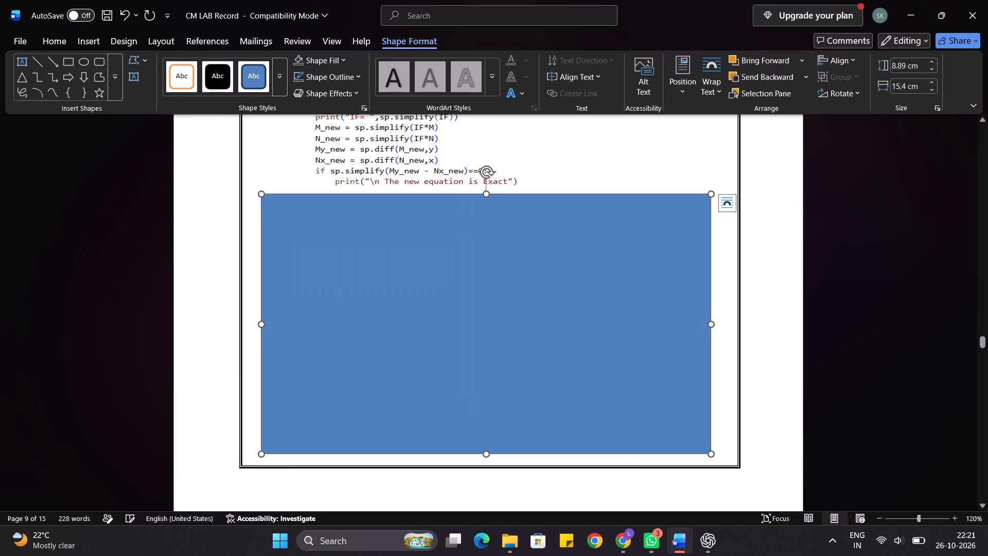
left_click(317, 63)
left_click(320, 273)
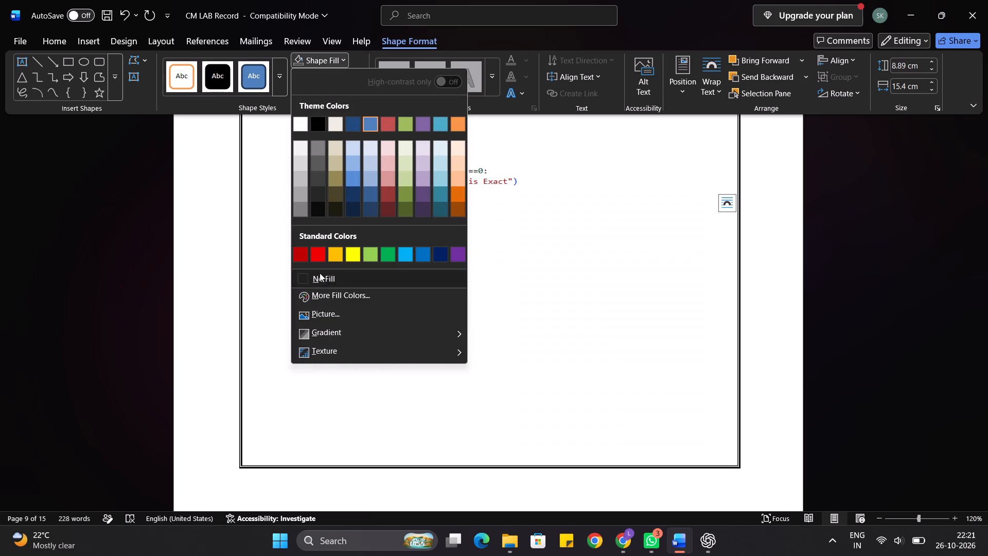
Fill the lower rectangle on page 9 with the non exact 2 picture from the Screenshots folder.
left_click(307, 63)
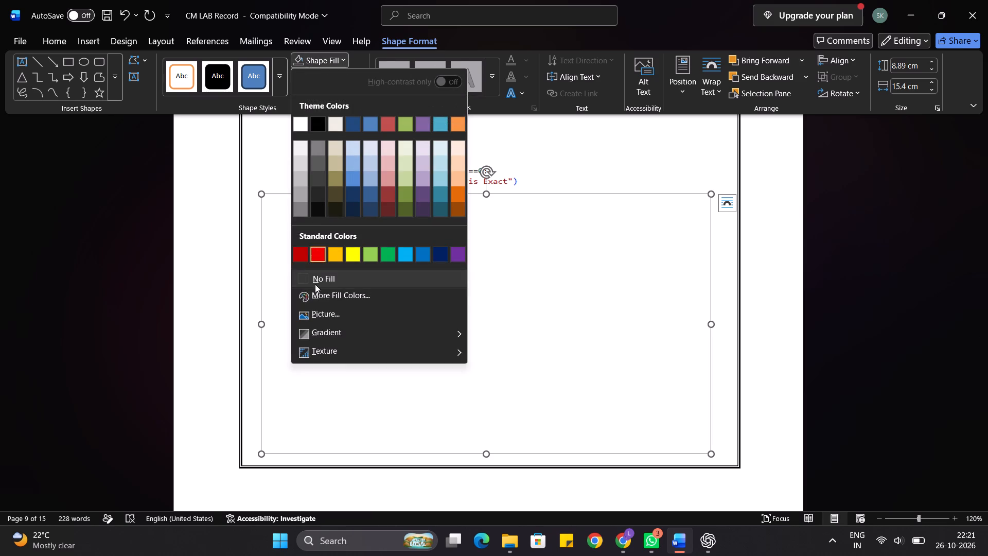
left_click(313, 311)
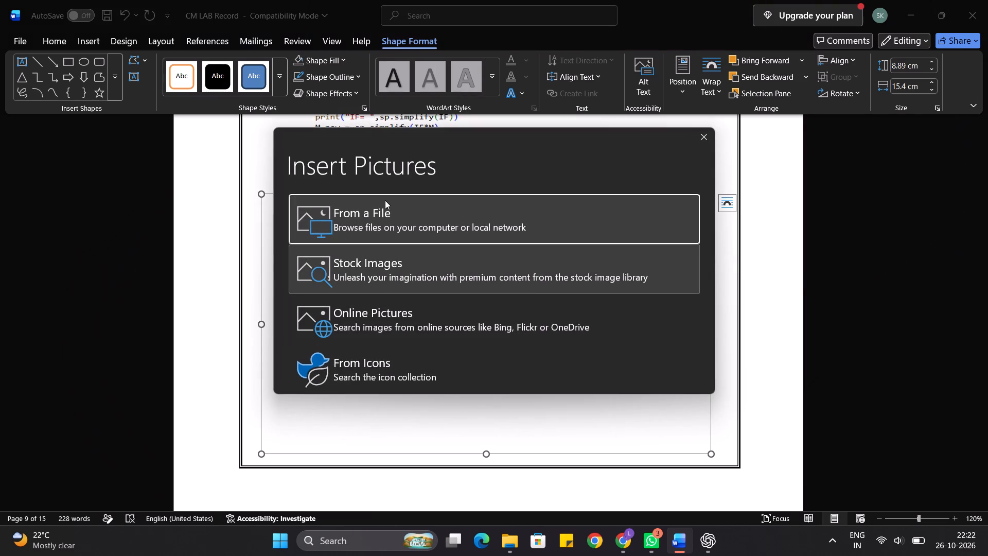
left_click(380, 213)
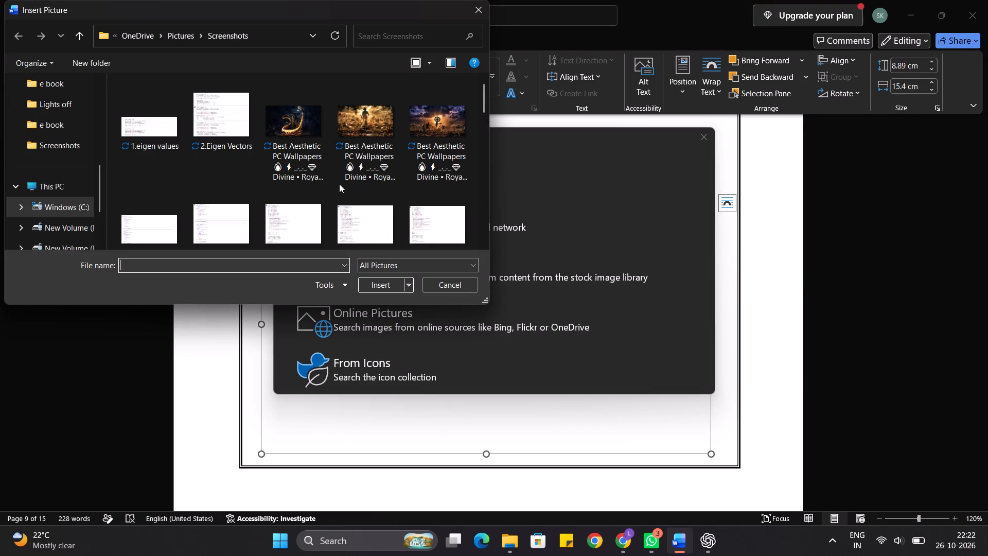
scroll(339, 184, "down", 2)
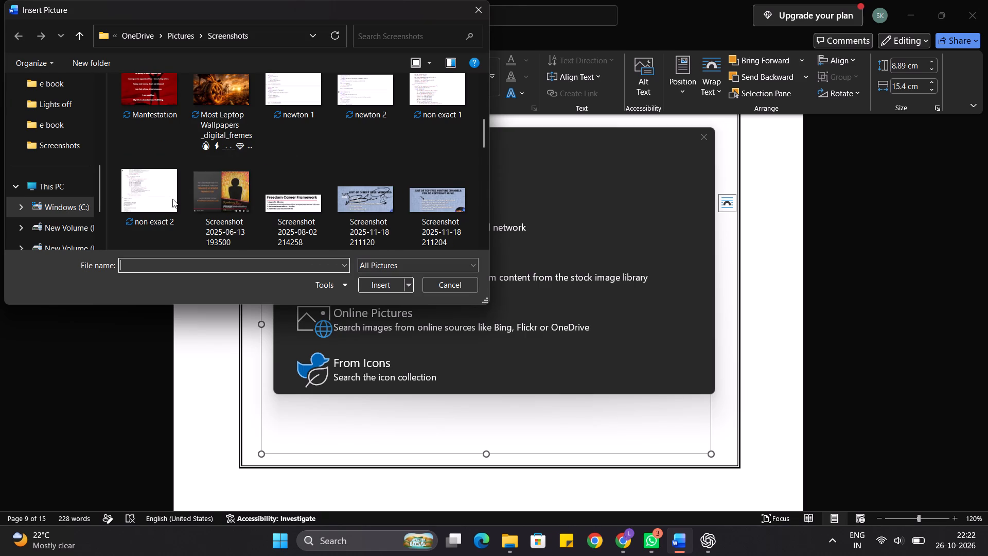
left_click(162, 196)
left_click(381, 284)
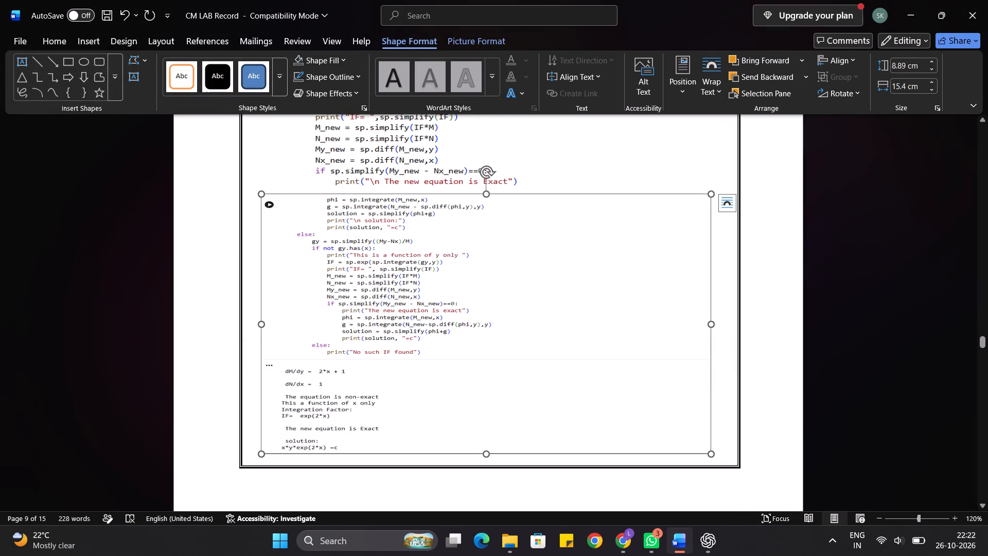
Shrink the non exact 1 picture rectangle under the Non-Exact heading to about 10.3 cm high and 14.2 cm wide.
scroll(435, 274, "up", 2)
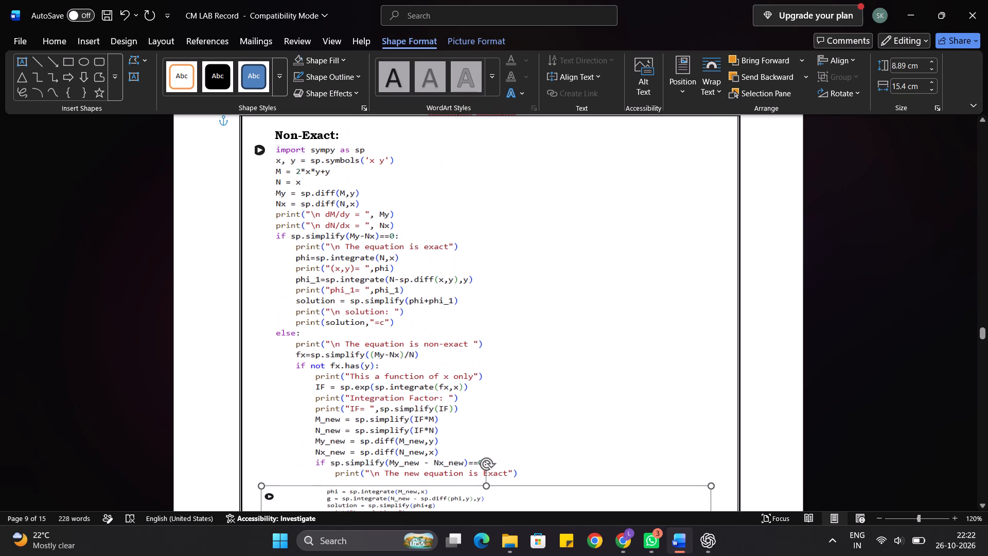
left_click(435, 274)
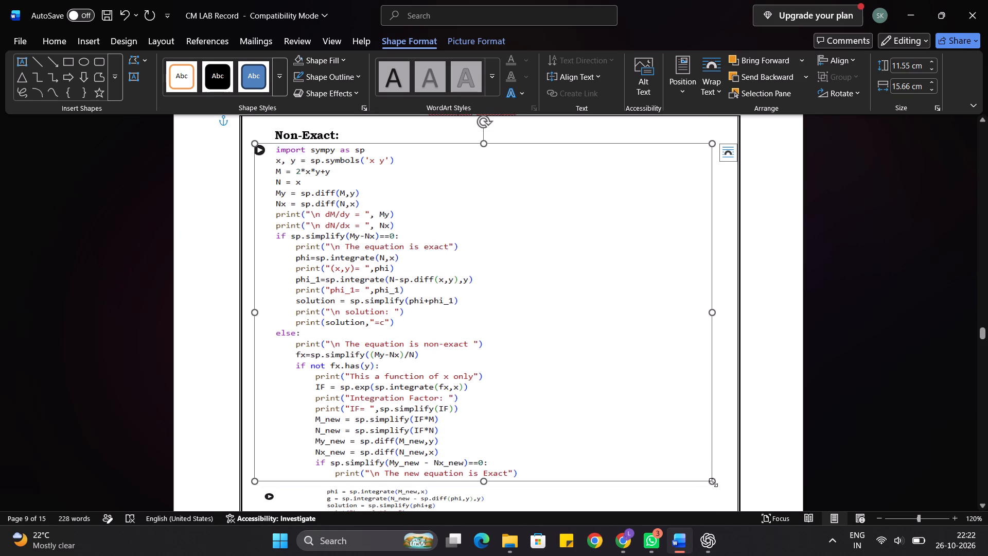
left_click_drag(713, 482, 677, 451)
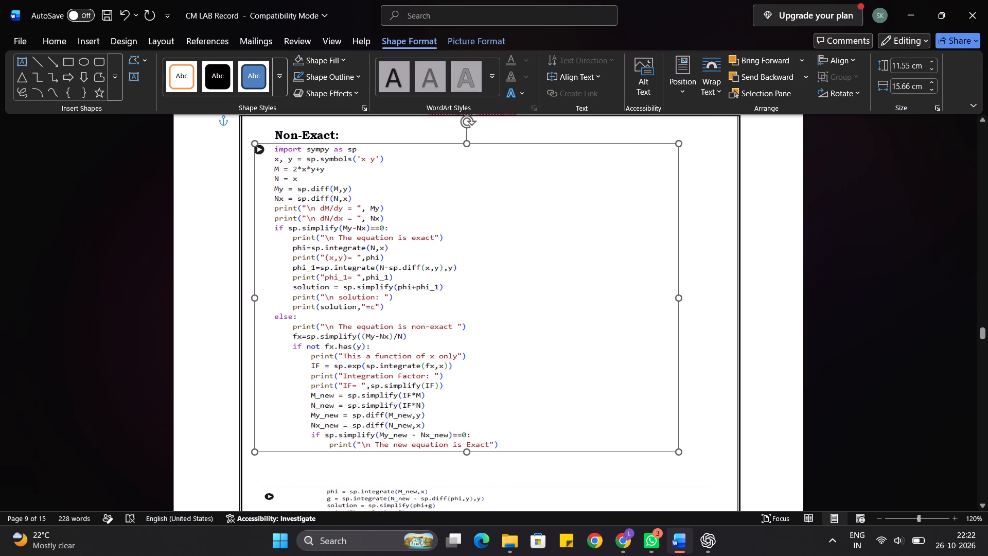
left_click_drag(677, 451, 667, 444)
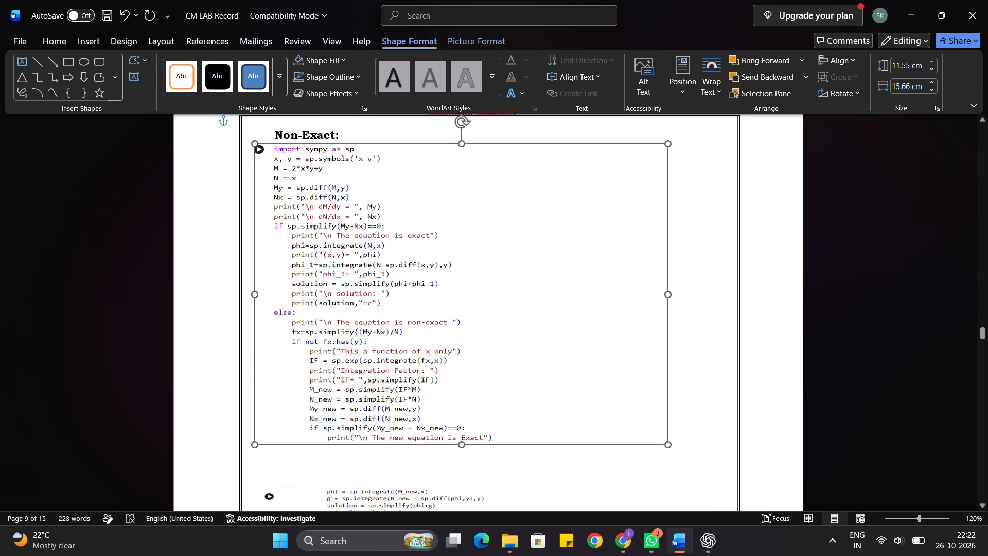
left_click_drag(667, 444, 668, 444)
Enlarge the non exact 2 picture rectangle to about 10.8 cm high and 15.4 cm wide, filling the space down to the page border.
scroll(668, 444, "down", 2)
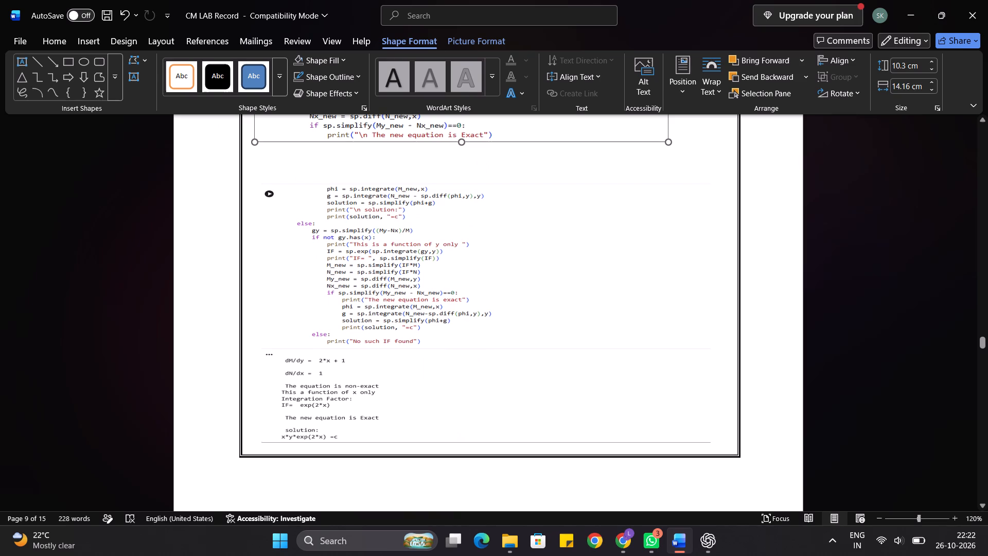
left_click(438, 291)
left_click_drag(260, 184, 260, 184)
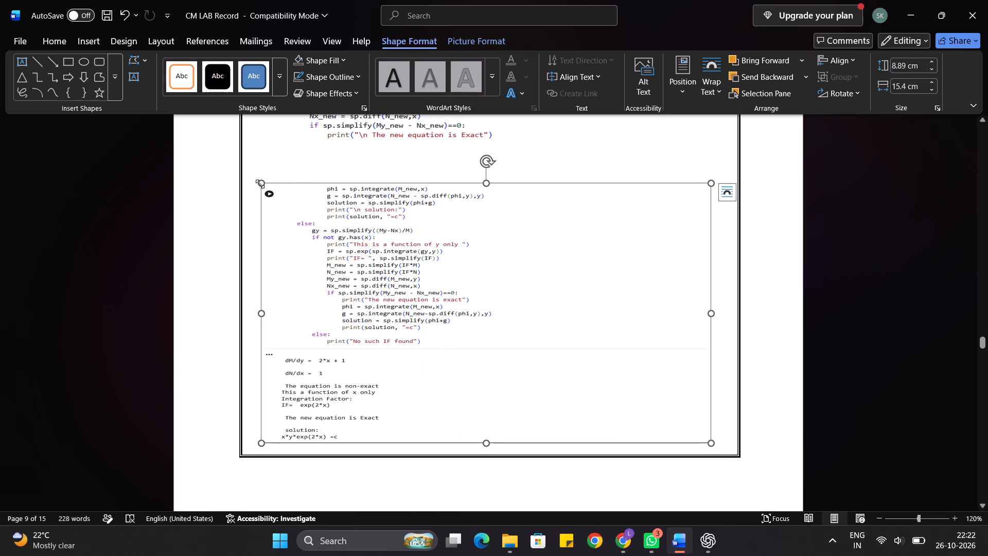
left_click_drag(260, 184, 260, 143)
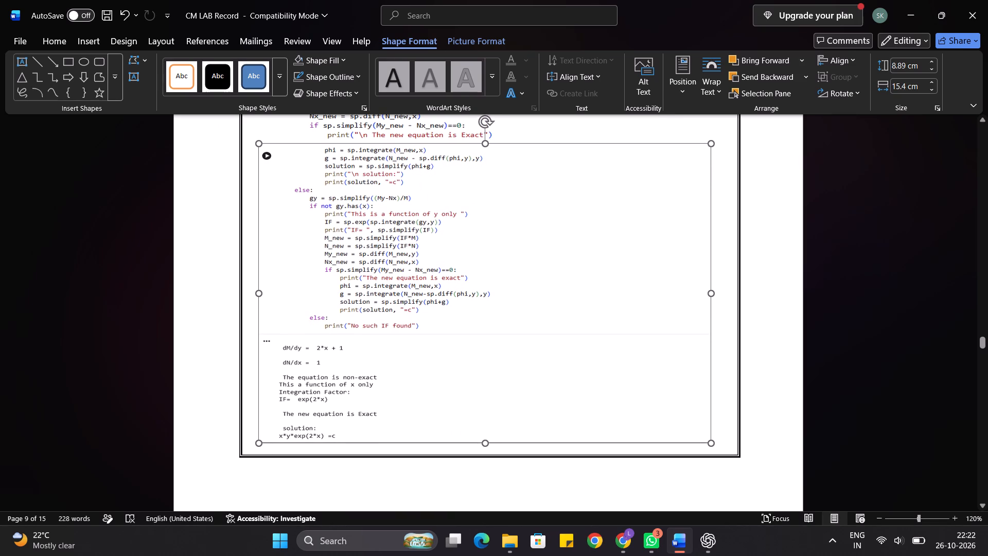
left_click_drag(260, 143, 262, 141)
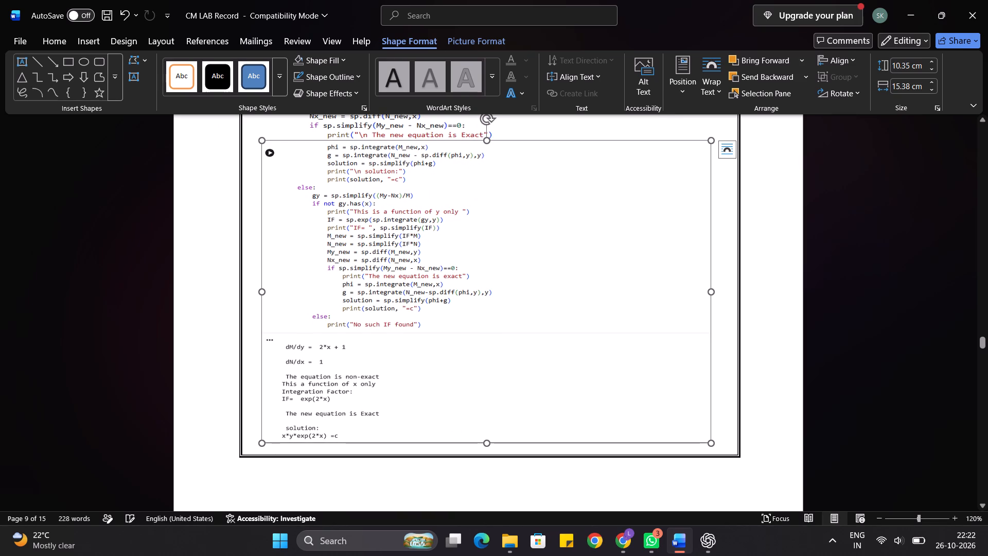
left_click_drag(712, 444, 696, 429)
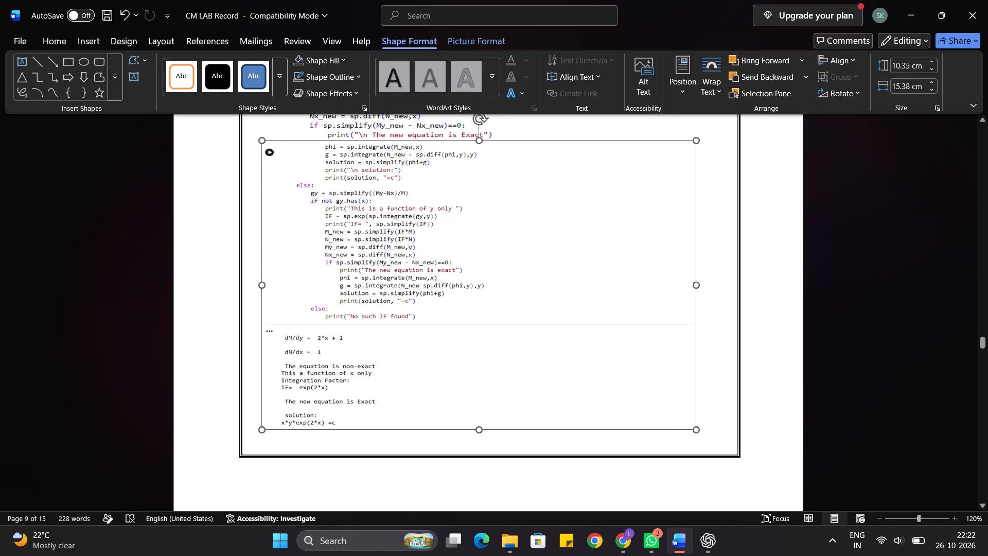
left_click_drag(696, 429, 649, 432)
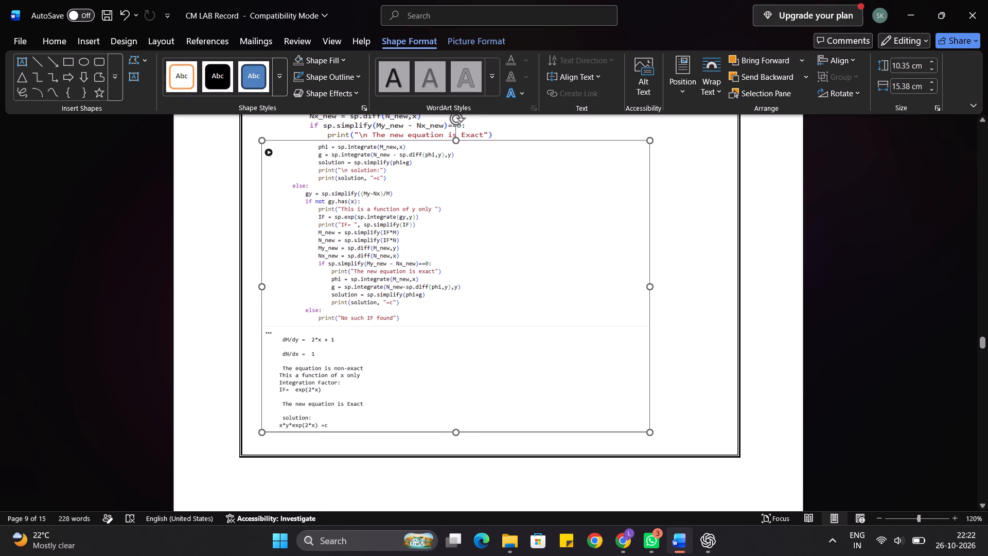
left_click_drag(649, 432, 670, 441)
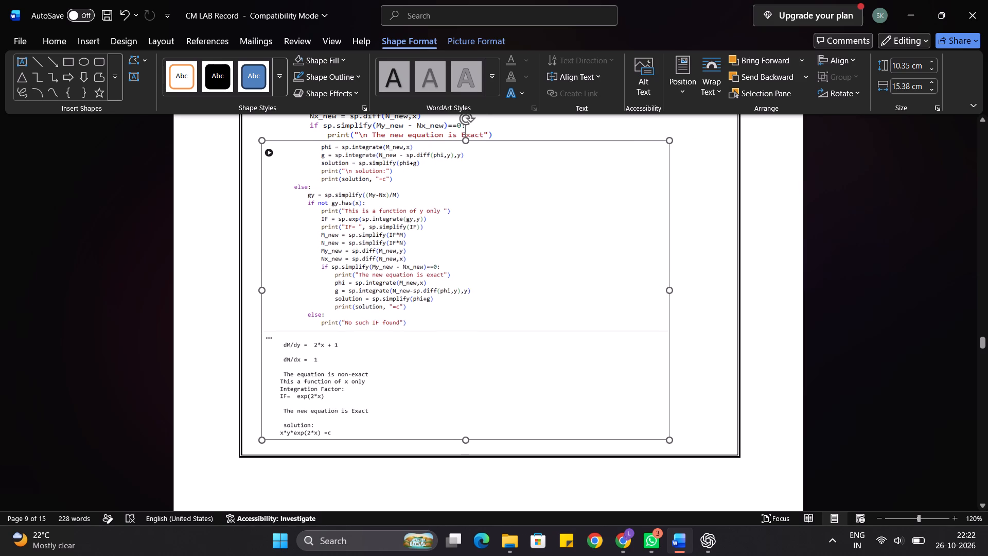
left_click_drag(670, 441, 690, 450)
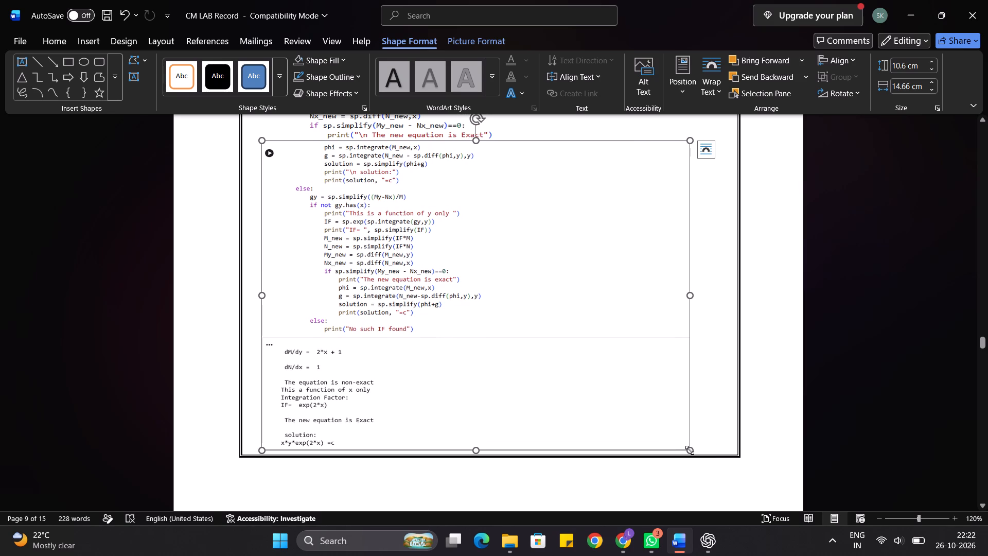
left_click_drag(690, 450, 710, 455)
scroll(551, 340, "up", 1)
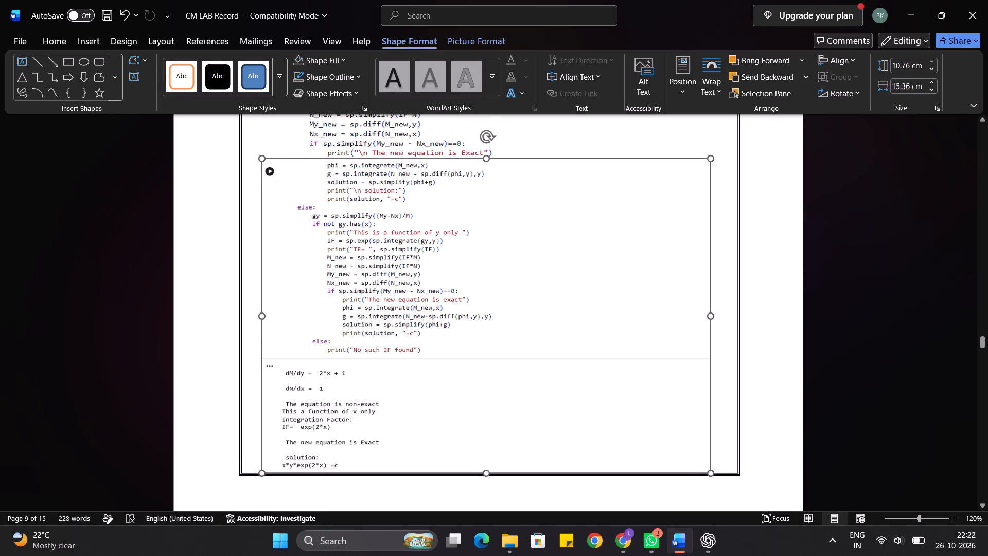
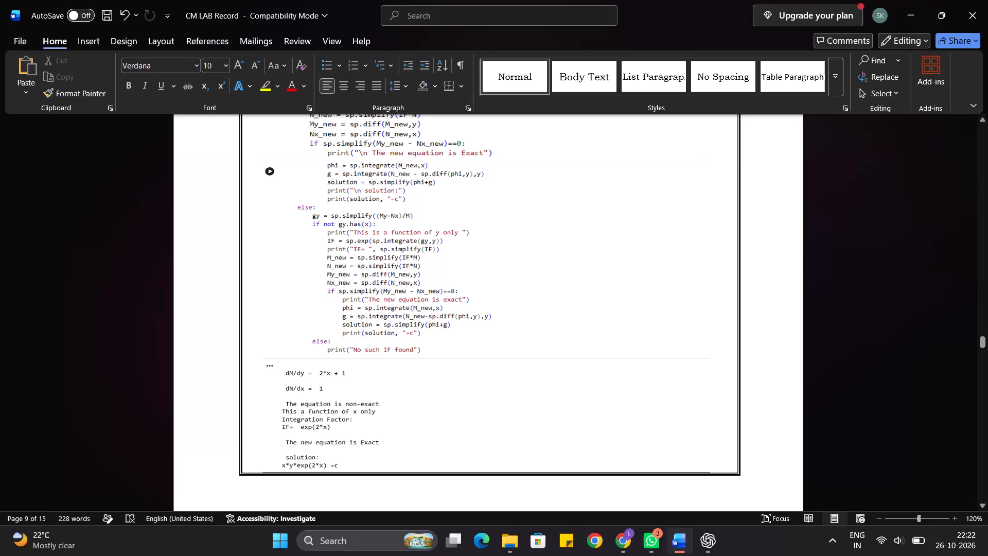
Draw a rectangle about 10.7 cm high and 15.6 cm wide below the Aim text of Experiment 3: Bisection Method.
scroll(728, 334, "up", 2)
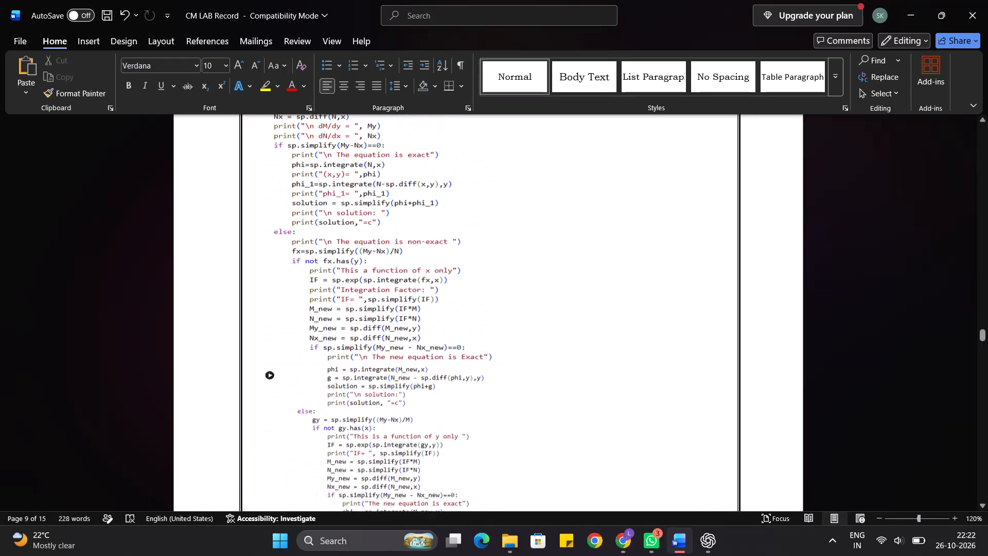
scroll(728, 334, "up", 2)
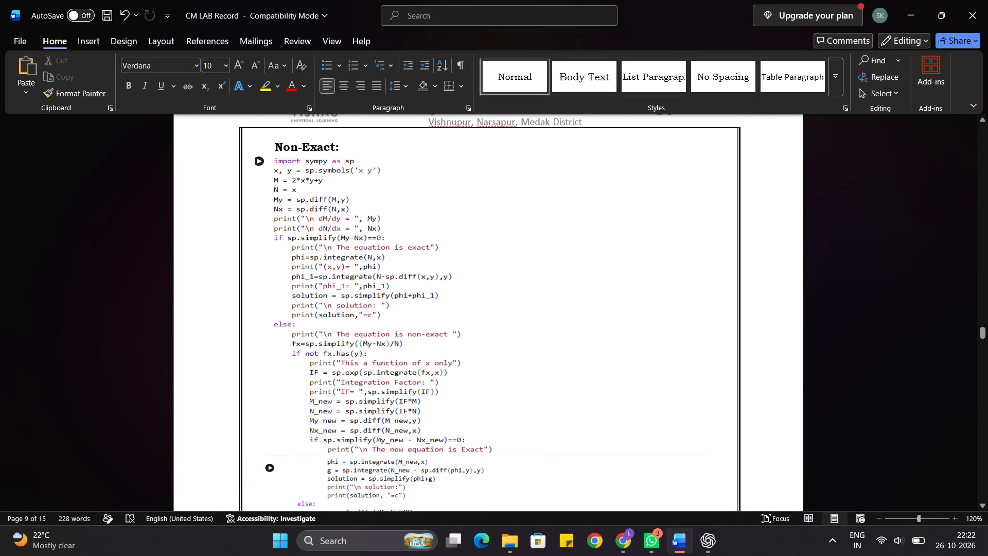
scroll(728, 334, "up", 2)
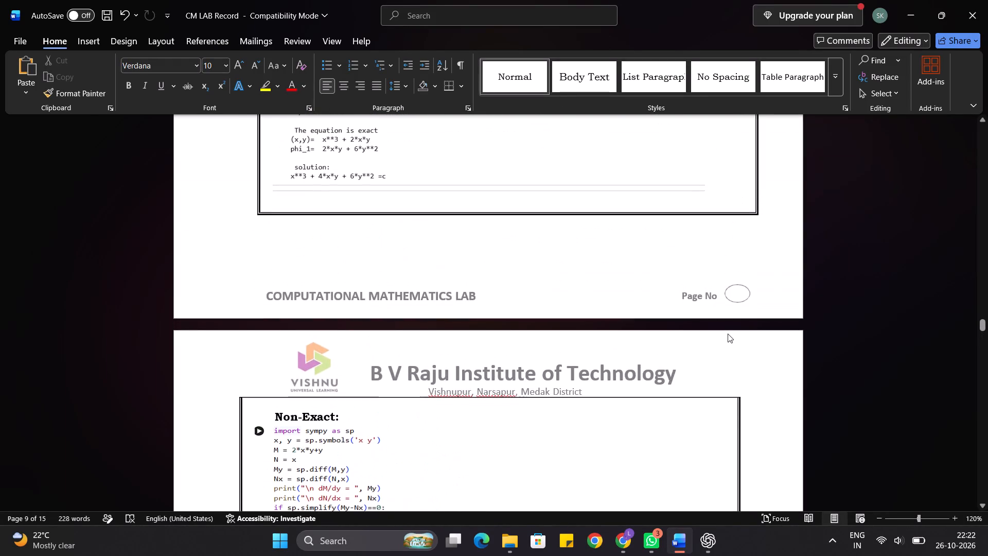
scroll(728, 334, "up", 3)
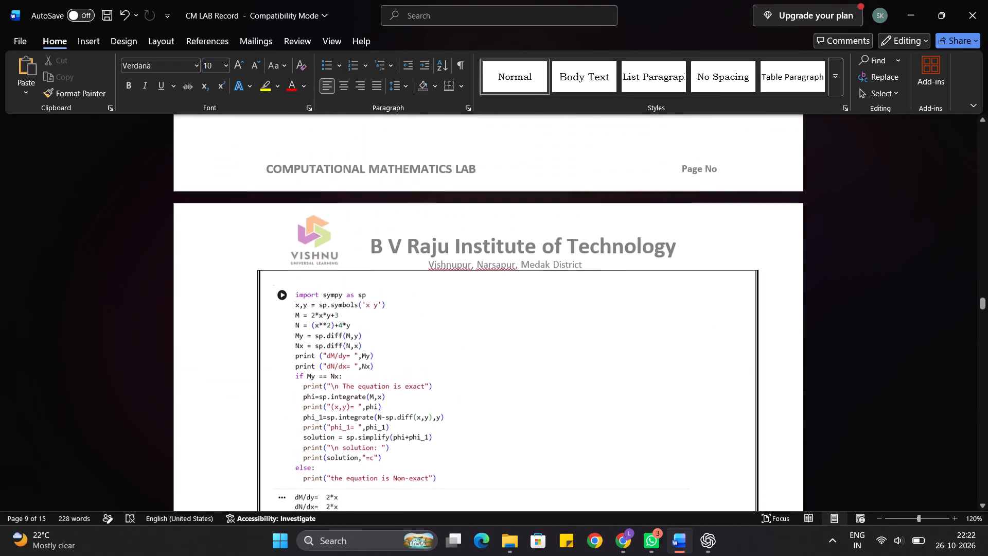
scroll(728, 334, "up", 8)
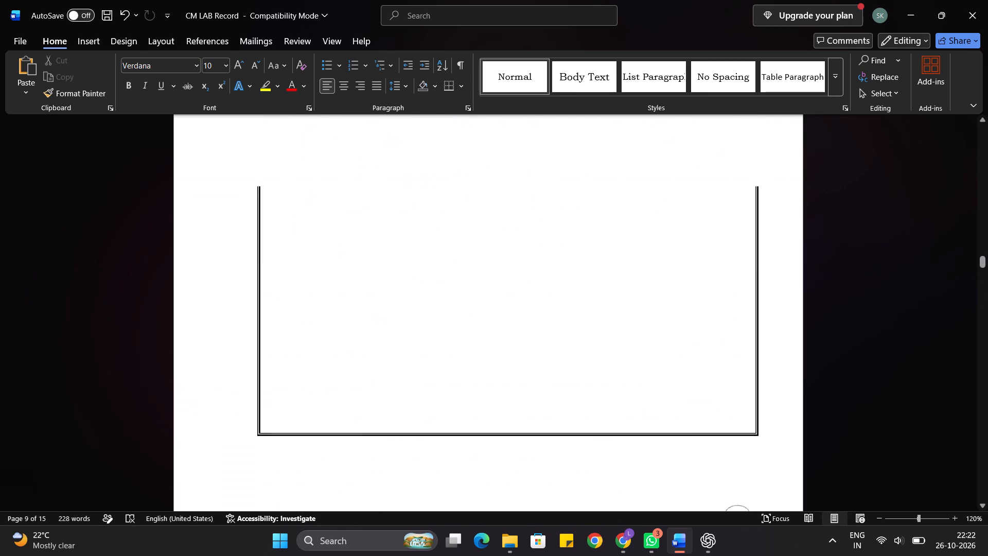
scroll(728, 334, "up", 4)
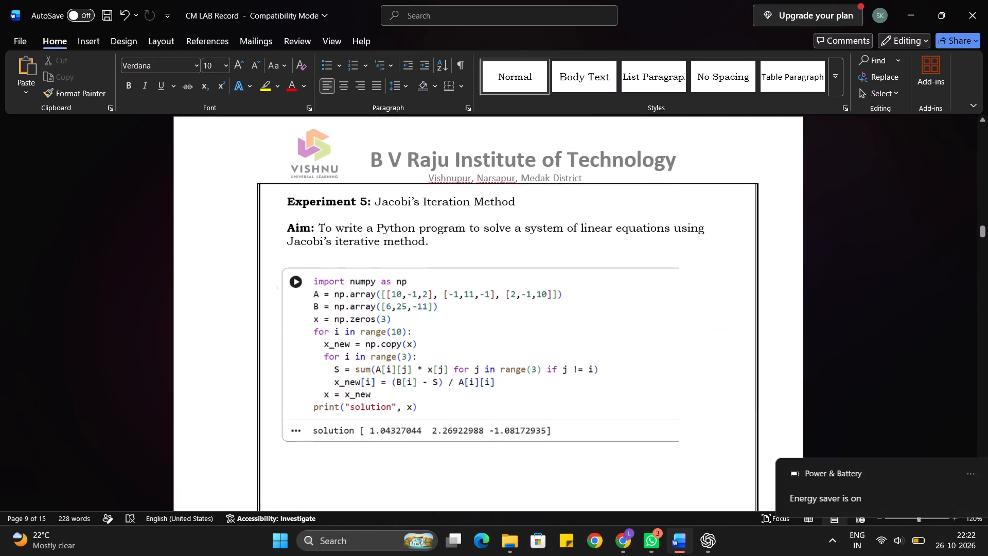
scroll(728, 334, "up", 8)
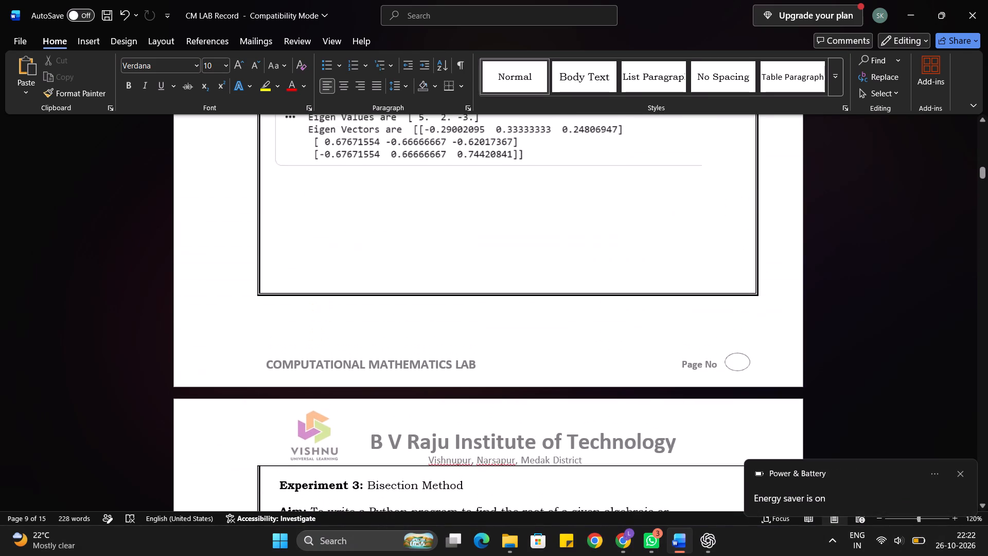
scroll(728, 334, "up", 2)
scroll(728, 334, "down", 4)
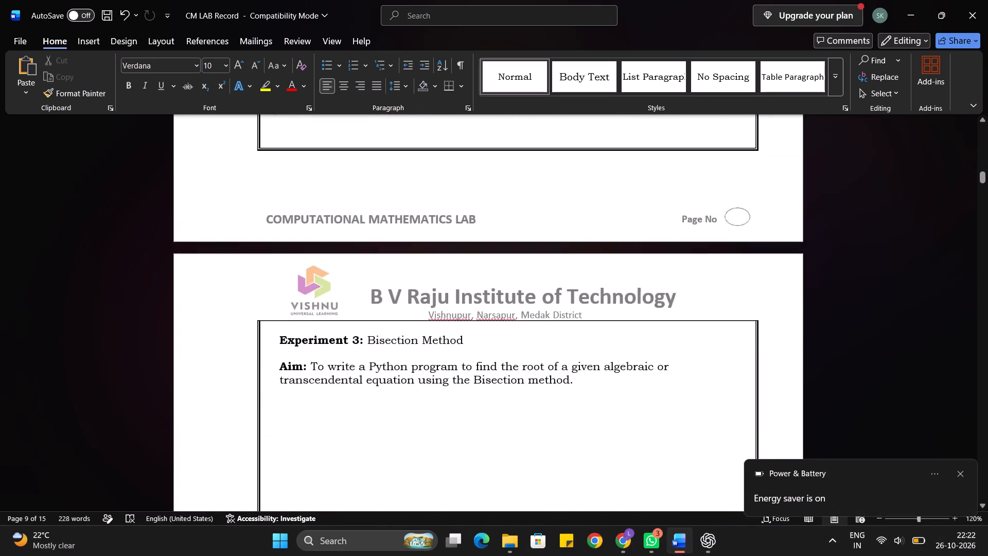
scroll(728, 334, "down", 1)
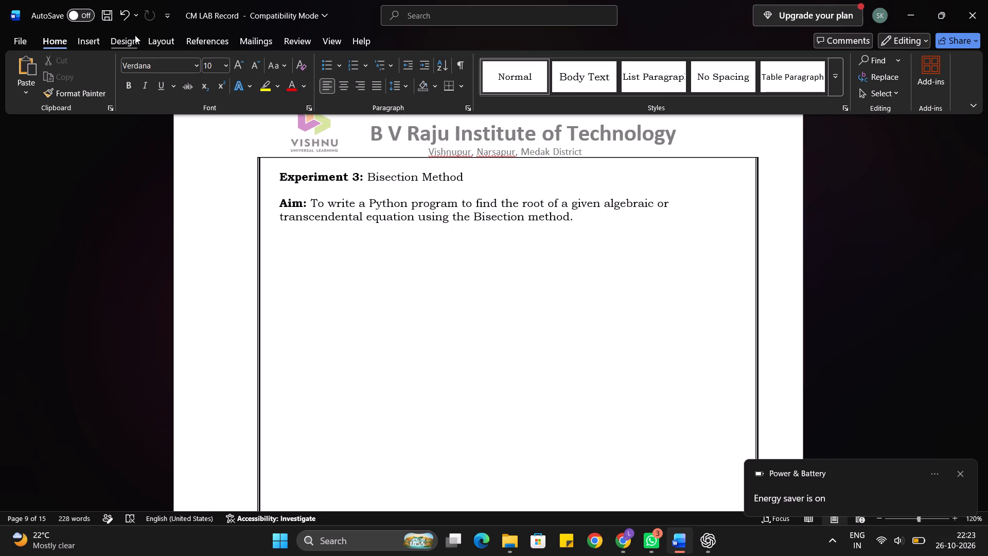
left_click(92, 34)
left_click(160, 72)
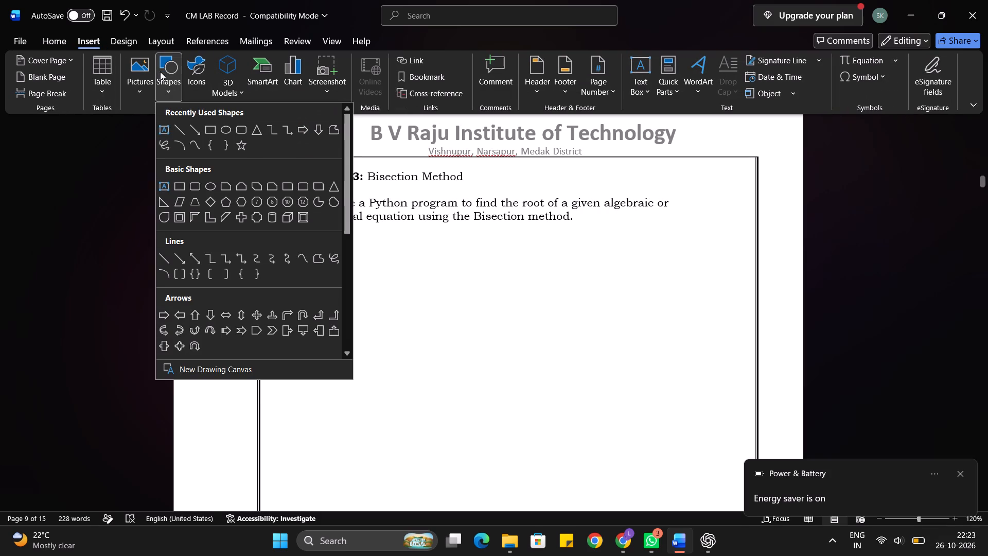
left_click(214, 124)
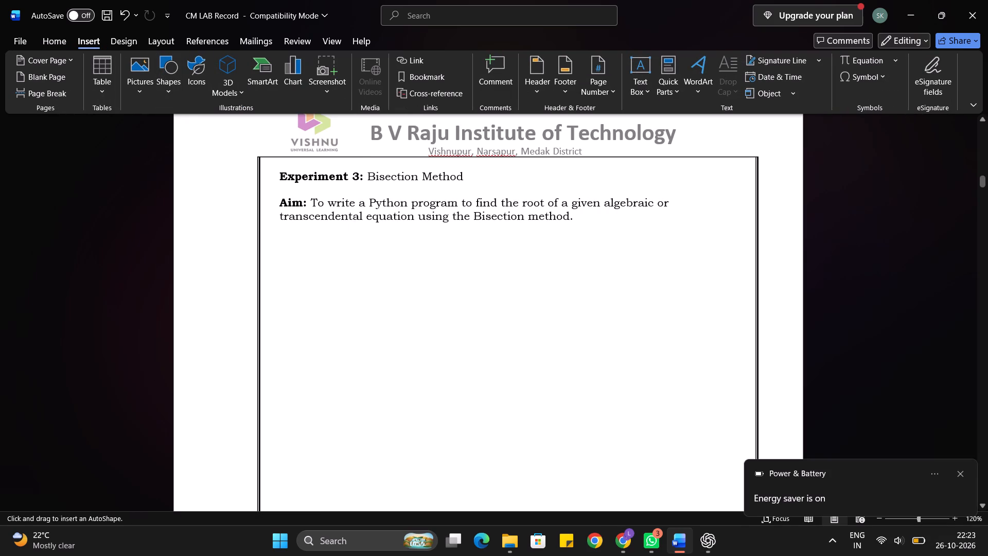
left_click_drag(276, 233, 570, 447)
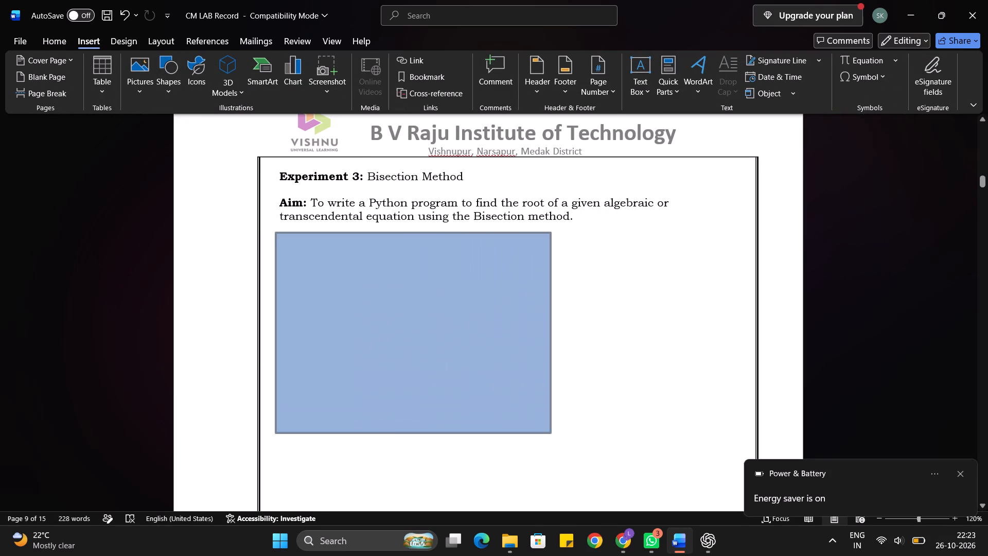
left_click_drag(570, 447, 728, 500)
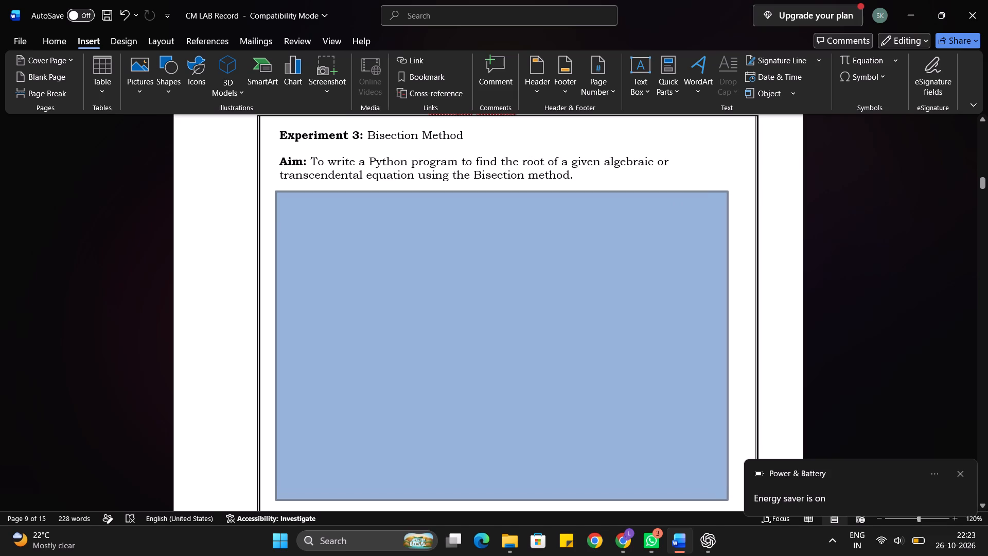
left_click_drag(728, 500, 731, 503)
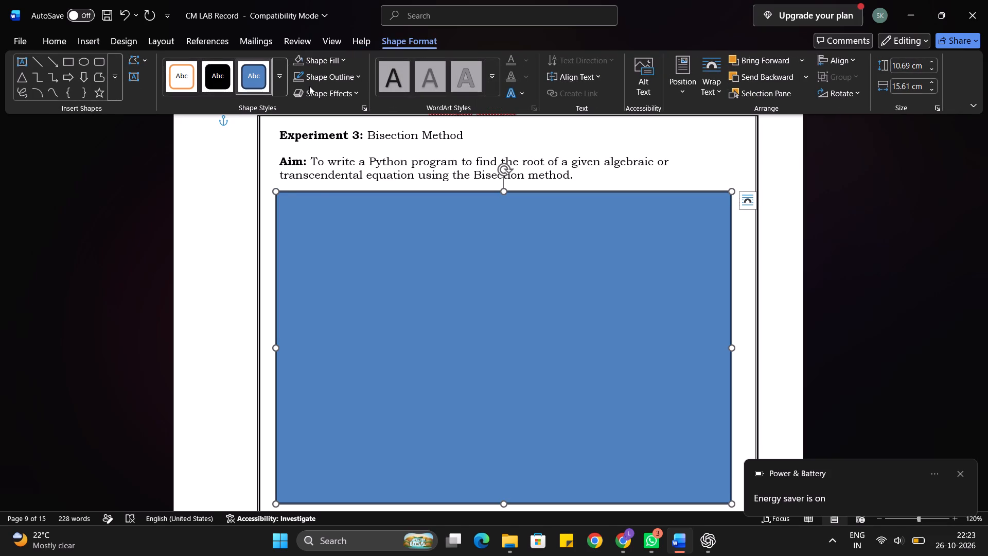
Remove the outline and the fill from the rectangle under Experiment 3.
left_click(310, 86)
left_click(308, 80)
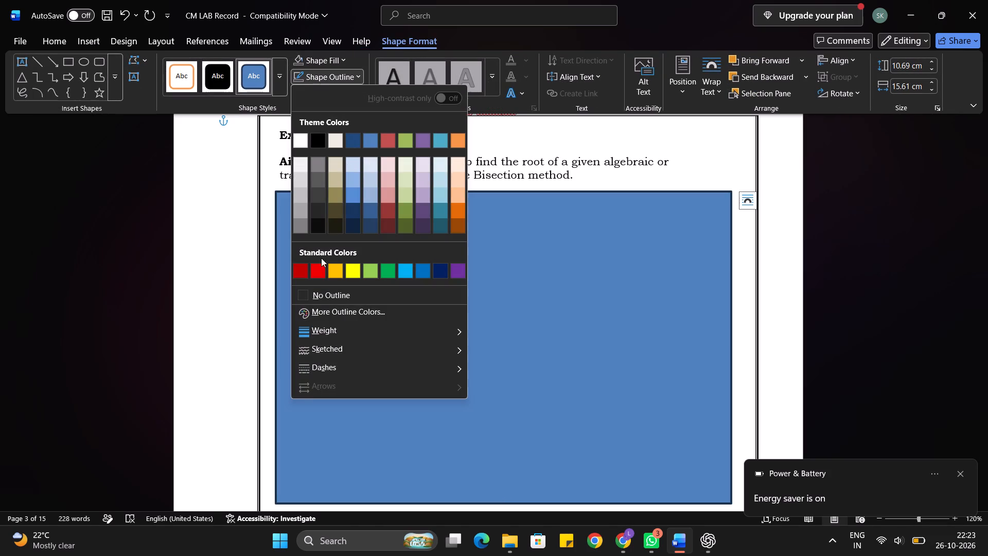
left_click(322, 293)
left_click(329, 65)
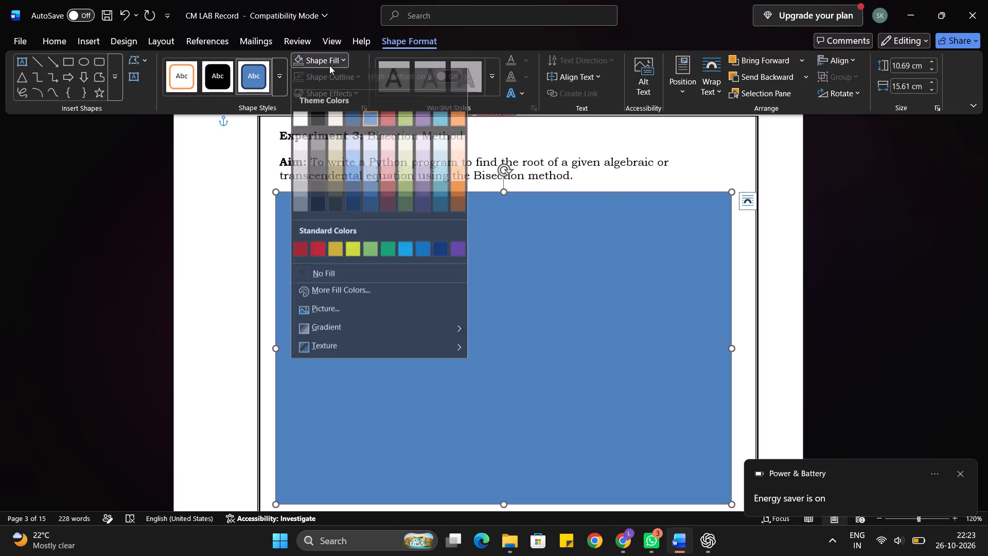
left_click(325, 277)
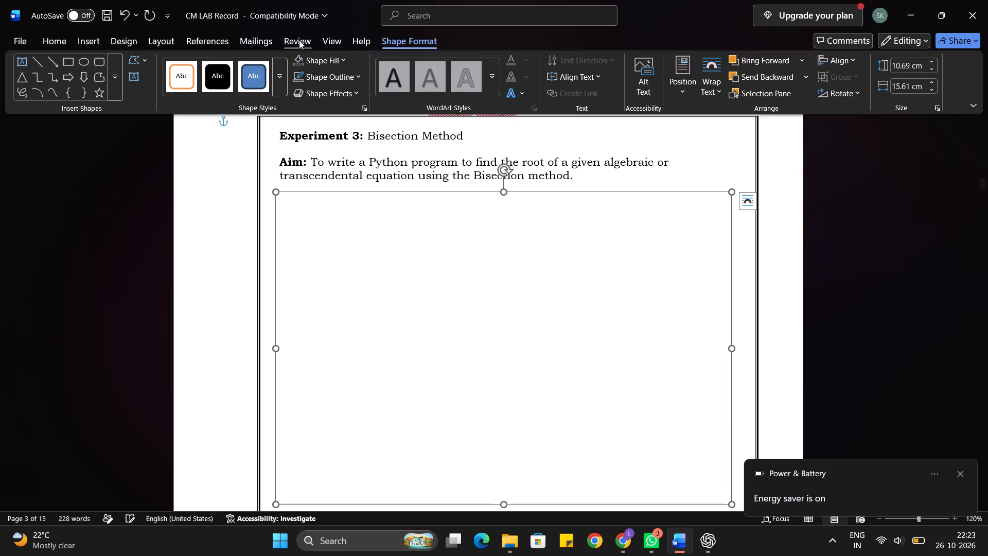
Fill the Experiment 3 rectangle with the Bisection 1 picture from the Screenshots folder.
left_click(310, 62)
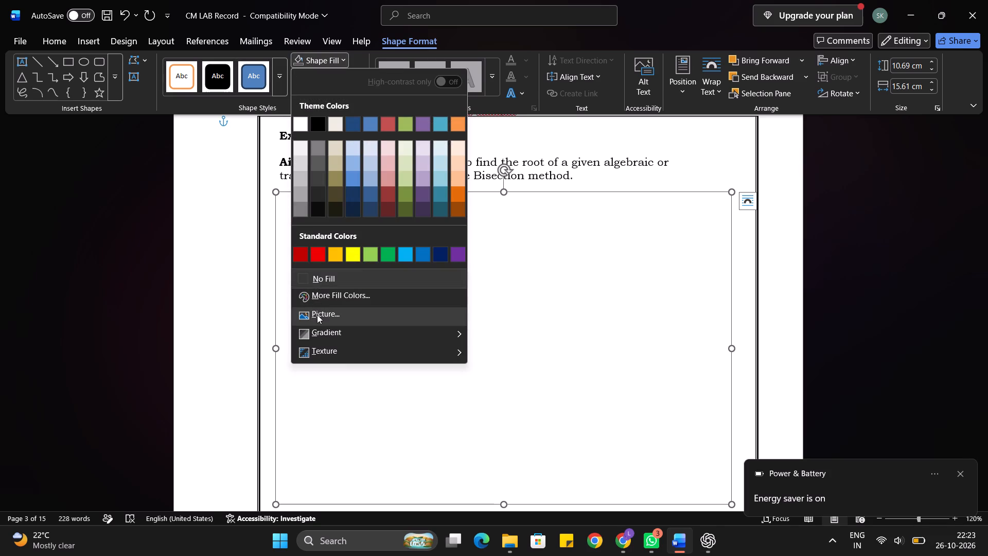
left_click(317, 315)
left_click(344, 231)
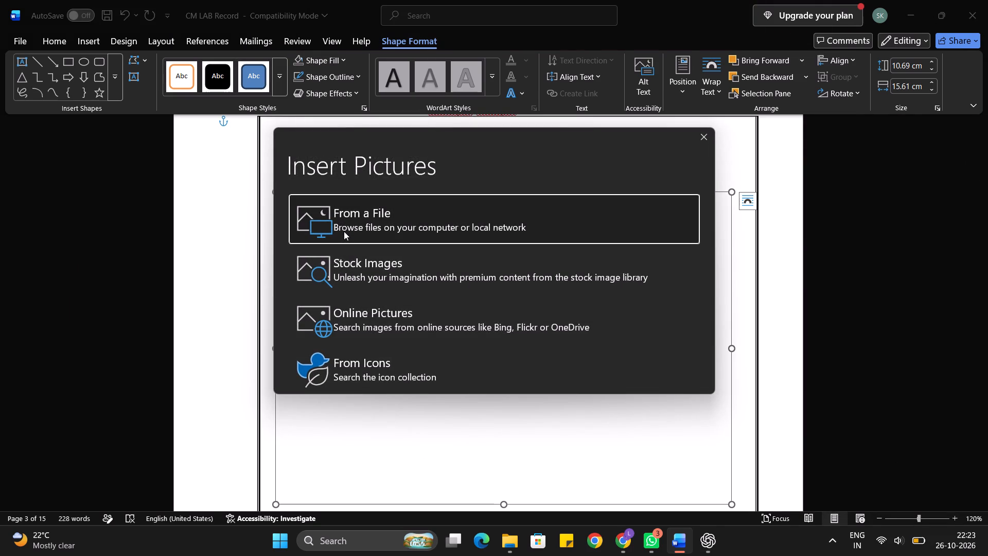
scroll(273, 190, "down", 1)
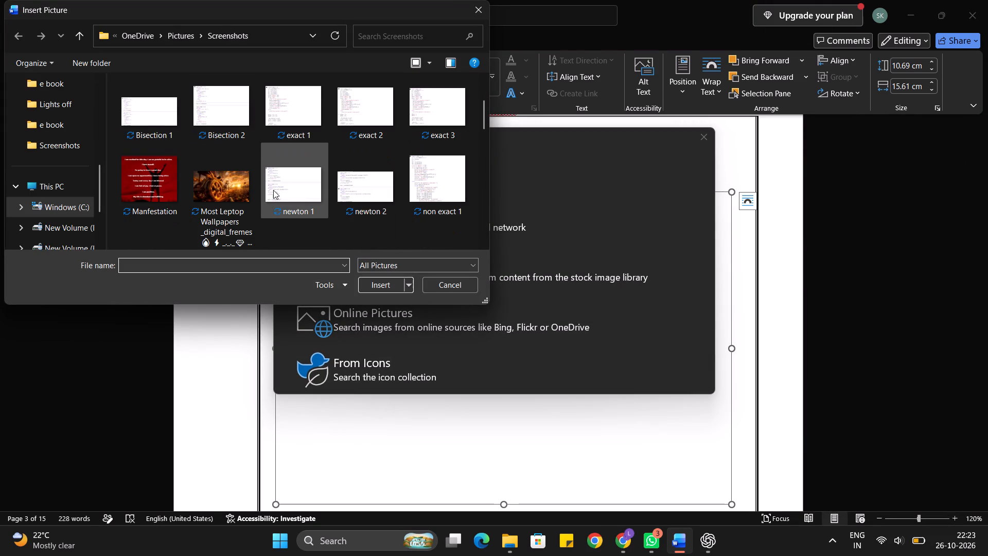
left_click(153, 125)
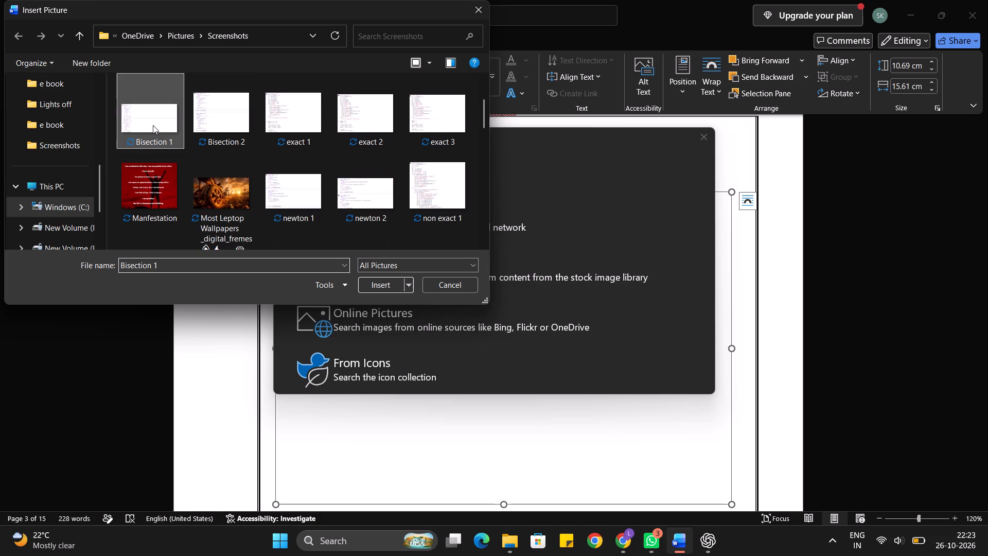
left_click(381, 283)
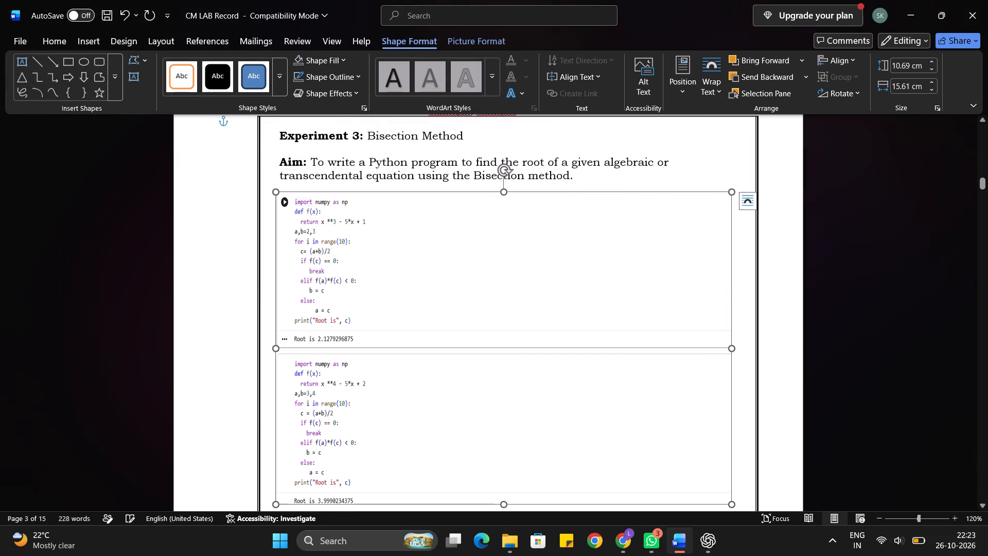
Examine the space after Experiment 3, and switch to Chrome to check how the reference CM LAB Record PDF lays out its bisection programs.
scroll(381, 283, "down", 6)
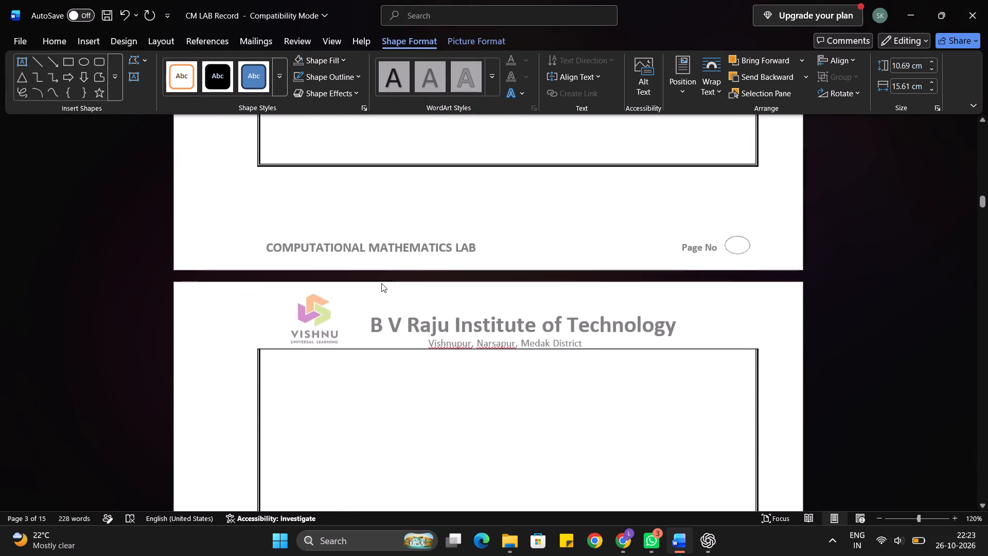
scroll(381, 283, "up", 4)
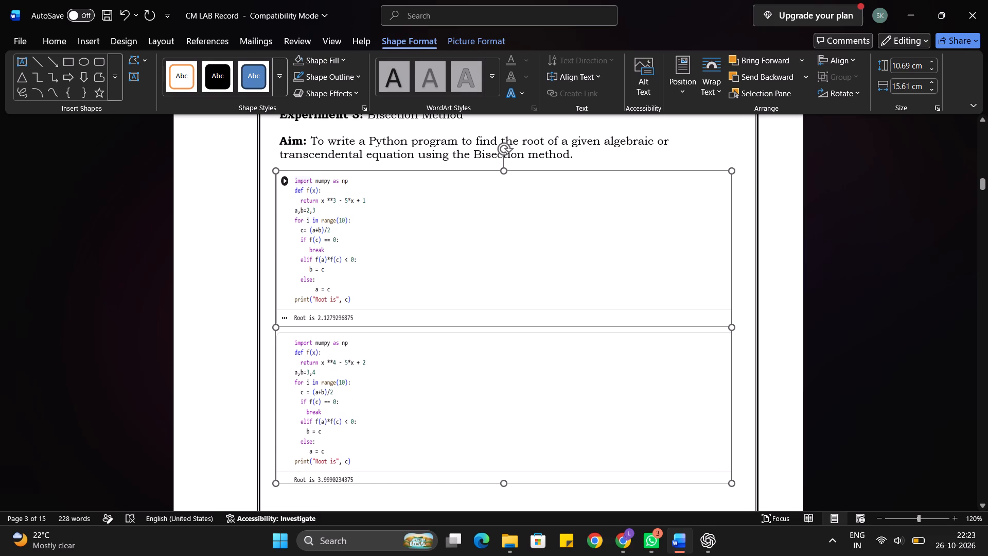
left_click(618, 554)
left_click(693, 0)
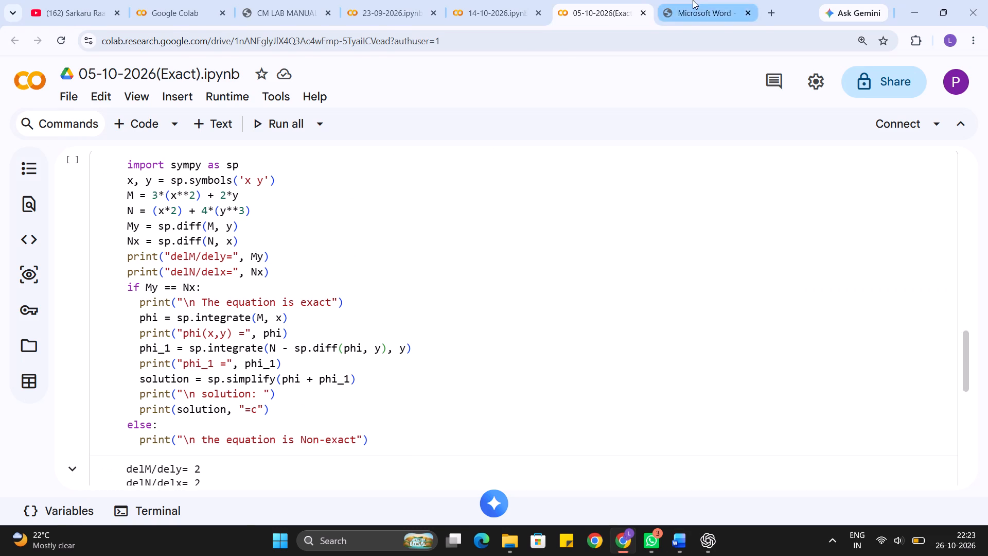
scroll(446, 202, "up", 17)
scroll(446, 202, "up", 12)
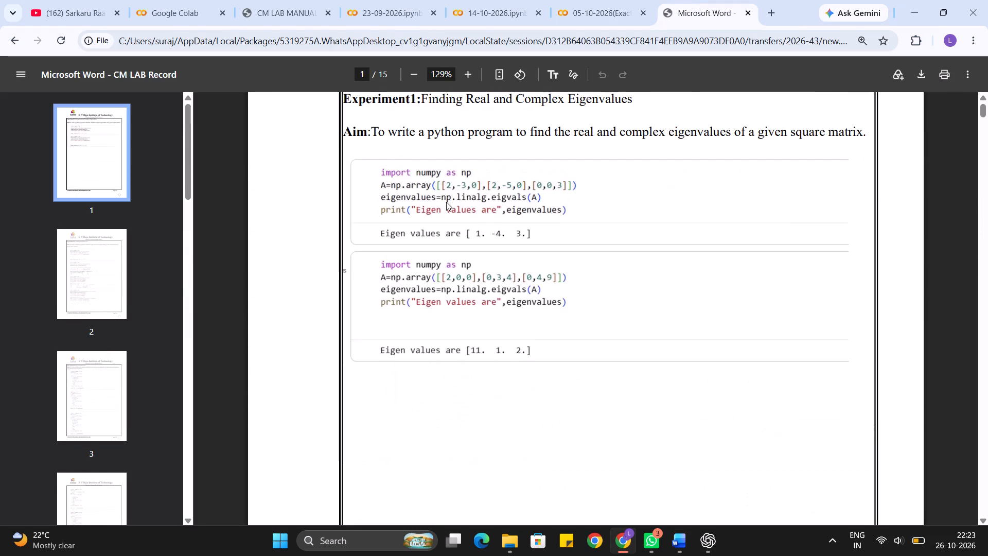
scroll(446, 202, "up", 7)
scroll(446, 202, "down", 11)
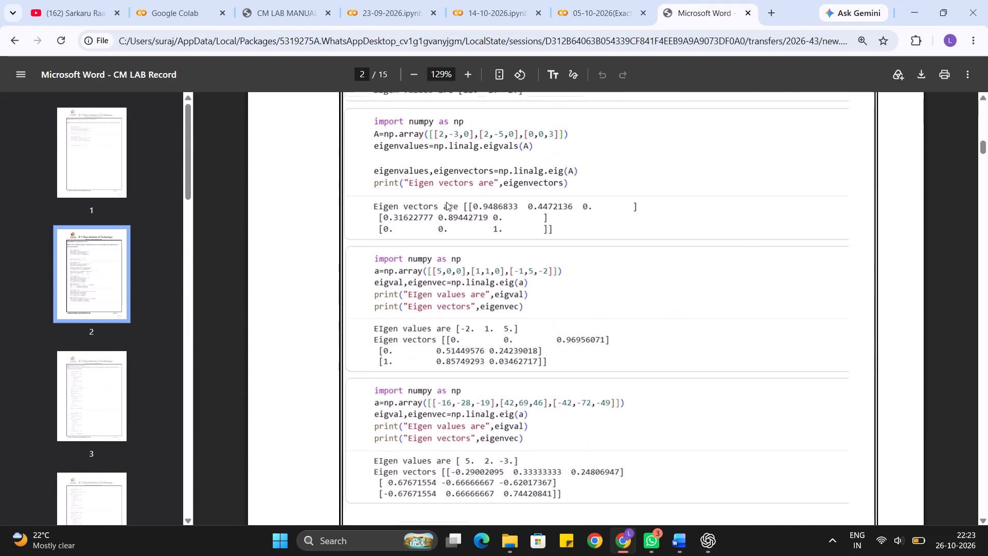
scroll(446, 202, "down", 11)
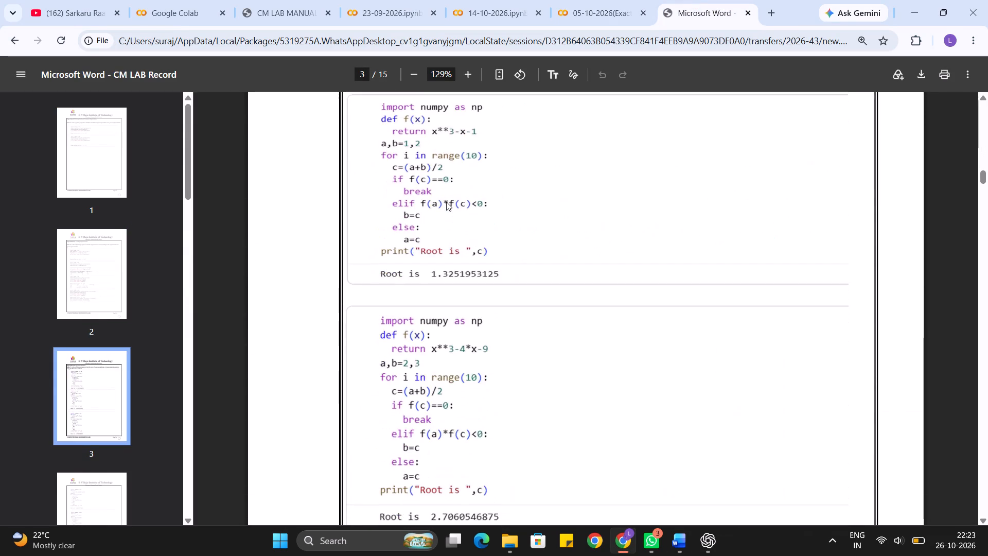
scroll(446, 202, "down", 8)
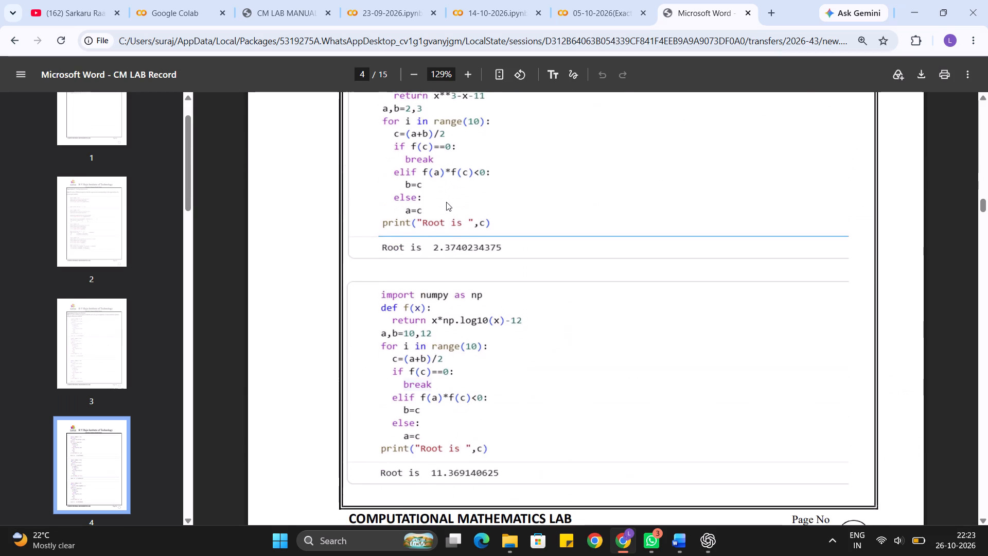
scroll(446, 202, "down", 6)
scroll(446, 202, "up", 1)
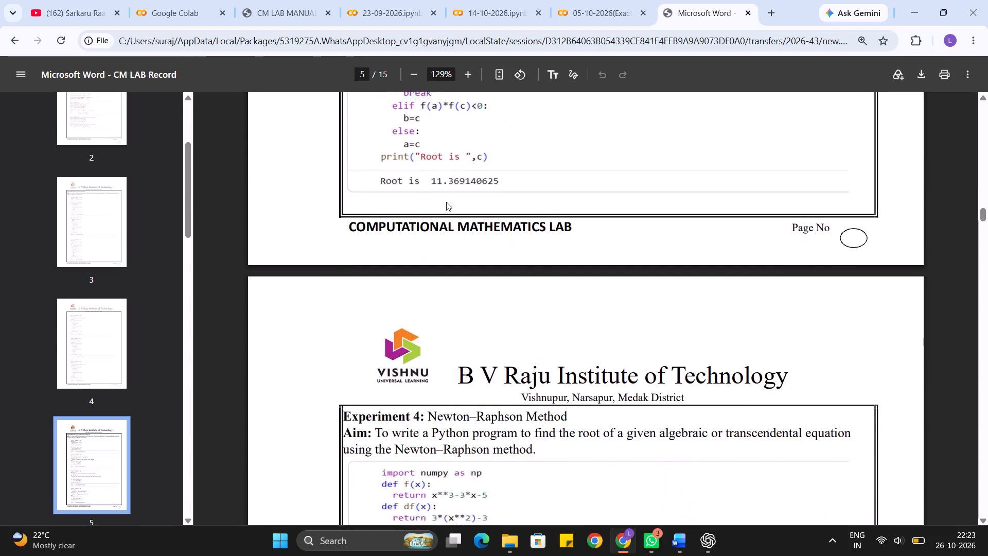
scroll(446, 202, "up", 1)
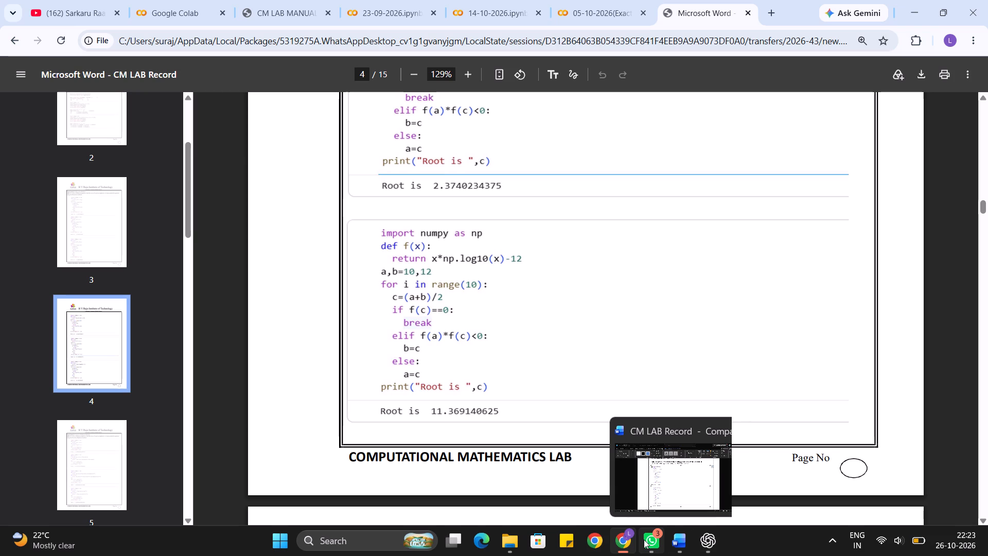
Switch to File Explorer, close one of the two Screenshots windows, and view the Bisection 1 and Bisection 2 pictures from the remaining one.
left_click(503, 541)
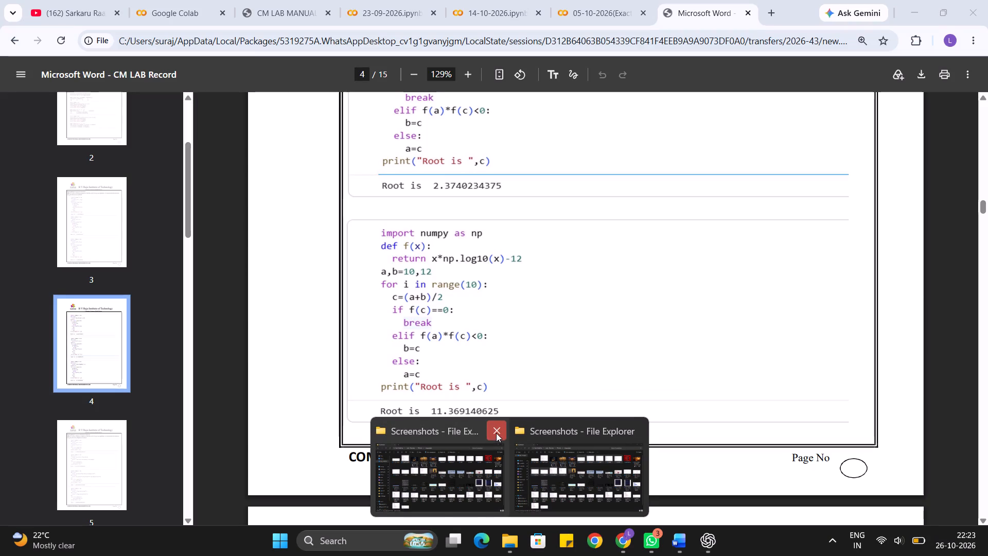
left_click(496, 433)
left_click(507, 472)
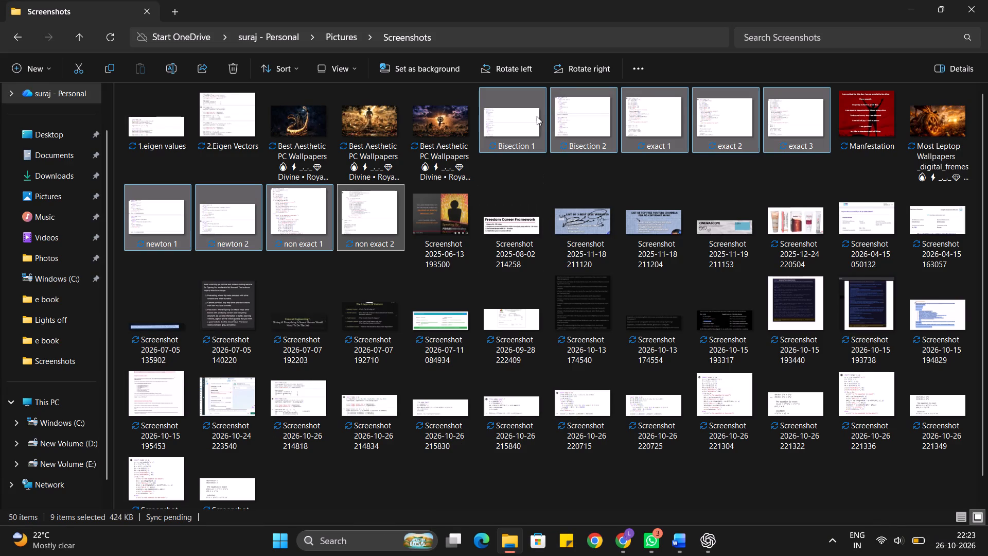
left_click(536, 117)
double_click(536, 117)
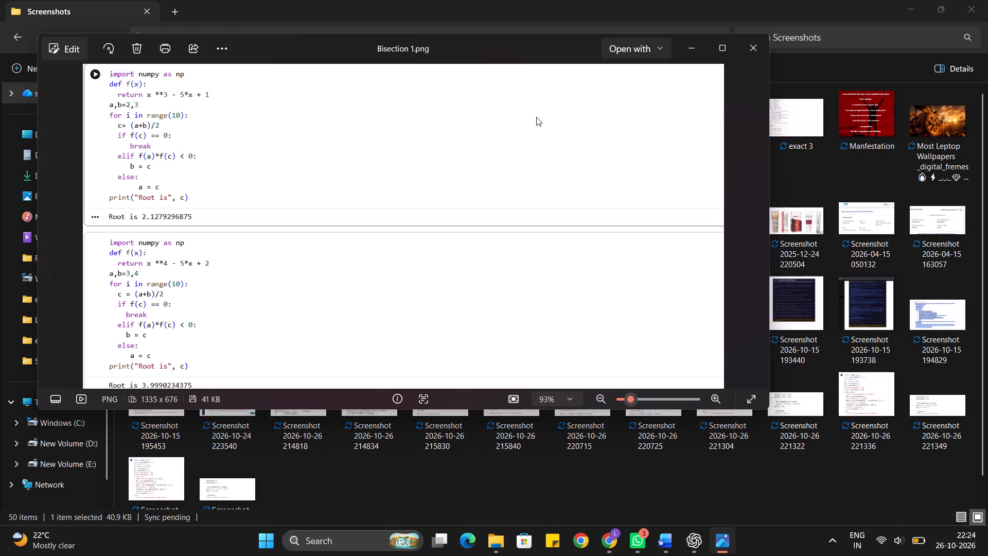
key("Right")
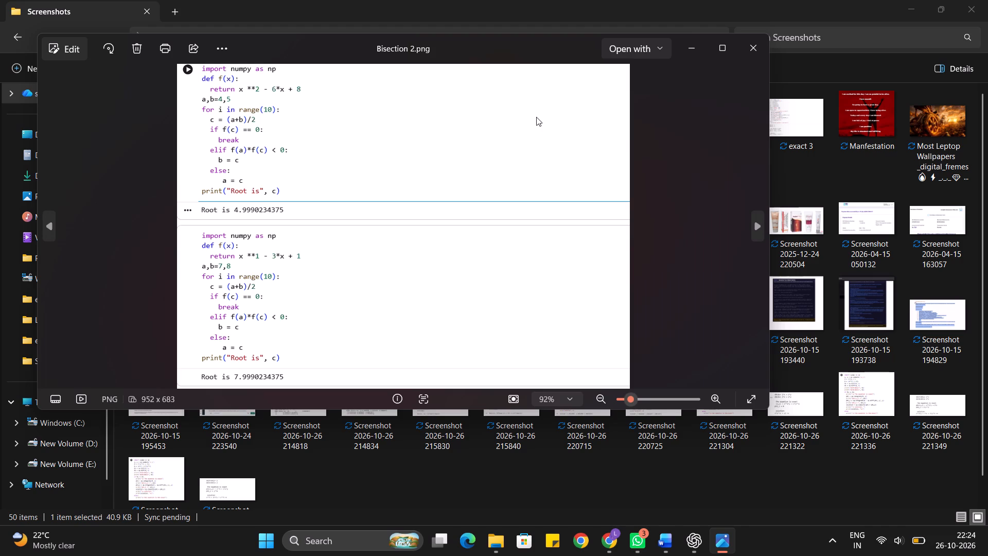
Compare the Bisection 1 and Bisection 2 pictures, check the 05-10-2026(Exact) Colab notebook in Chrome, and return to Word.
key("Left")
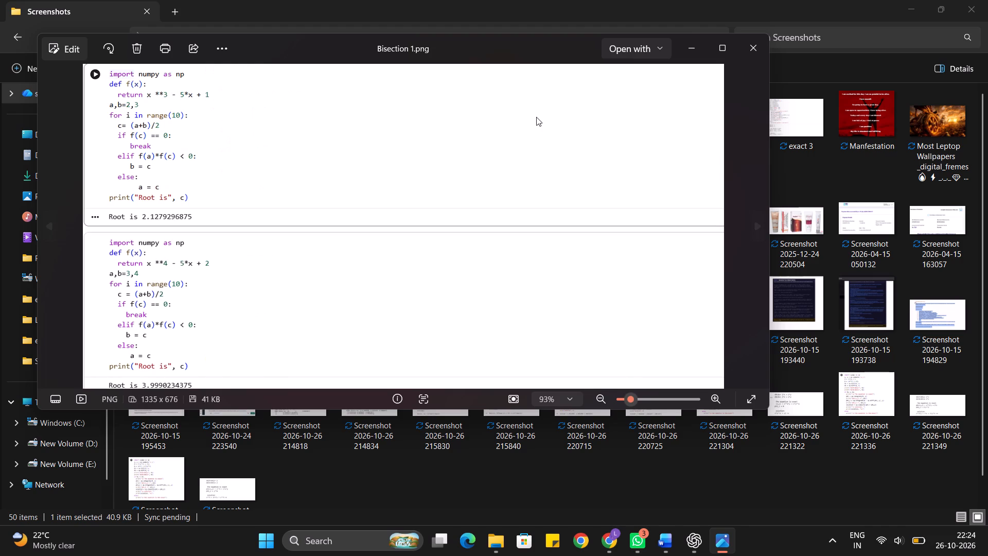
key("Right")
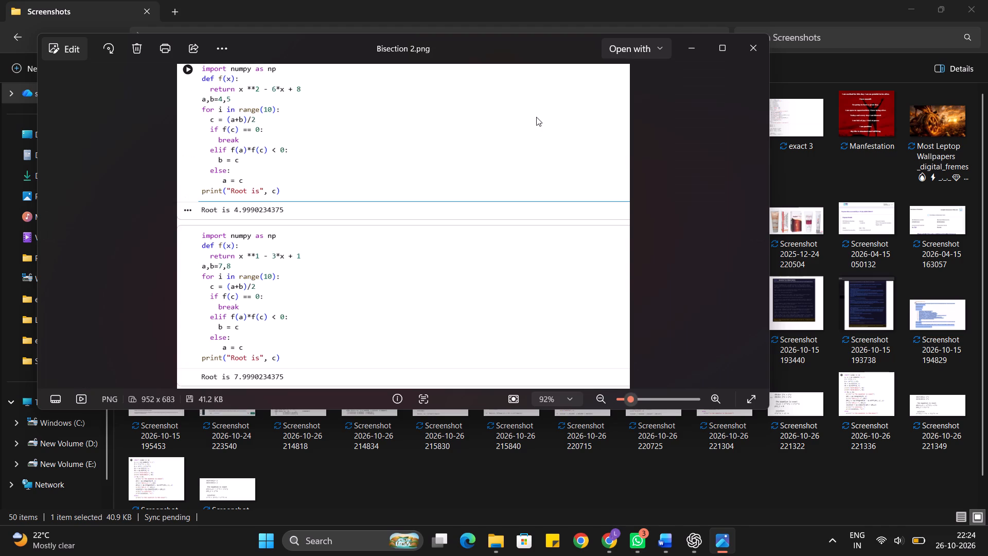
left_click(755, 55)
left_click(613, 532)
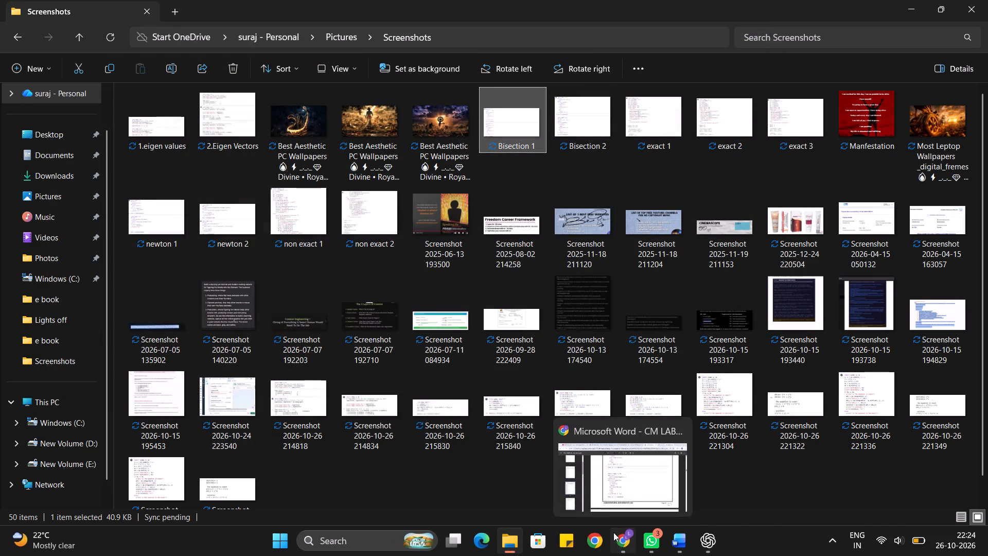
left_click(592, 18)
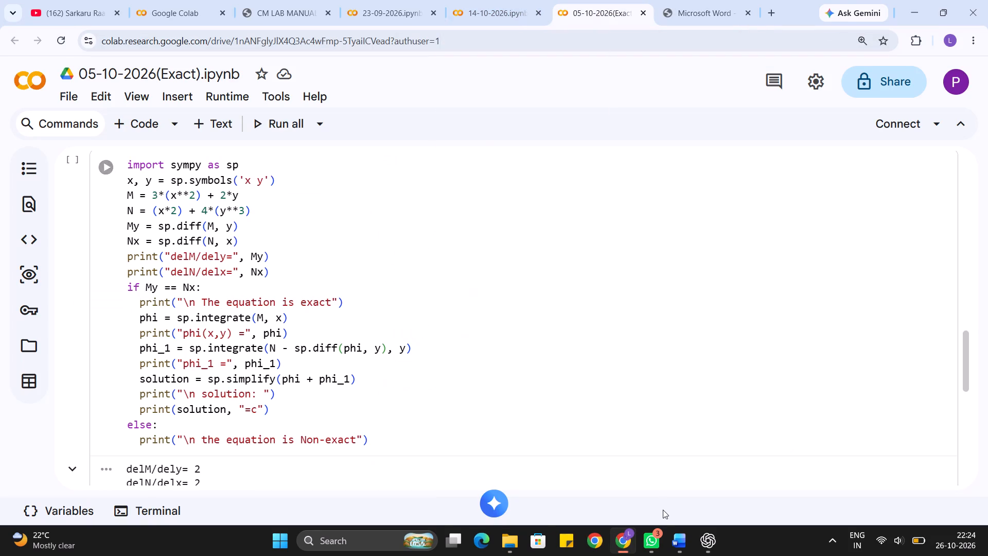
left_click(672, 533)
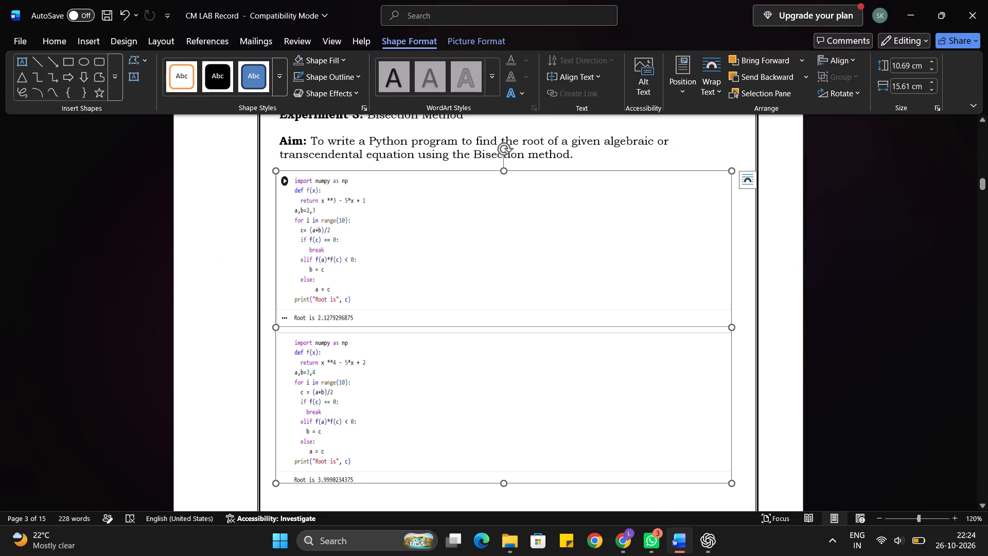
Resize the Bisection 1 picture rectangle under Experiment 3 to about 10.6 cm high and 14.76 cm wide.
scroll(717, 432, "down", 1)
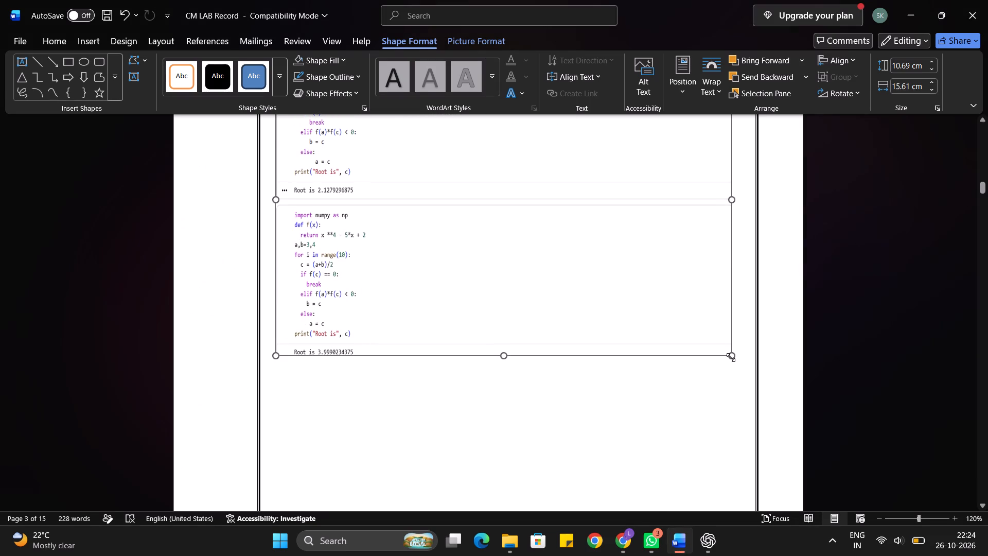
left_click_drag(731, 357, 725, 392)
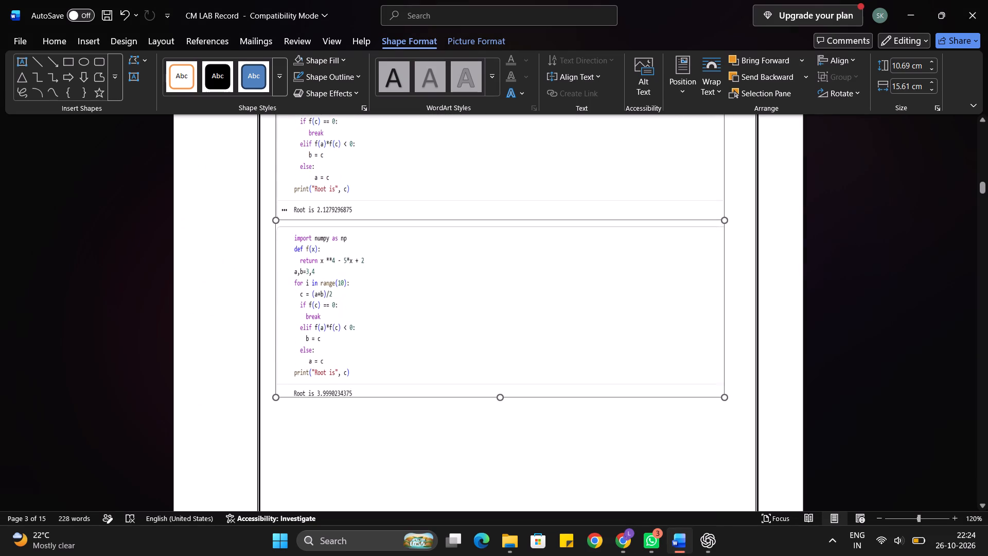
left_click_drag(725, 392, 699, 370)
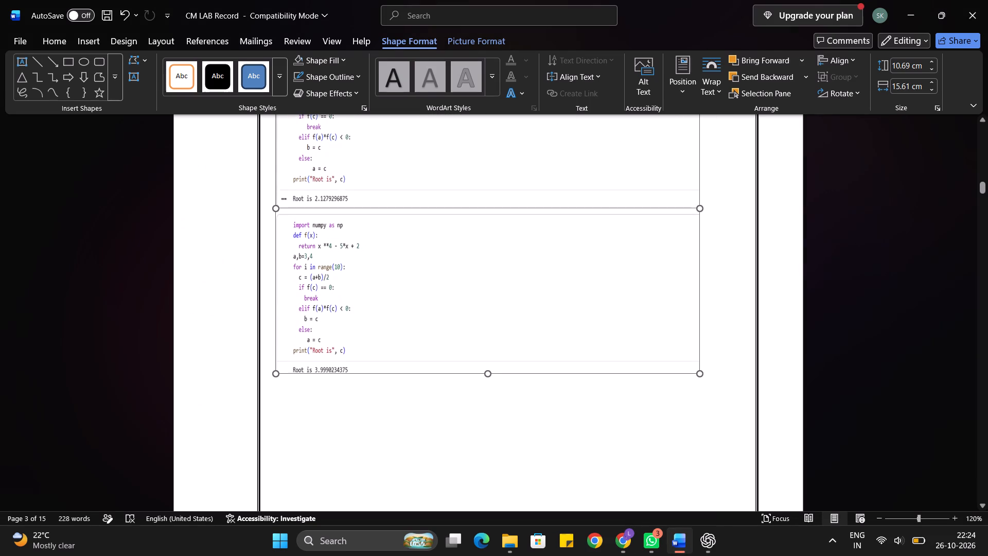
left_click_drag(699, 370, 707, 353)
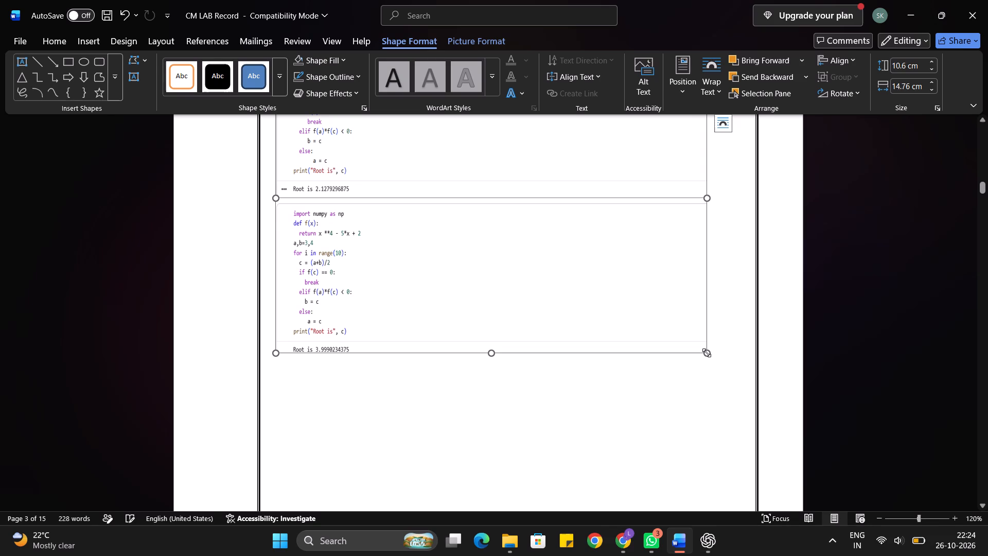
Examine how the Bisection 1 picture fits under the Experiment 3 aim and how much space is left on the page.
scroll(393, 282, "up", 3)
scroll(393, 282, "down", 2)
scroll(393, 282, "up", 5, "ctrl")
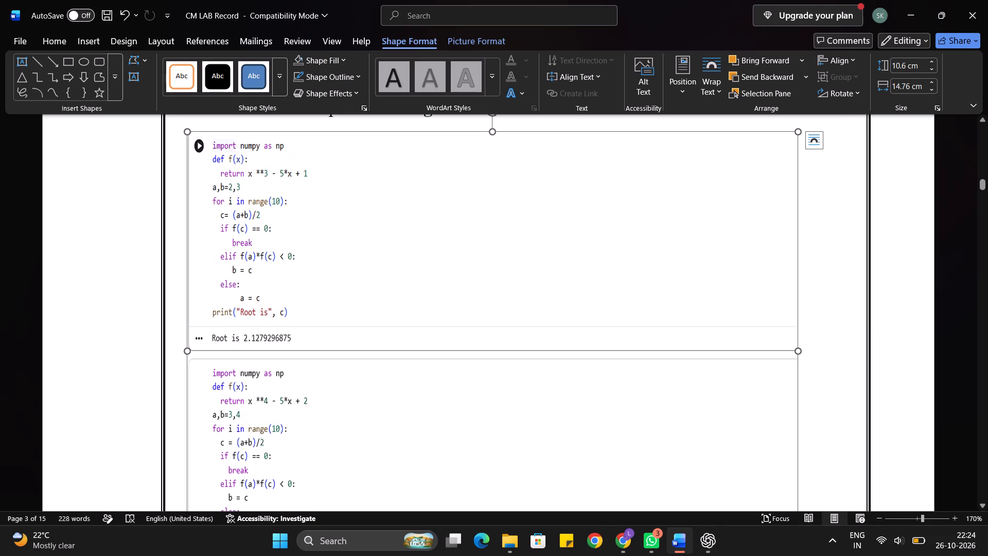
scroll(393, 282, "down", 3, "ctrl")
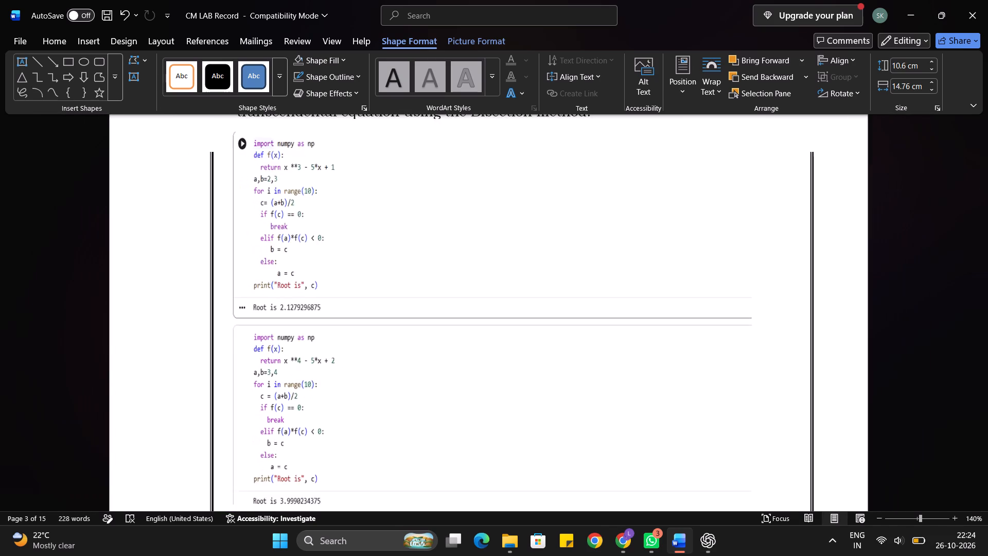
scroll(393, 282, "down", 3, "ctrl")
scroll(393, 282, "down", 2)
scroll(393, 282, "up", 3)
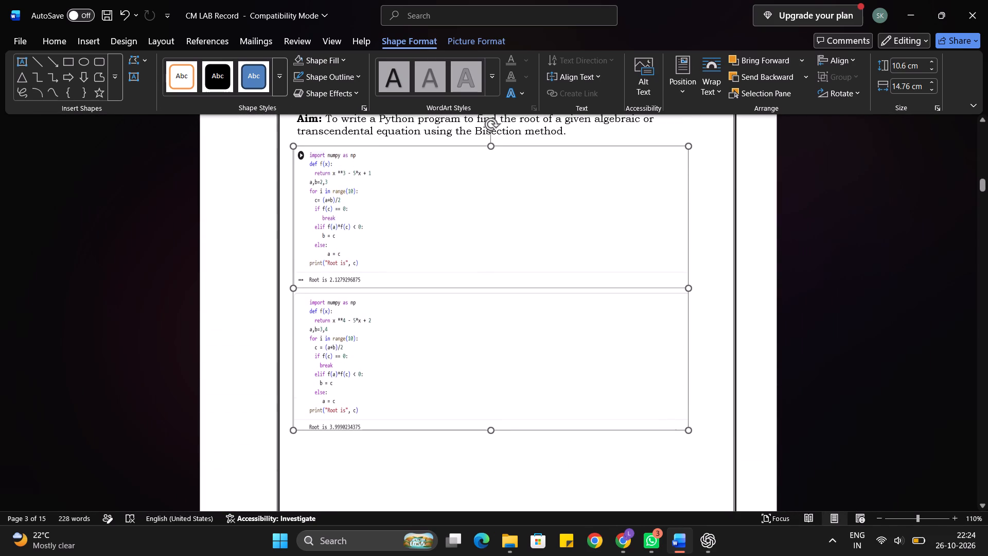
scroll(393, 282, "up", 1)
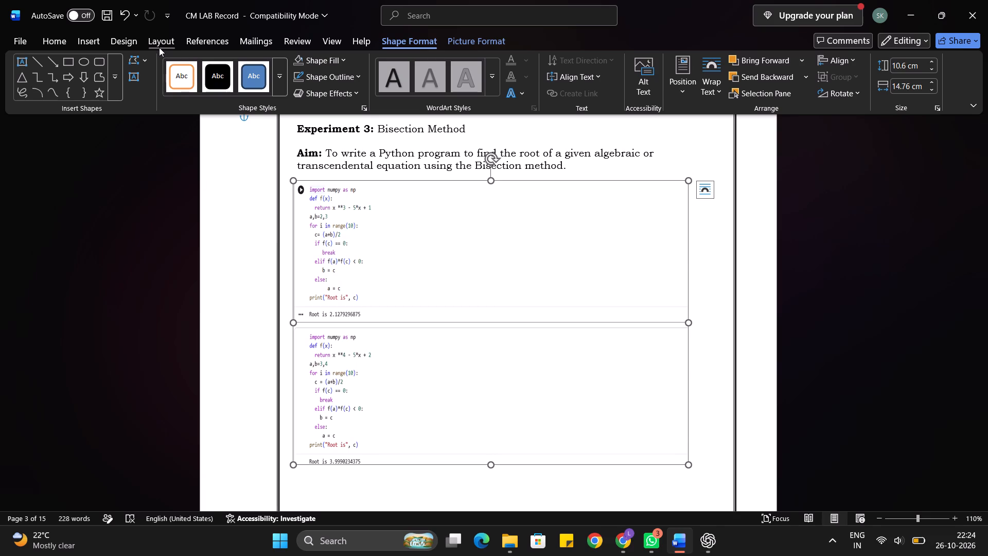
scroll(251, 208, "down", 3)
scroll(251, 208, "up", 2)
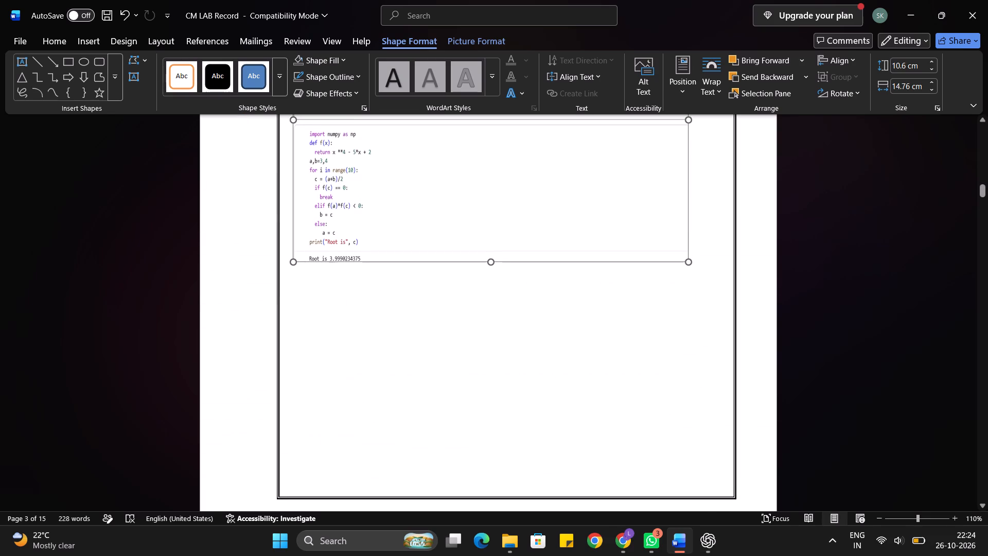
Draw a rectangle about 12.68 cm high and 15.88 cm wide at the top of the blank page after Experiment 3.
scroll(251, 208, "down", 4)
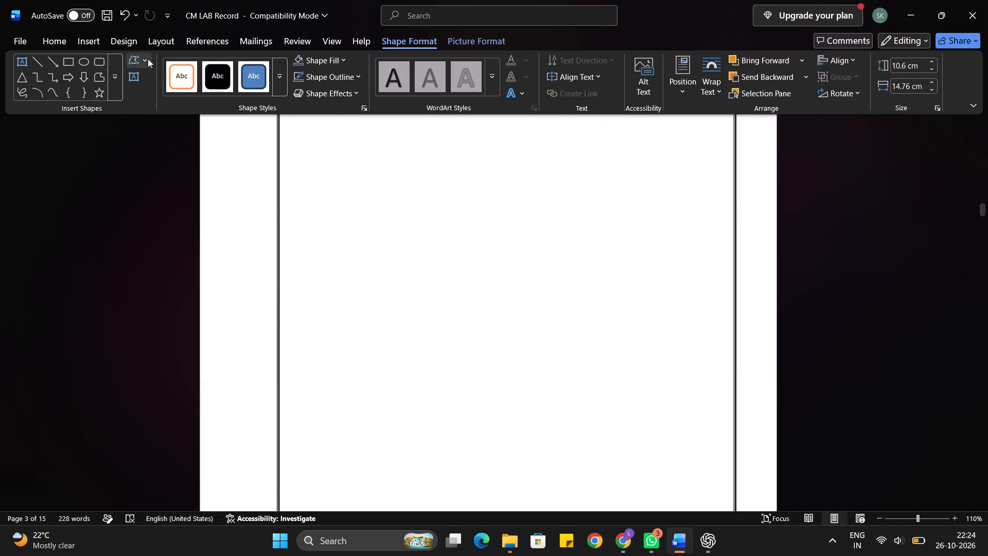
left_click(121, 43)
left_click(97, 40)
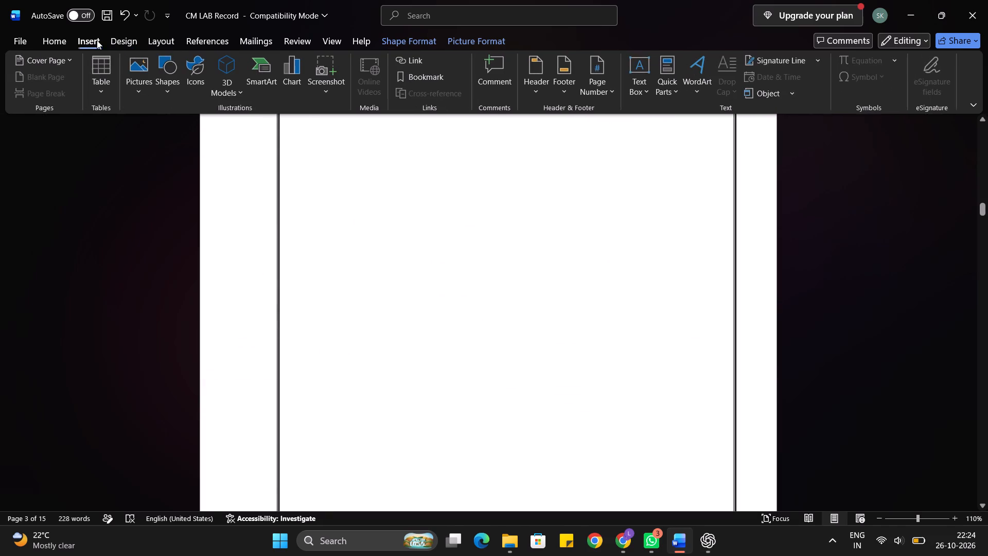
left_click(165, 70)
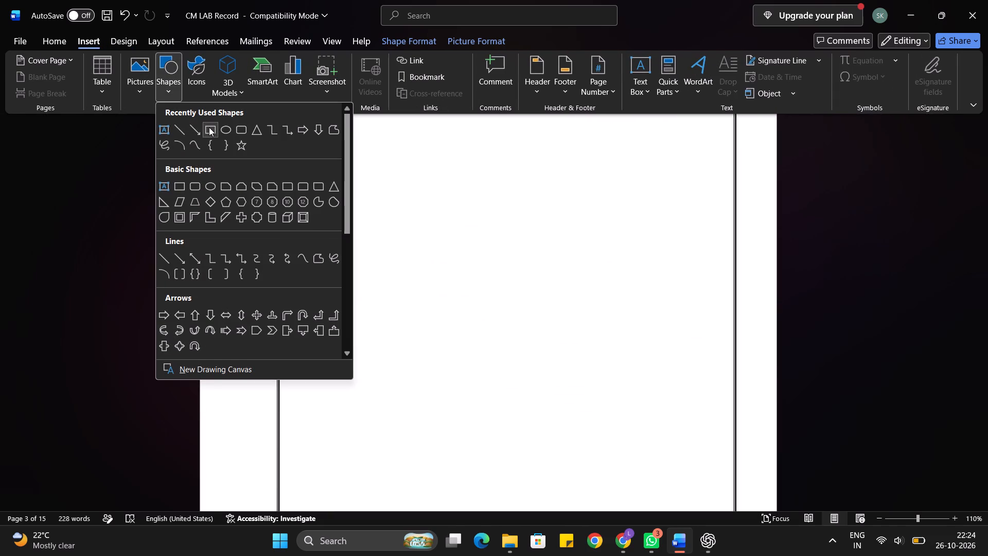
left_click(209, 127)
scroll(209, 127, "up", 1)
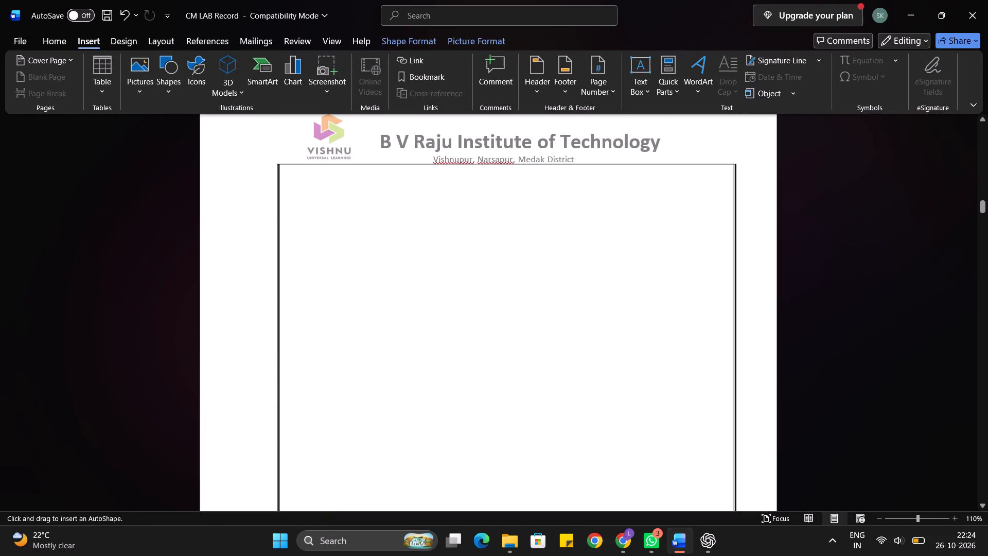
left_click_drag(289, 172, 705, 541)
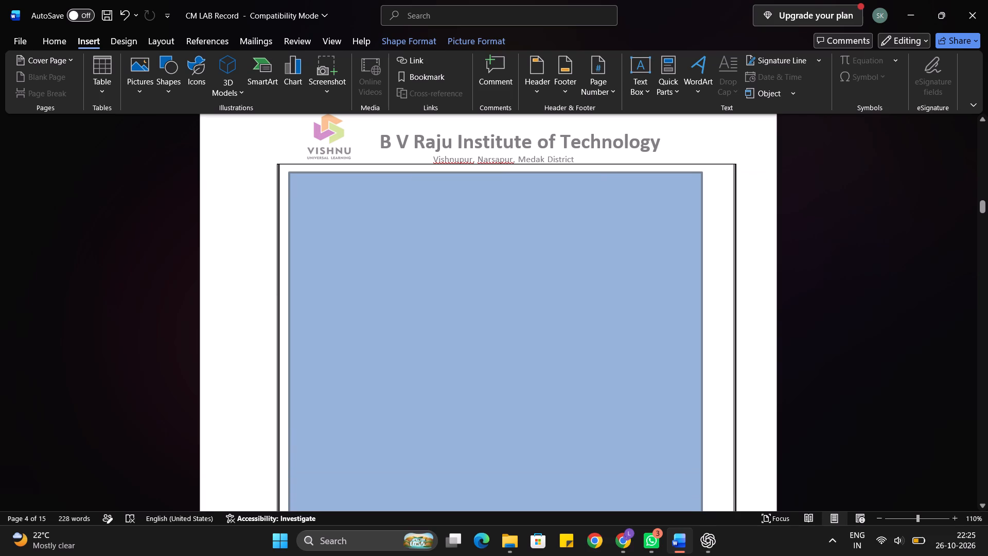
left_click_drag(705, 541, 714, 512)
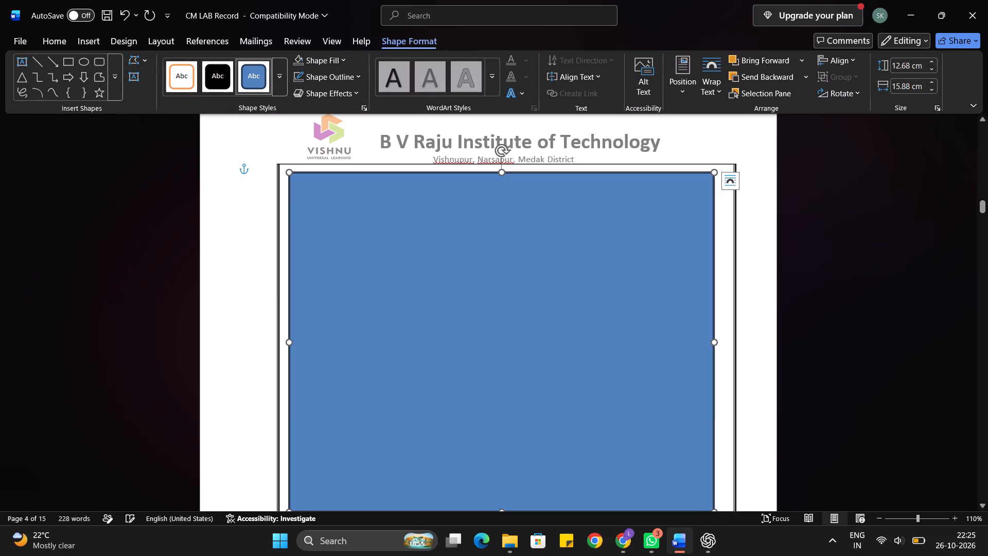
Remove the outline and the fill from the new rectangle on page 4.
left_click(345, 81)
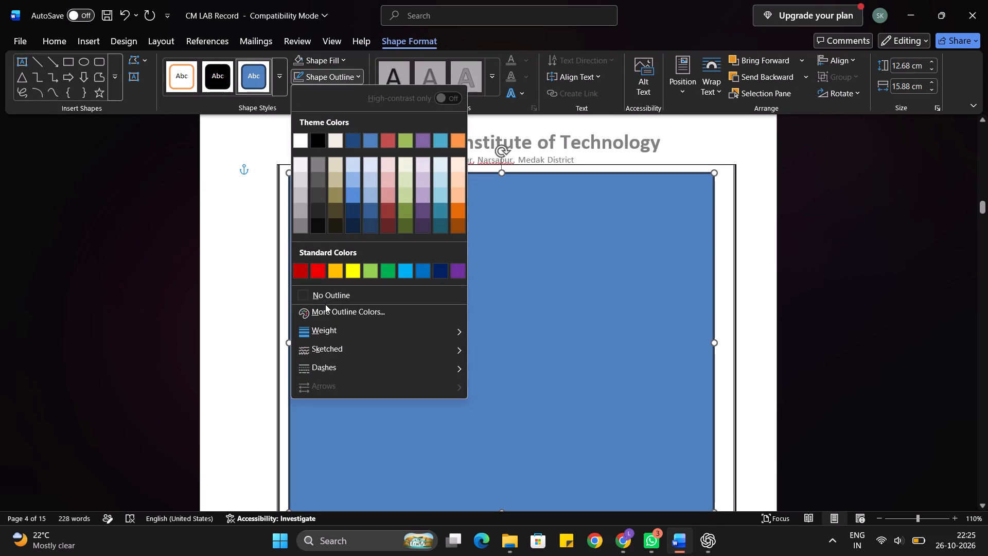
left_click(324, 297)
left_click(323, 60)
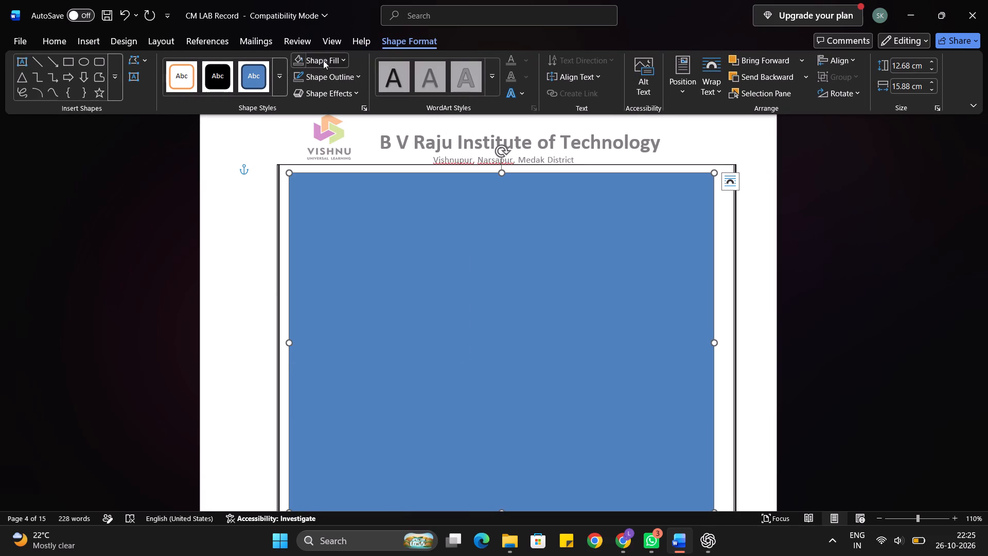
left_click(317, 275)
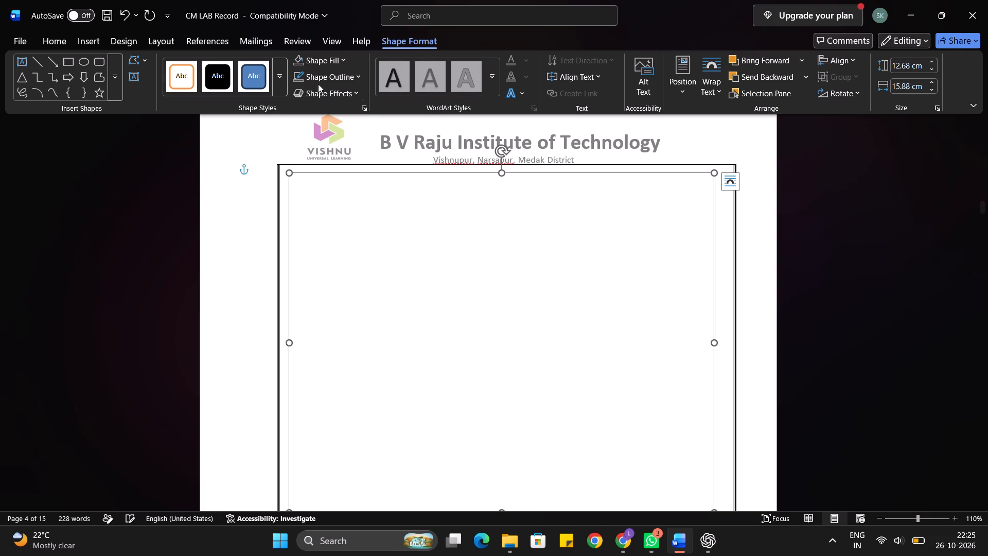
Fill the page 4 rectangle with the Bisection 2 picture from the Screenshots folder.
left_click(315, 65)
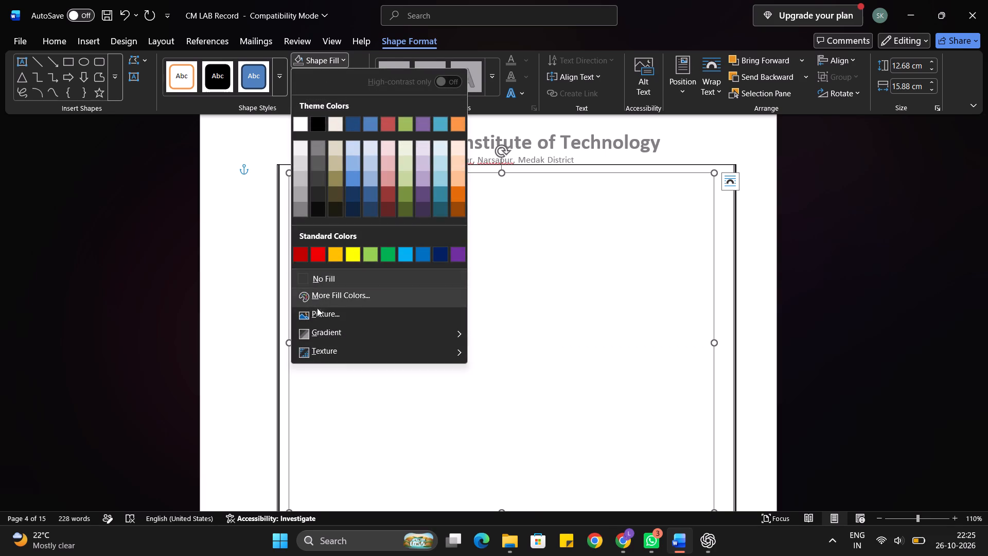
left_click(317, 307)
left_click(337, 207)
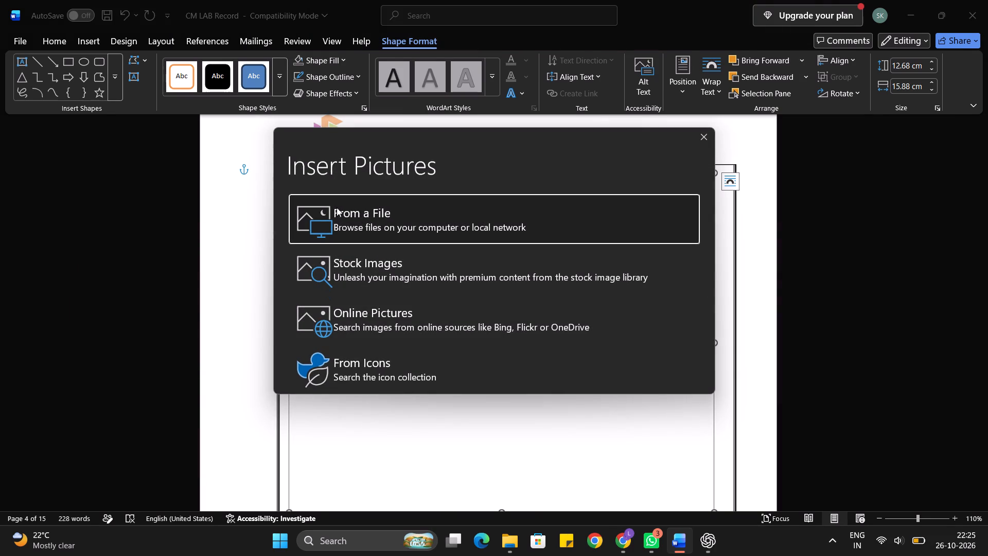
scroll(279, 180, "down", 1)
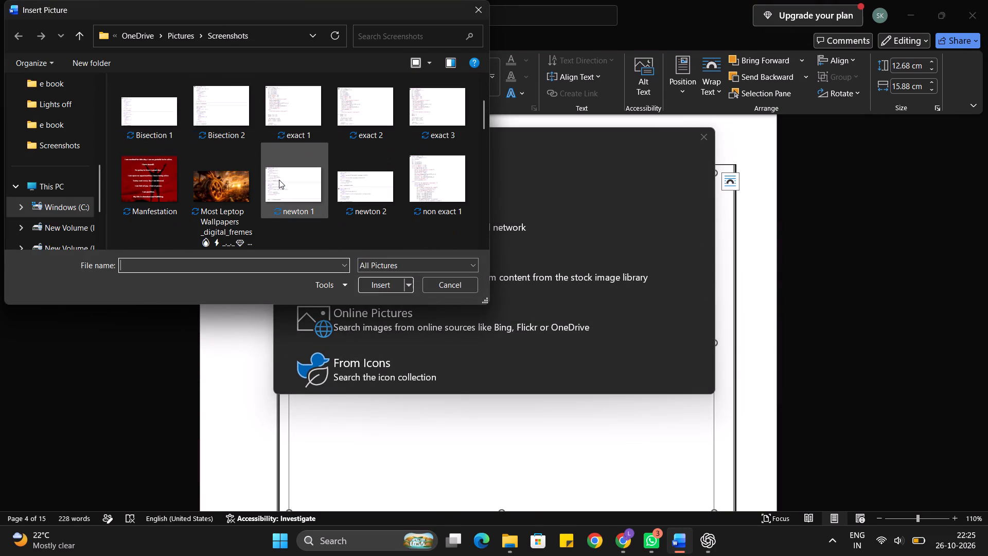
left_click(217, 120)
left_click(376, 289)
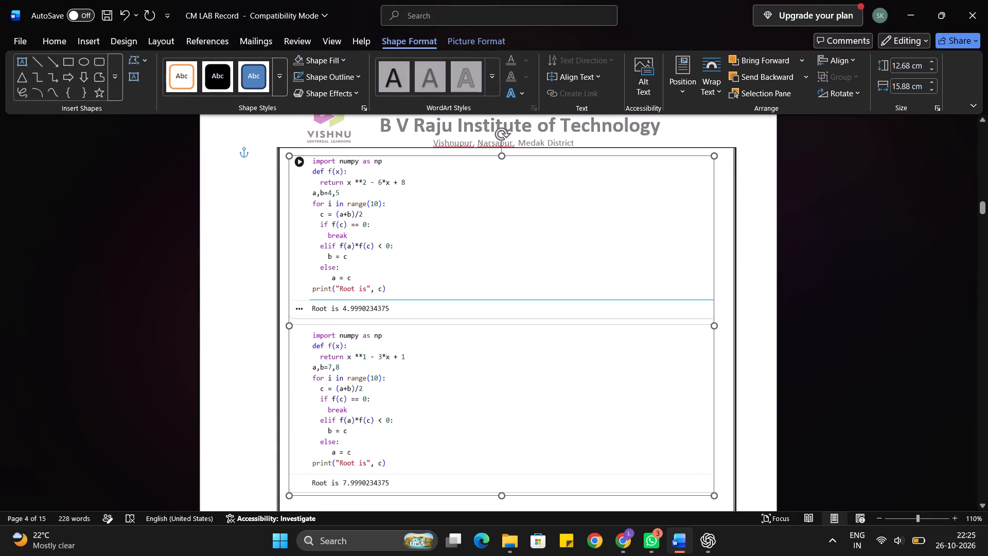
Shrink the Bisection 1 picture rectangle on page 3 to about 10.1 cm high and 14.37 cm wide.
scroll(376, 289, "down", 1)
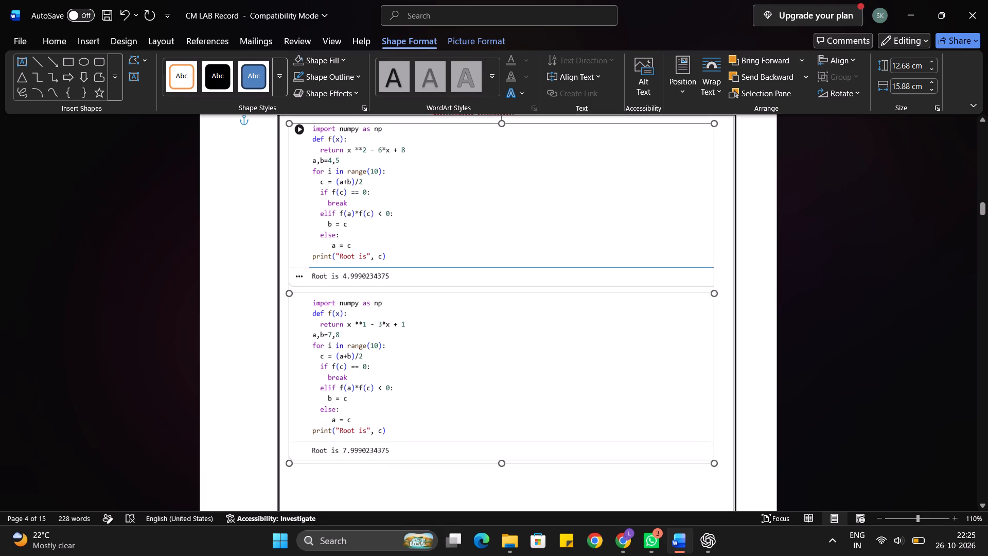
scroll(376, 289, "up", 3)
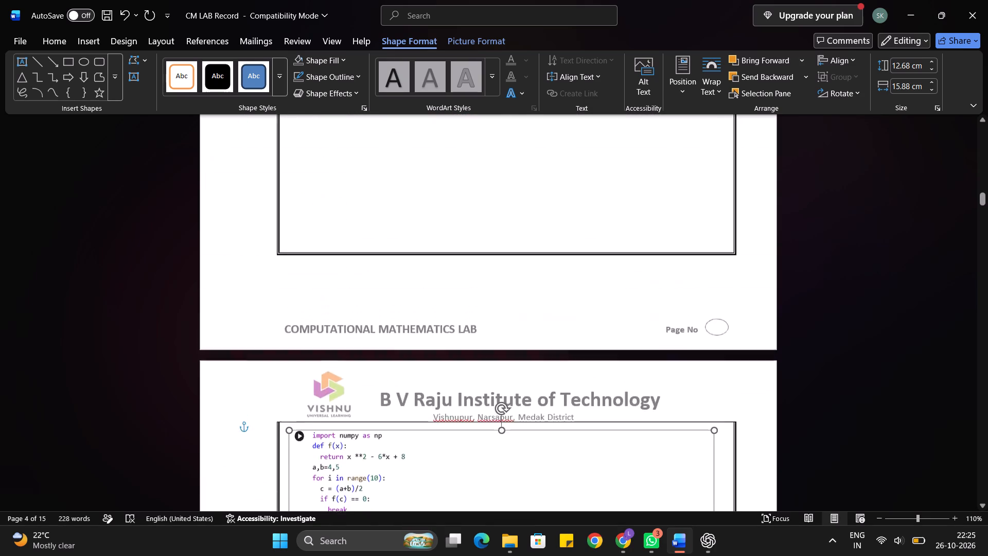
scroll(376, 289, "up", 3)
left_click(376, 289)
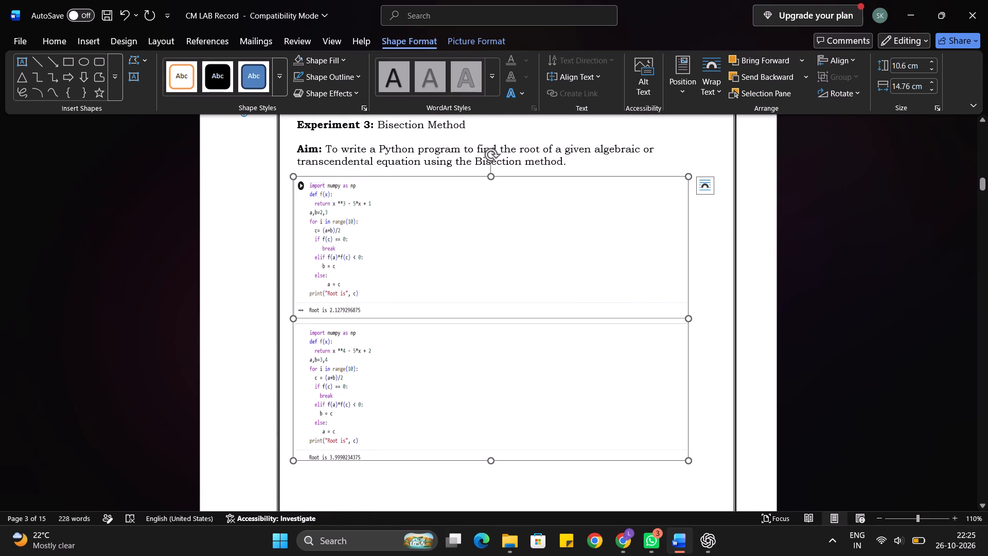
left_click_drag(689, 461, 678, 447)
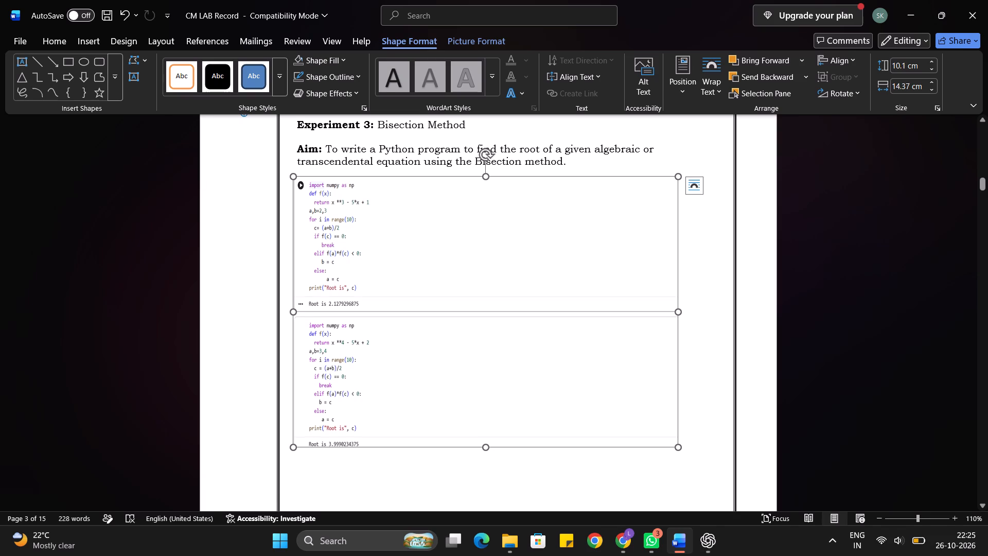
Examine the layout of the two Bisection Method pages, up close and side by side.
scroll(456, 436, "up", 5, "ctrl")
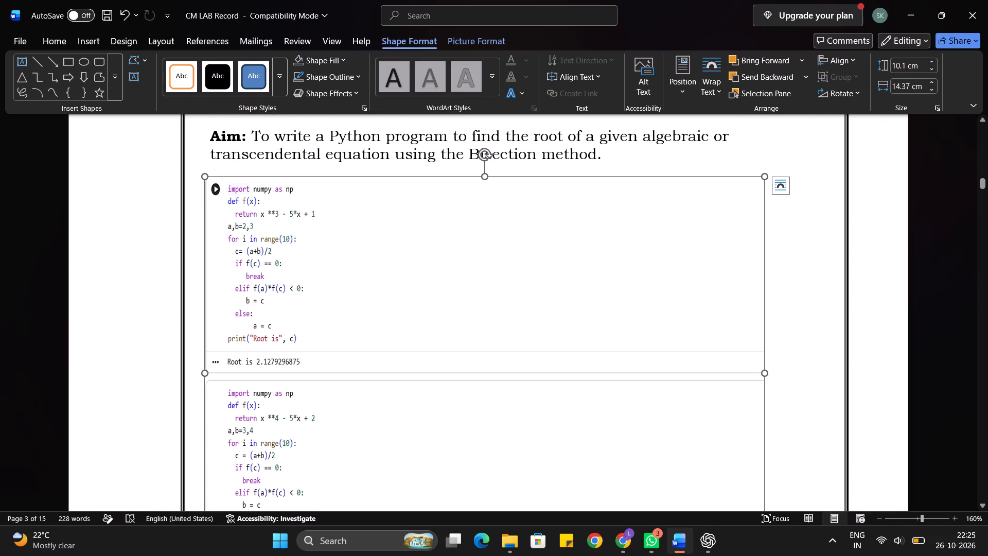
scroll(456, 436, "down", 1, "ctrl")
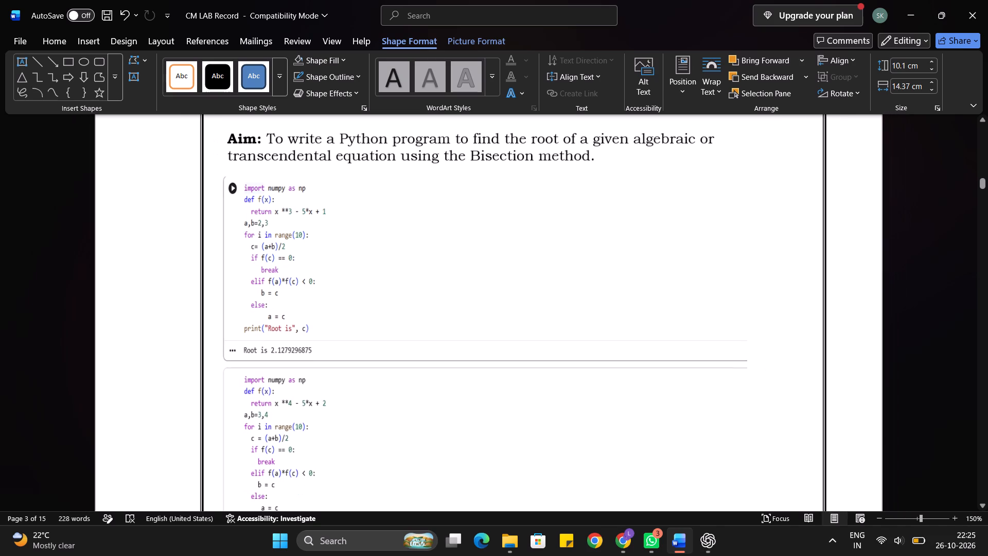
scroll(456, 436, "down", 3, "ctrl")
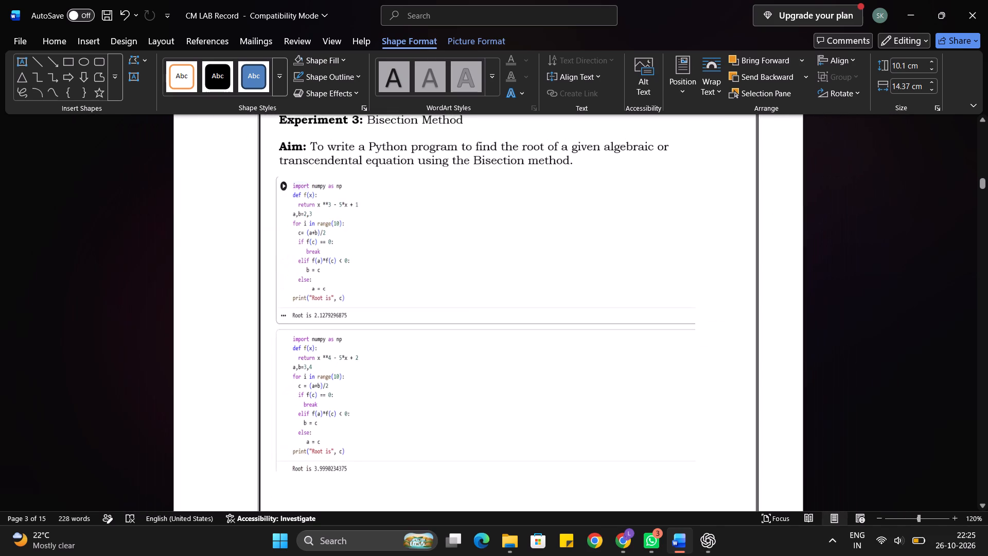
scroll(456, 436, "down", 5, "ctrl")
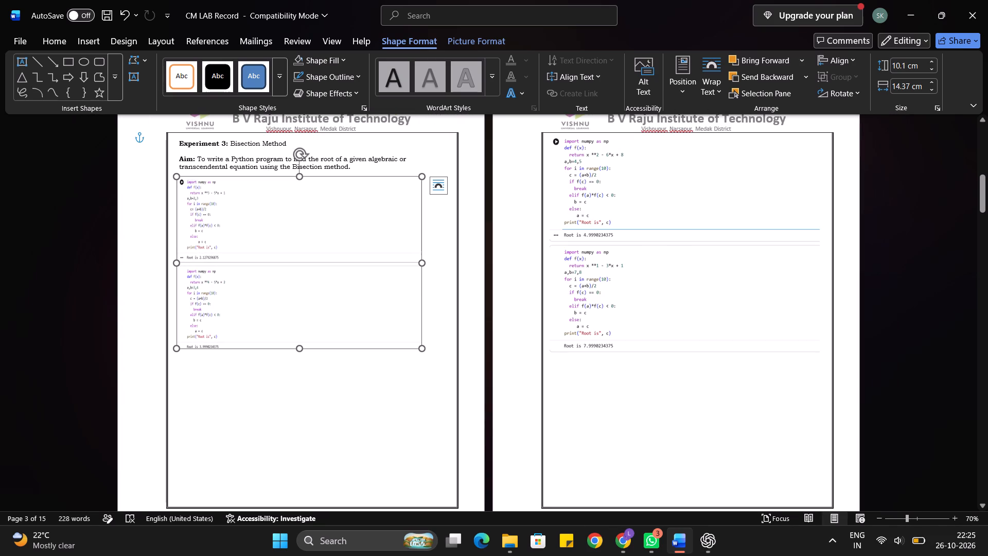
Switch to Chrome and examine how the reference CM LAB Record PDF lays out the Experiment 3 Bisection Method programs on pages 3 and 4.
left_click(587, 309)
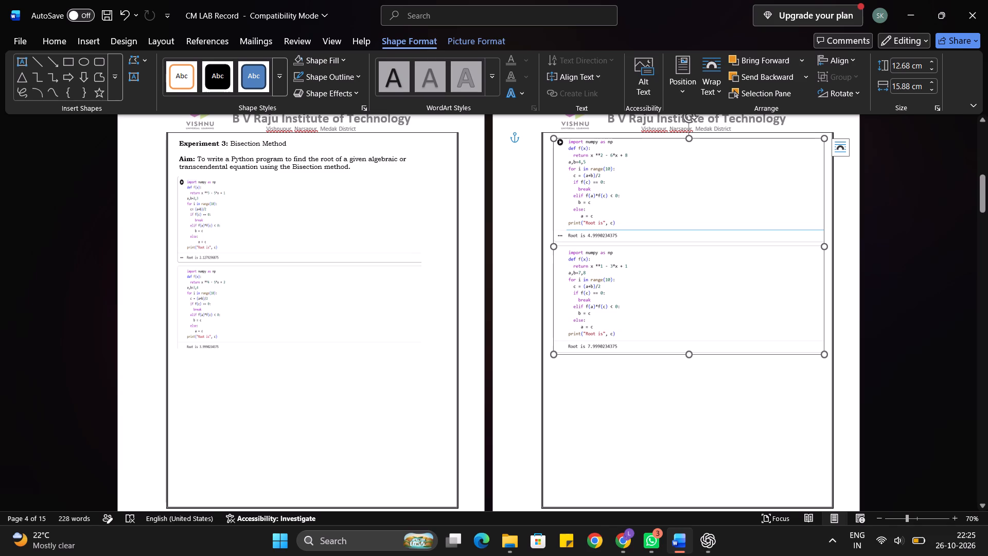
left_click(590, 387)
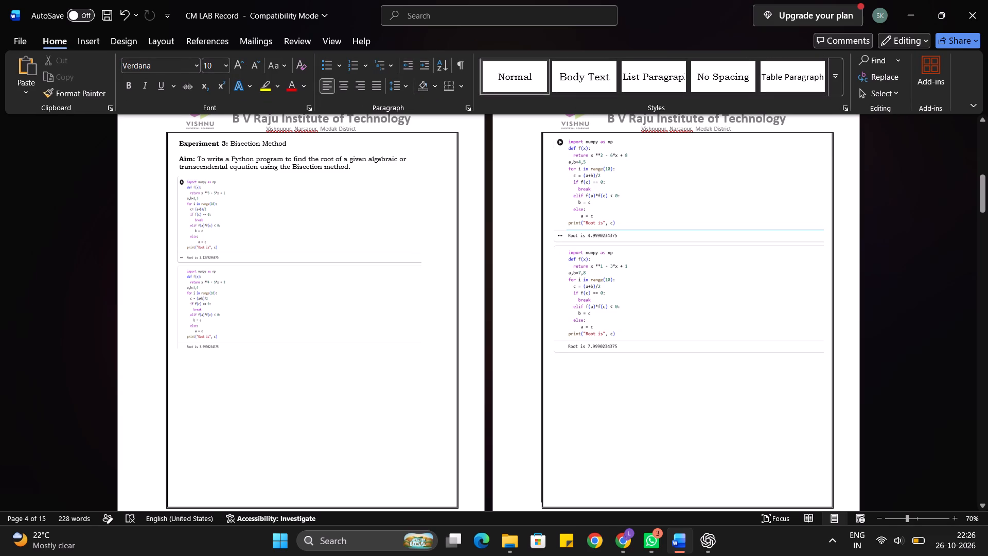
left_click(325, 314)
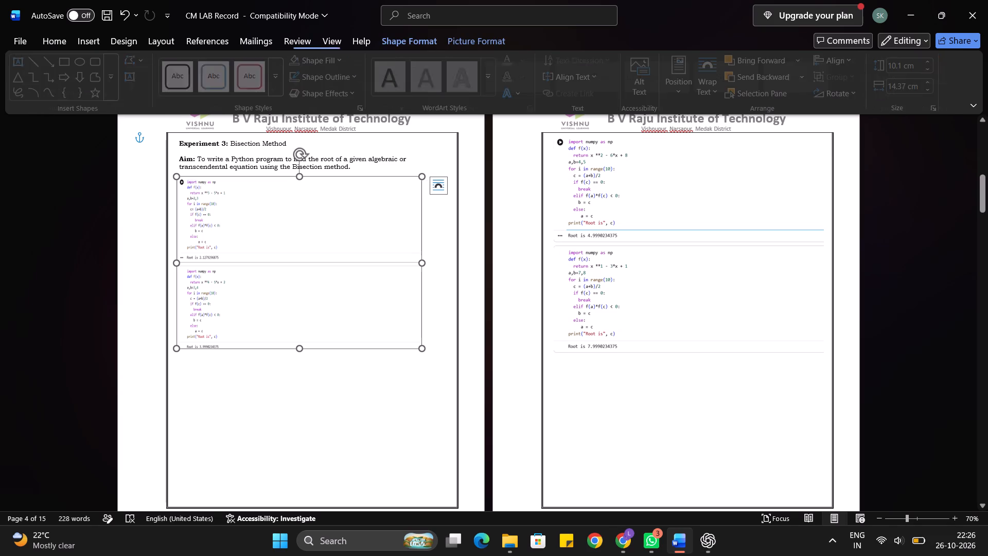
left_click(626, 541)
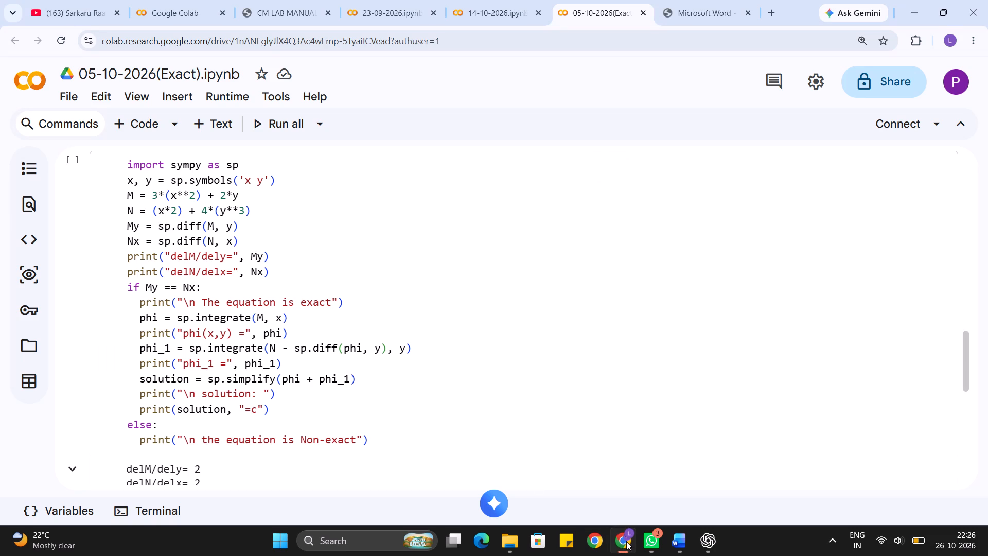
left_click(670, 15)
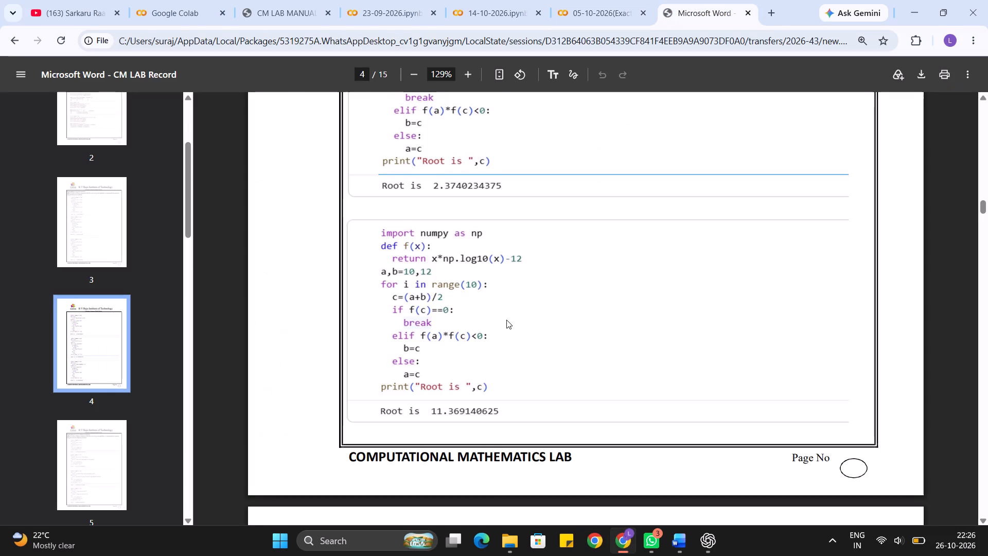
scroll(506, 320, "up", 2)
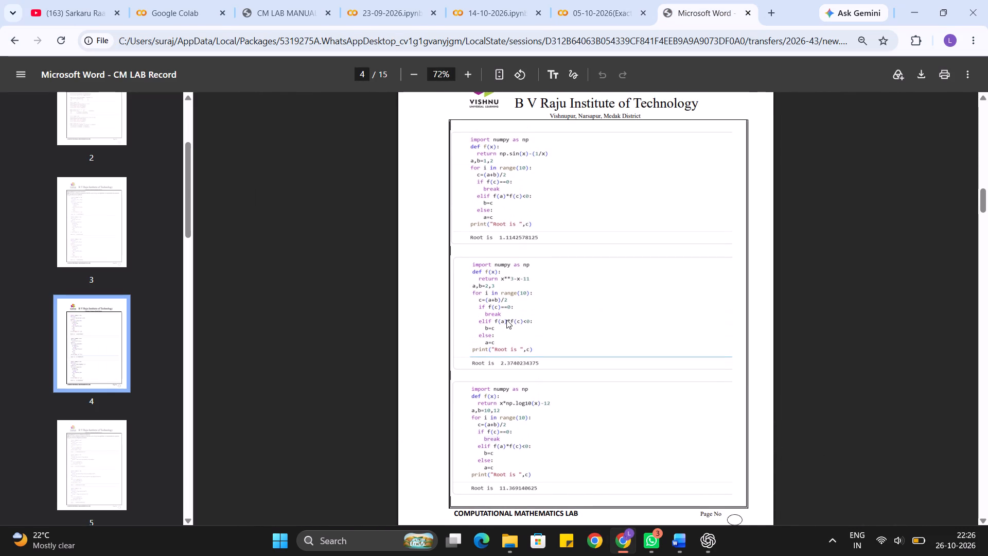
scroll(530, 336, "up", 7)
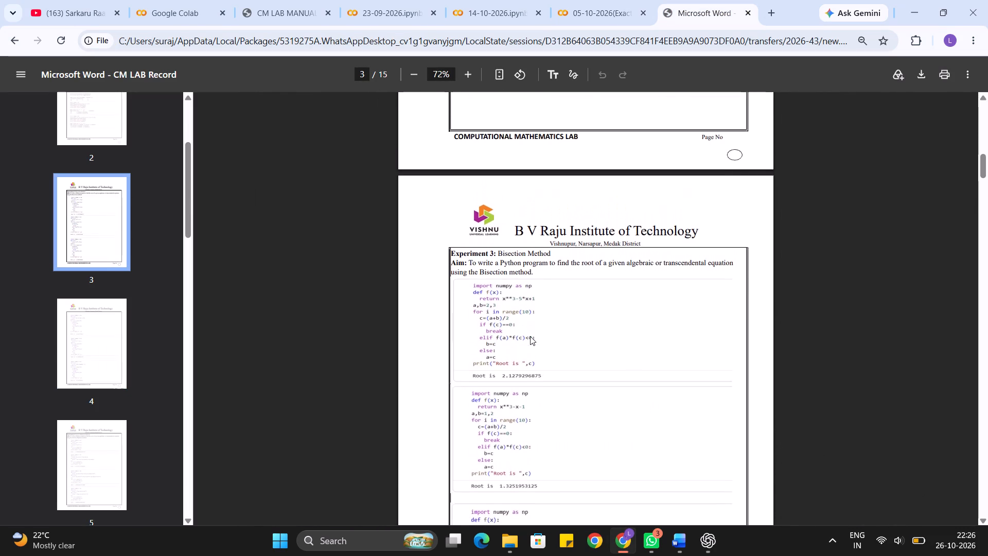
scroll(530, 336, "down", 2)
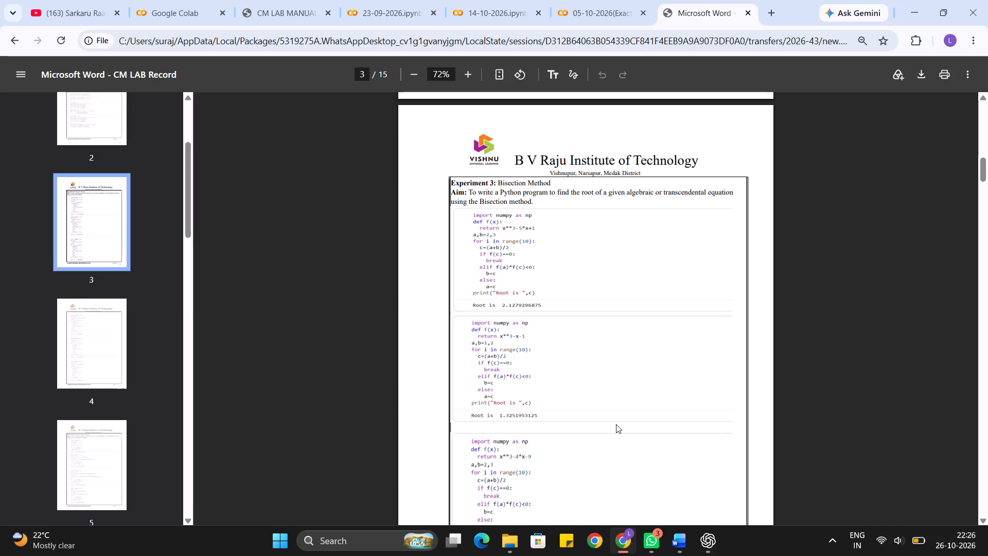
scroll(616, 424, "down", 2)
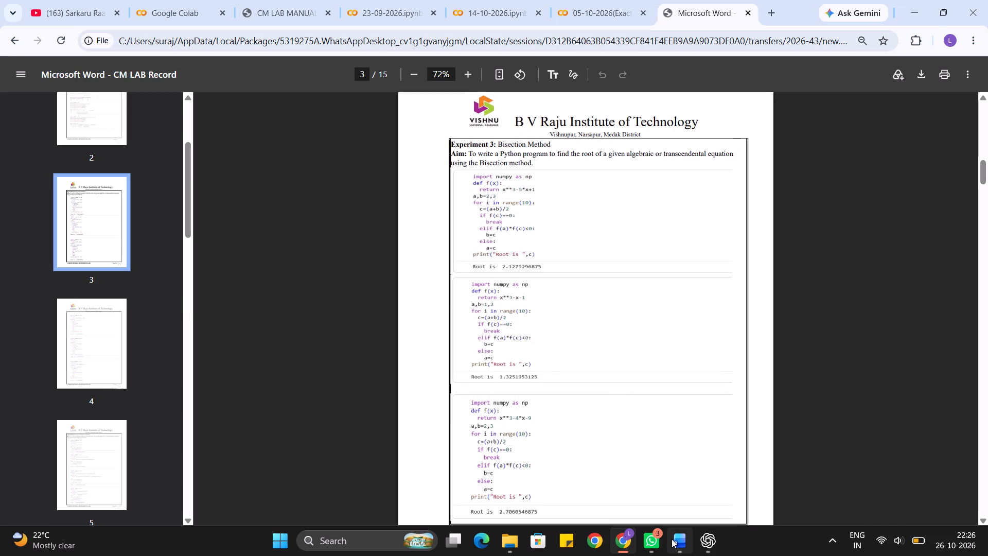
Compare the Bisection Method code pictures on pages 3 and 4 of the Word record with page 3 of the reference PDF in Chrome.
left_click(672, 539)
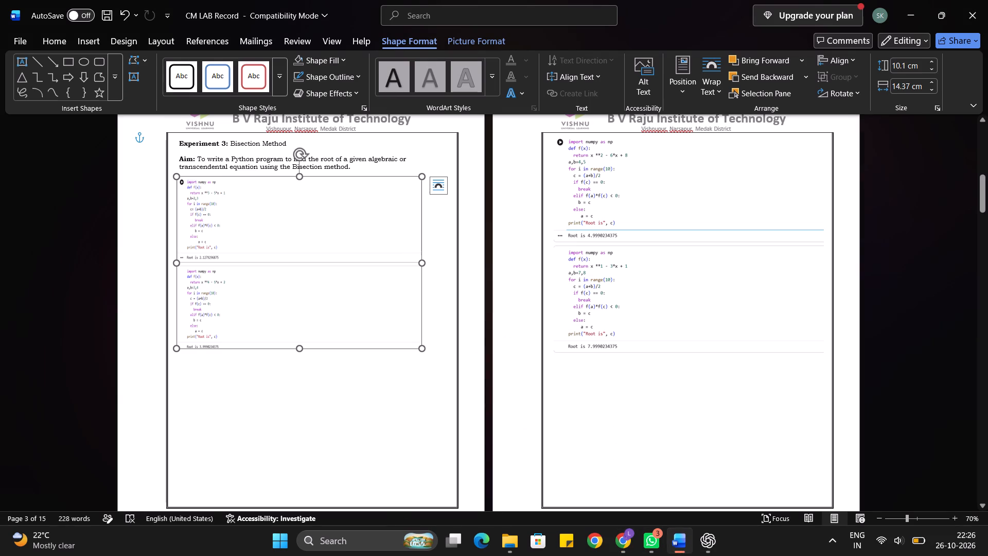
scroll(309, 285, "up", 3, "ctrl")
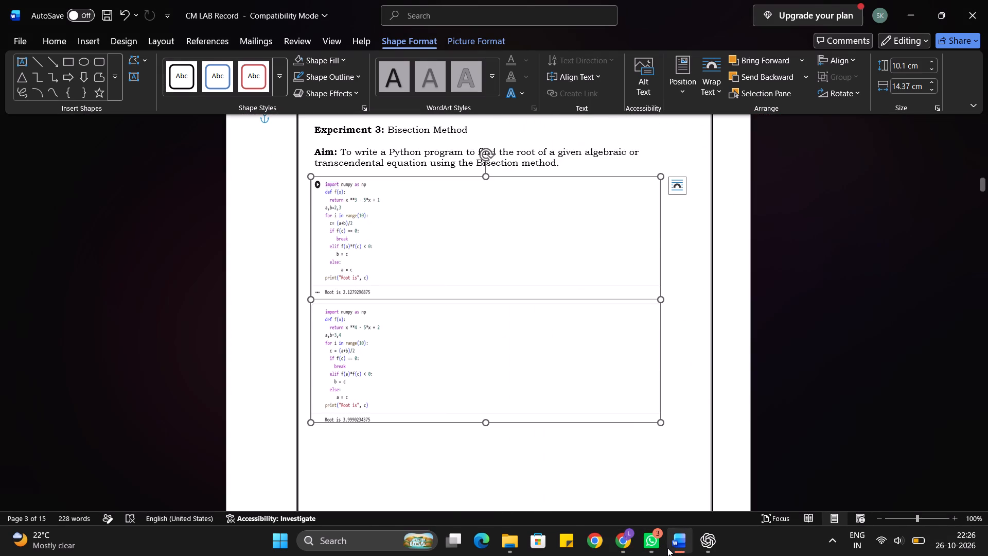
left_click(635, 546)
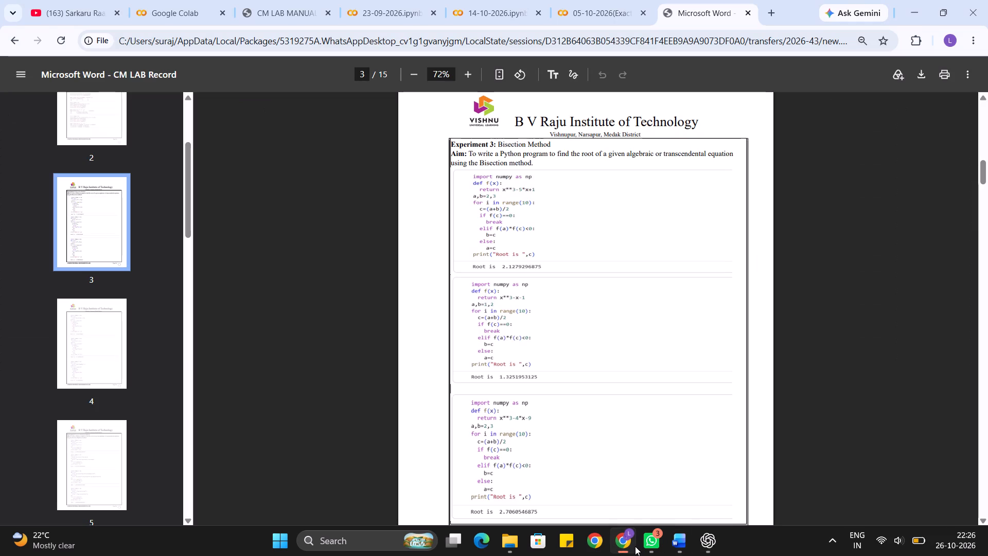
scroll(647, 402, "down", 1)
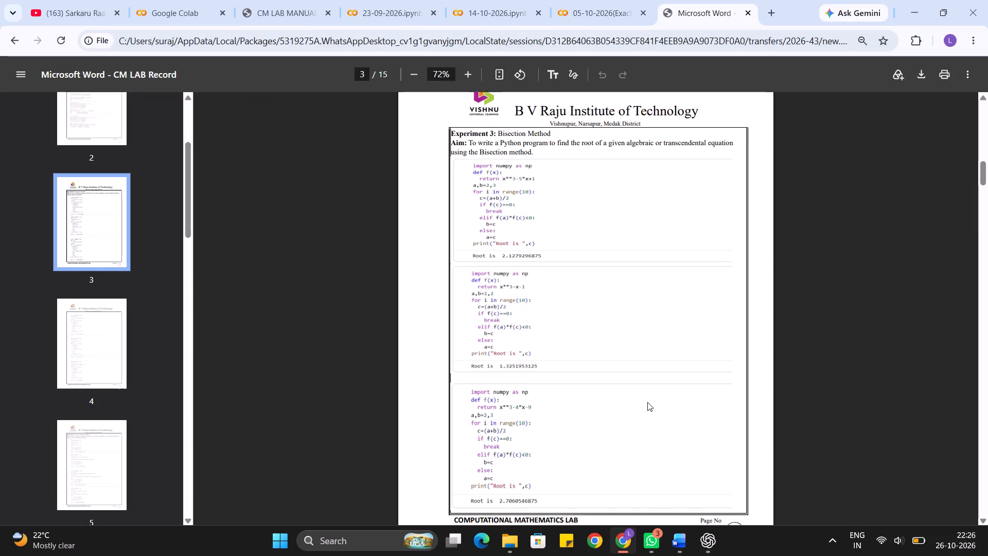
scroll(647, 402, "down", 1)
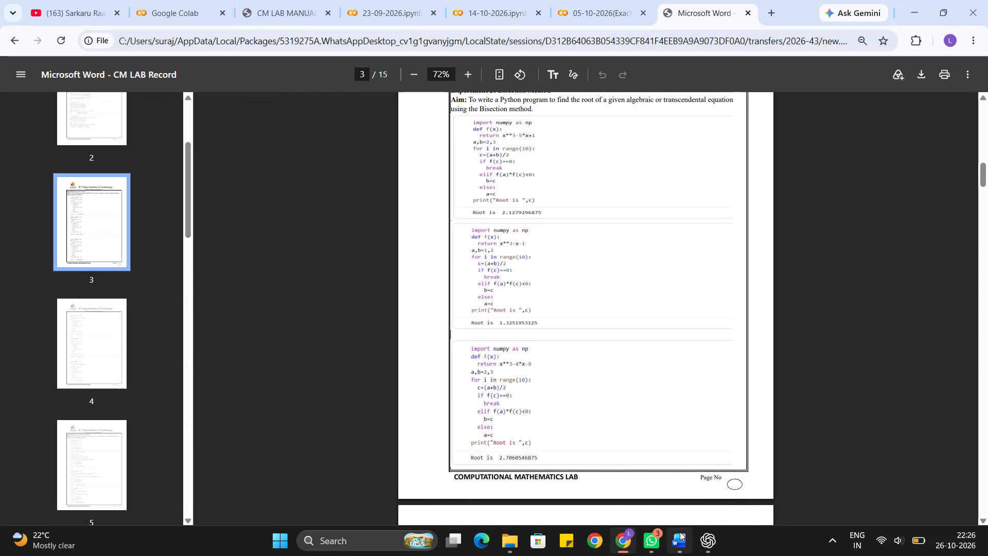
left_click(680, 532)
scroll(626, 378, "down", 5)
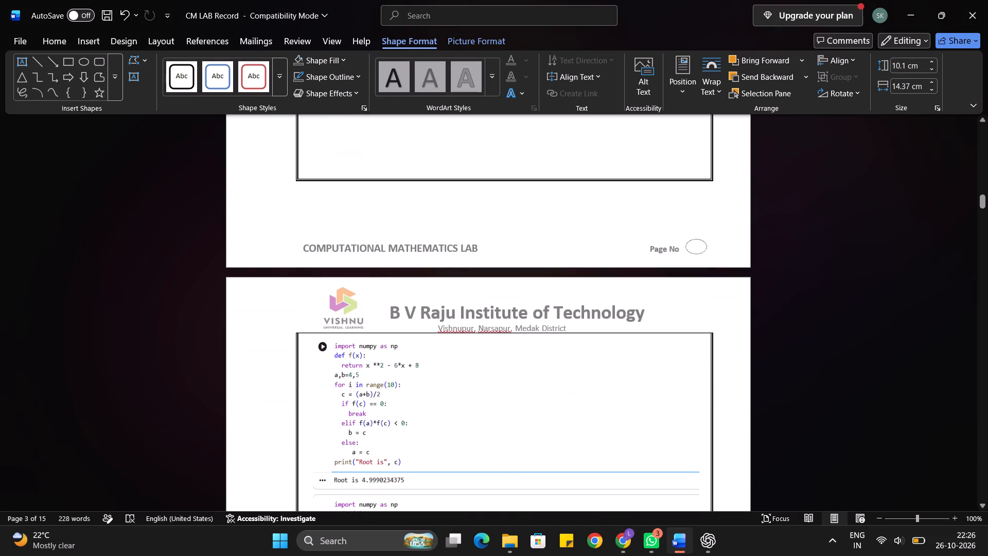
scroll(626, 378, "down", 1)
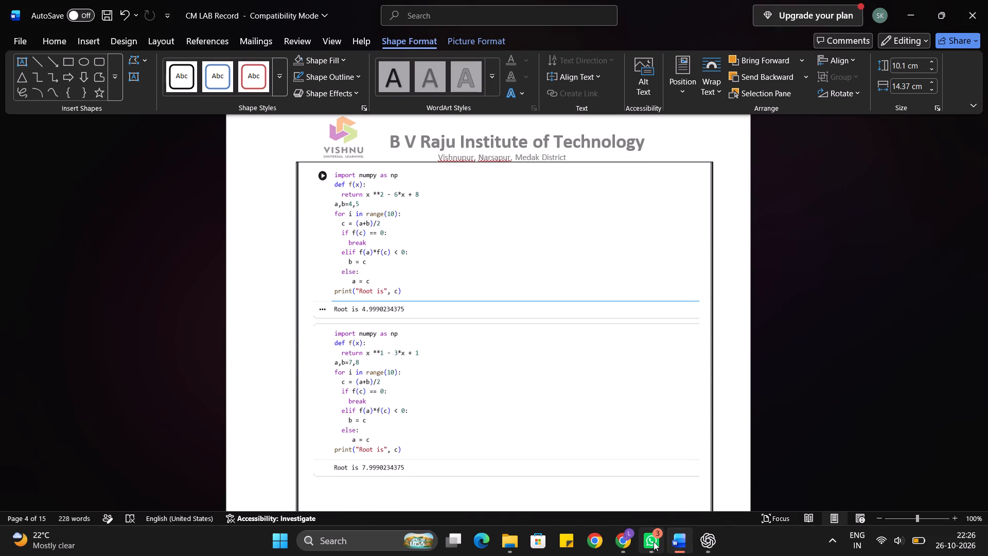
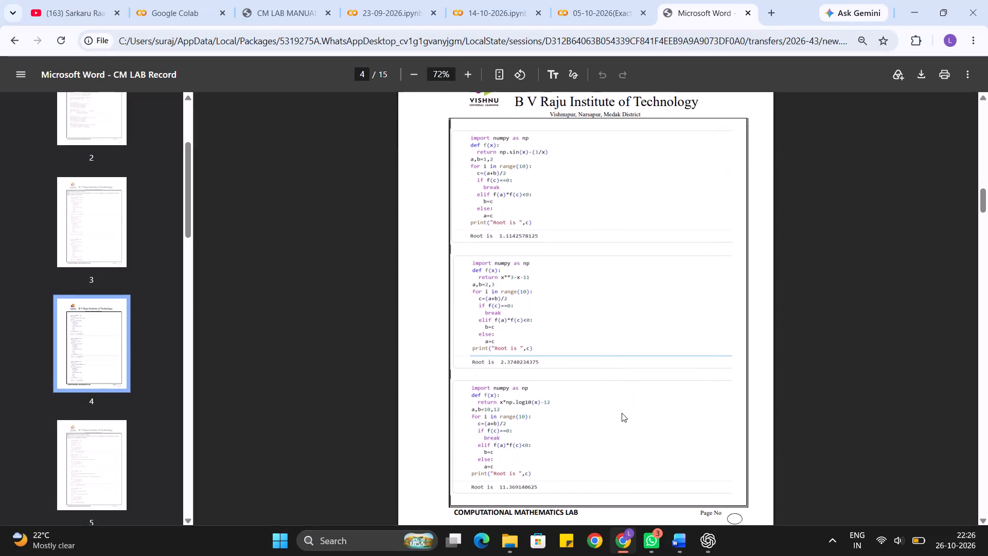
Capture a screenshot of the x**3-4*x-9 program and its output from page 3 of the reference PDF.
scroll(622, 413, "up", 5)
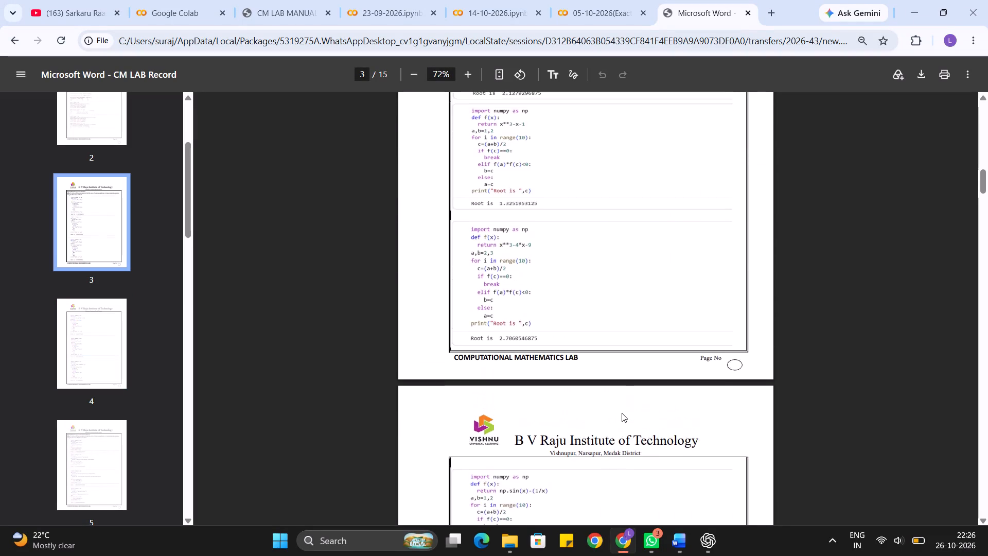
scroll(622, 413, "up", 2)
scroll(622, 413, "down", 1)
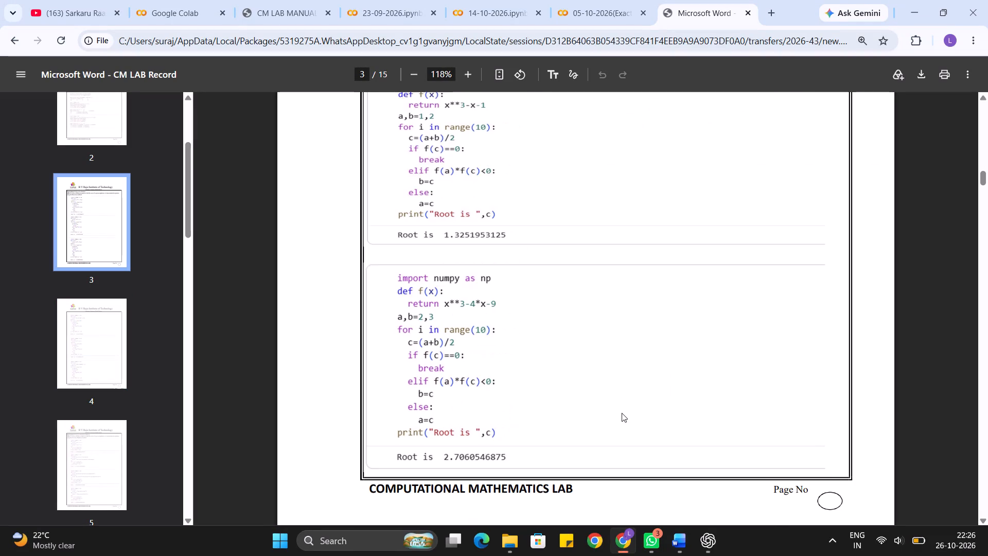
key("Print")
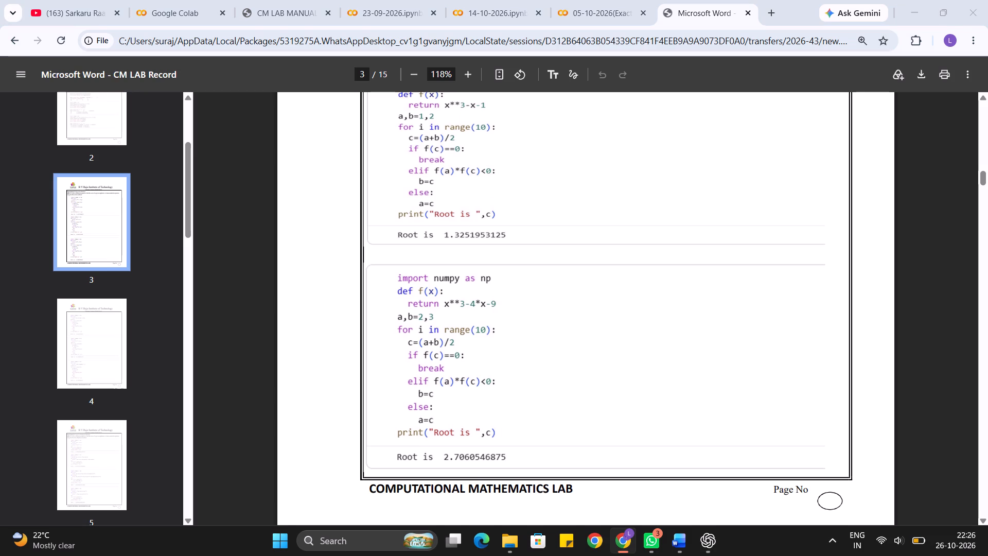
left_click_drag(370, 253, 662, 472)
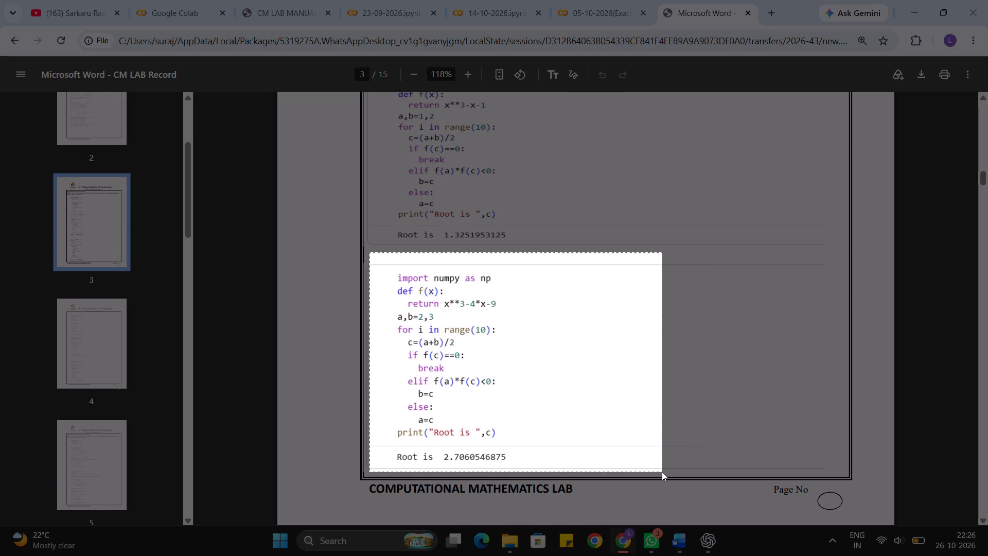
left_click_drag(662, 472, 670, 473)
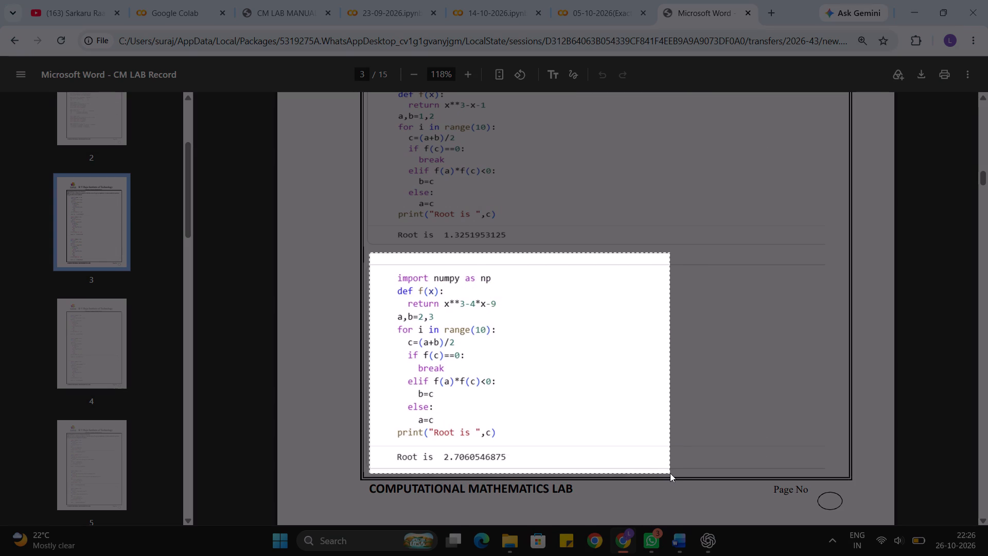
left_click_drag(670, 473, 677, 474)
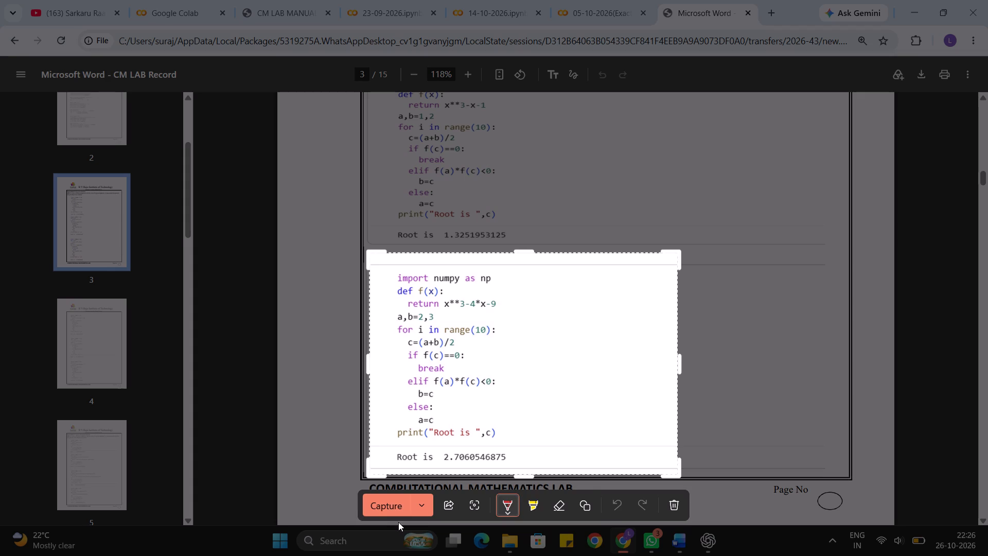
left_click(390, 510)
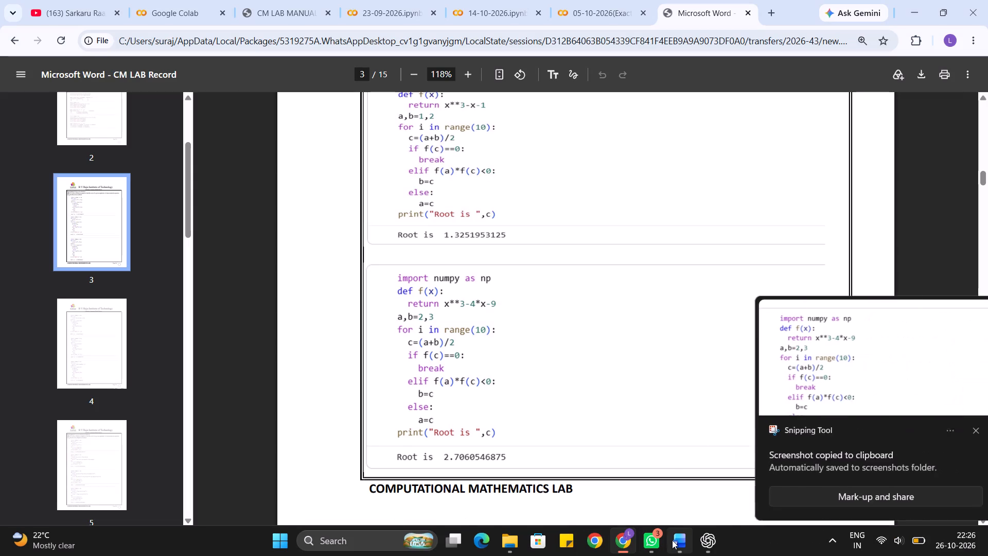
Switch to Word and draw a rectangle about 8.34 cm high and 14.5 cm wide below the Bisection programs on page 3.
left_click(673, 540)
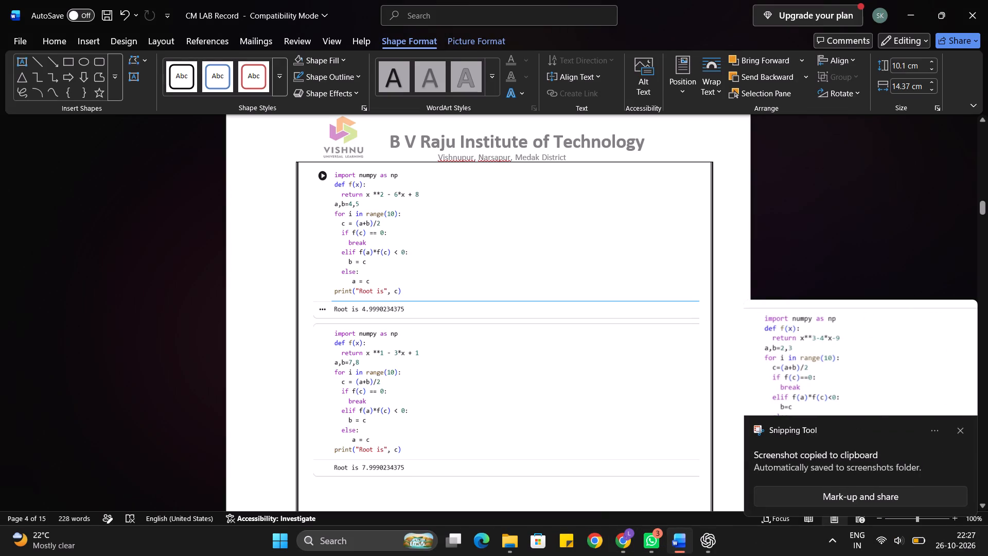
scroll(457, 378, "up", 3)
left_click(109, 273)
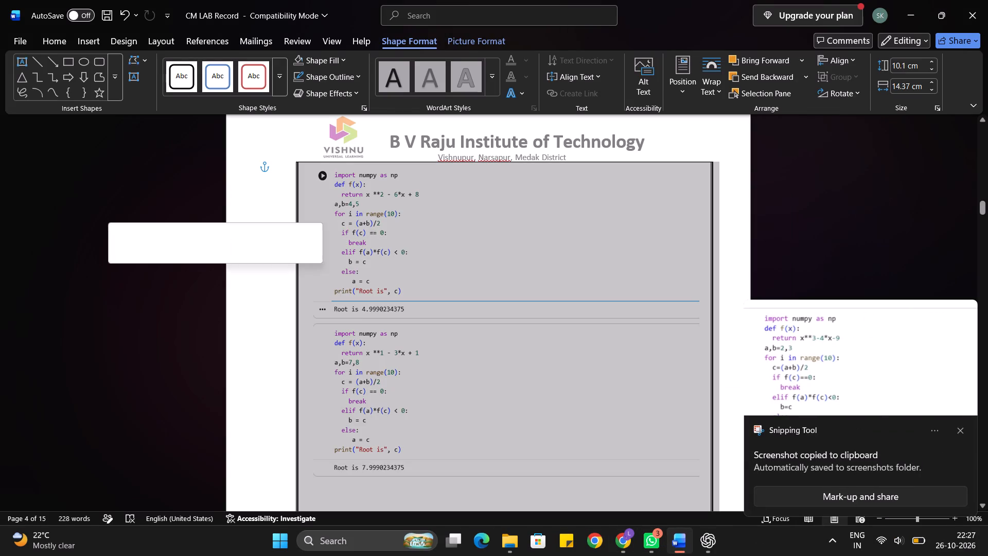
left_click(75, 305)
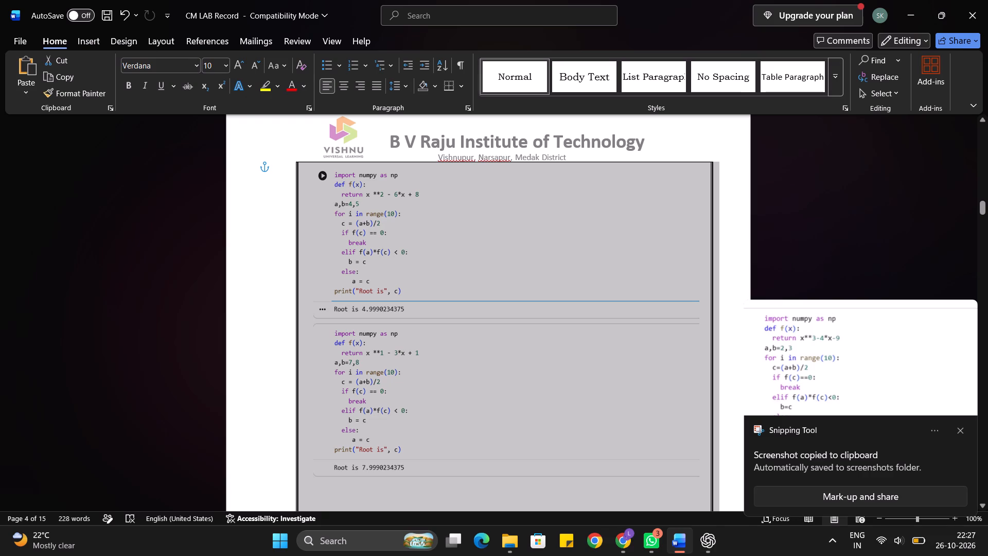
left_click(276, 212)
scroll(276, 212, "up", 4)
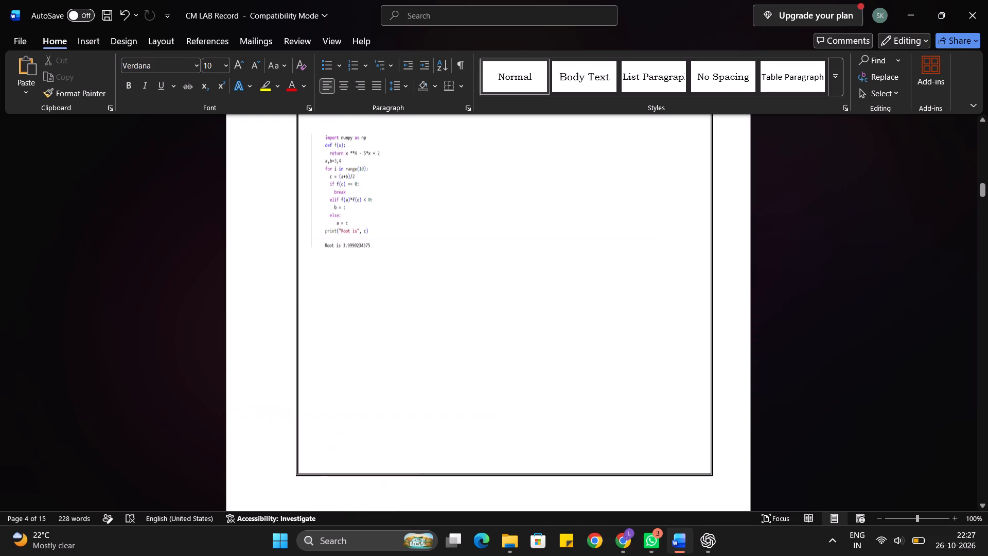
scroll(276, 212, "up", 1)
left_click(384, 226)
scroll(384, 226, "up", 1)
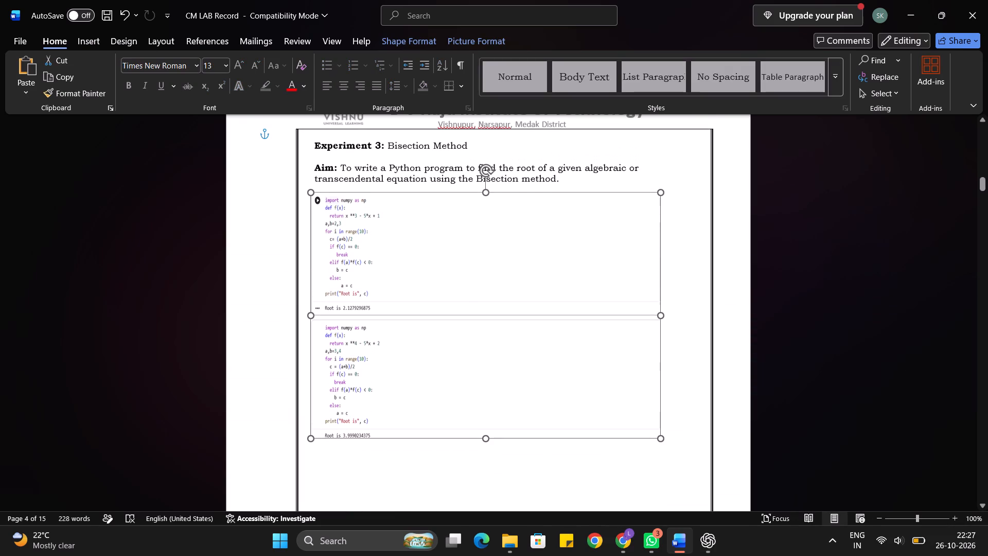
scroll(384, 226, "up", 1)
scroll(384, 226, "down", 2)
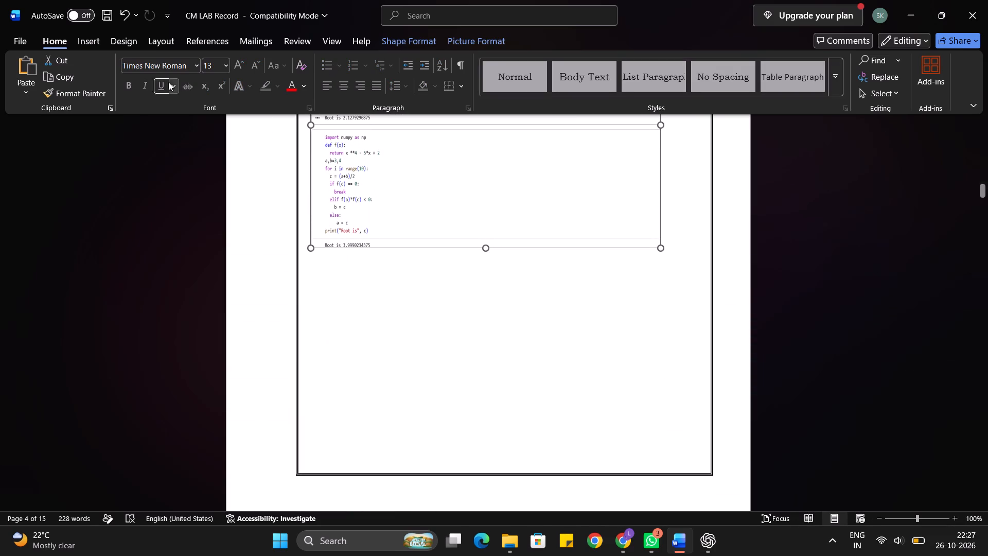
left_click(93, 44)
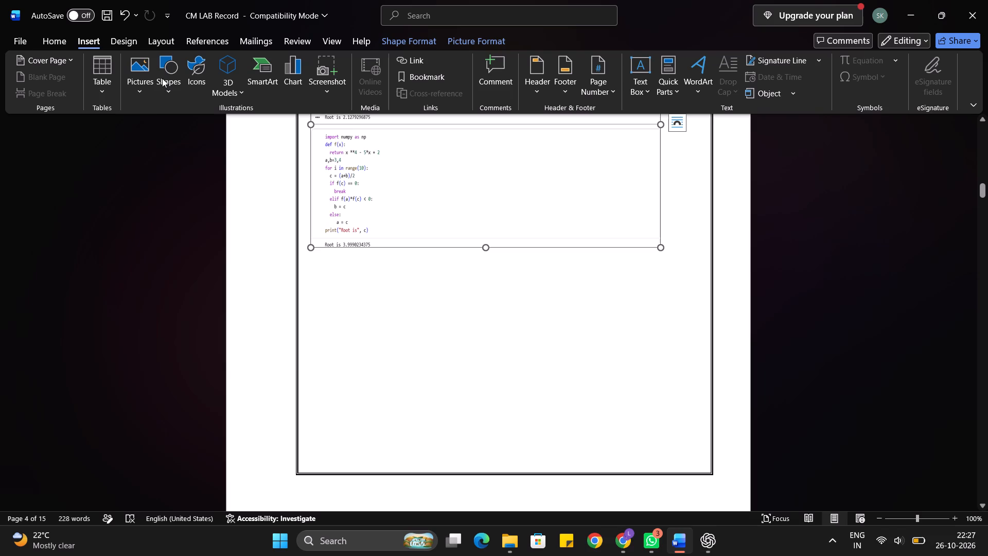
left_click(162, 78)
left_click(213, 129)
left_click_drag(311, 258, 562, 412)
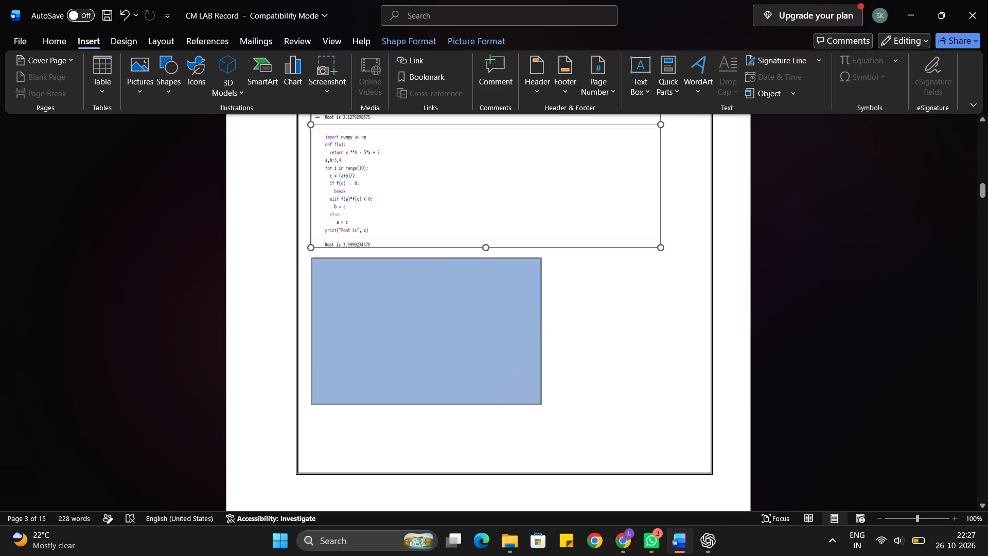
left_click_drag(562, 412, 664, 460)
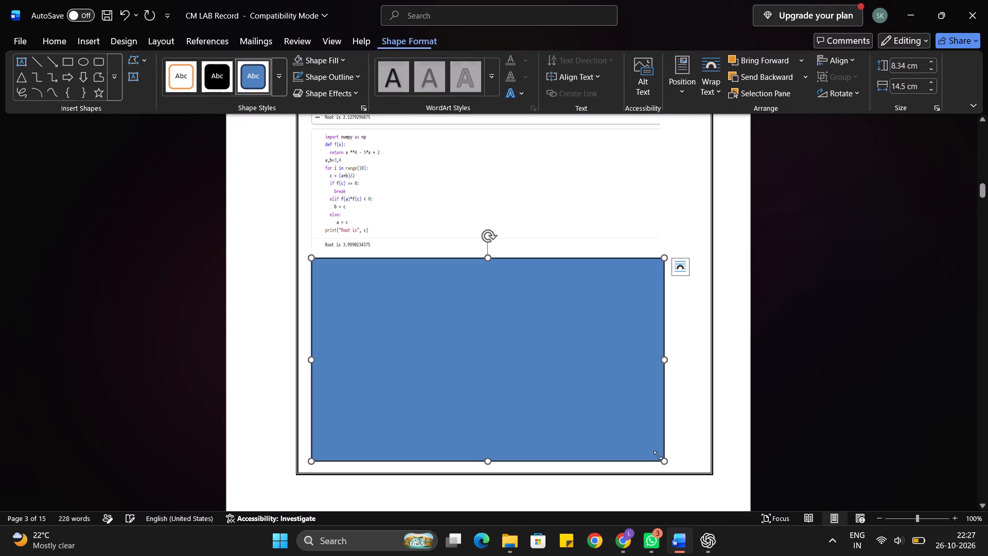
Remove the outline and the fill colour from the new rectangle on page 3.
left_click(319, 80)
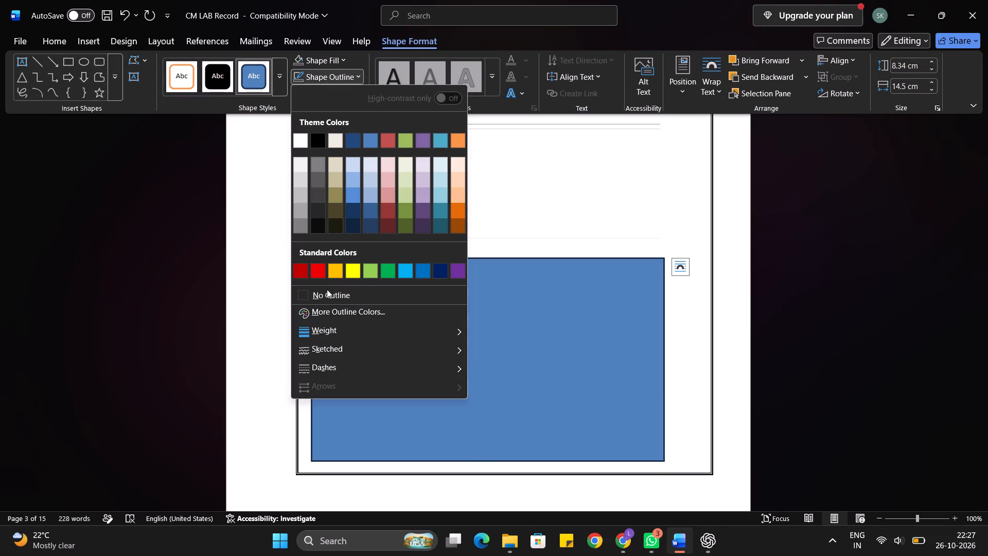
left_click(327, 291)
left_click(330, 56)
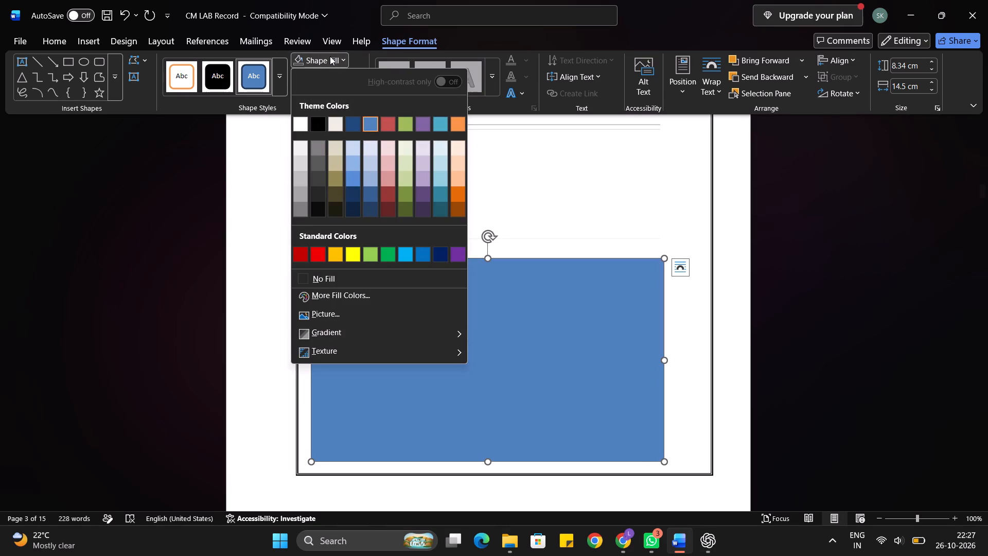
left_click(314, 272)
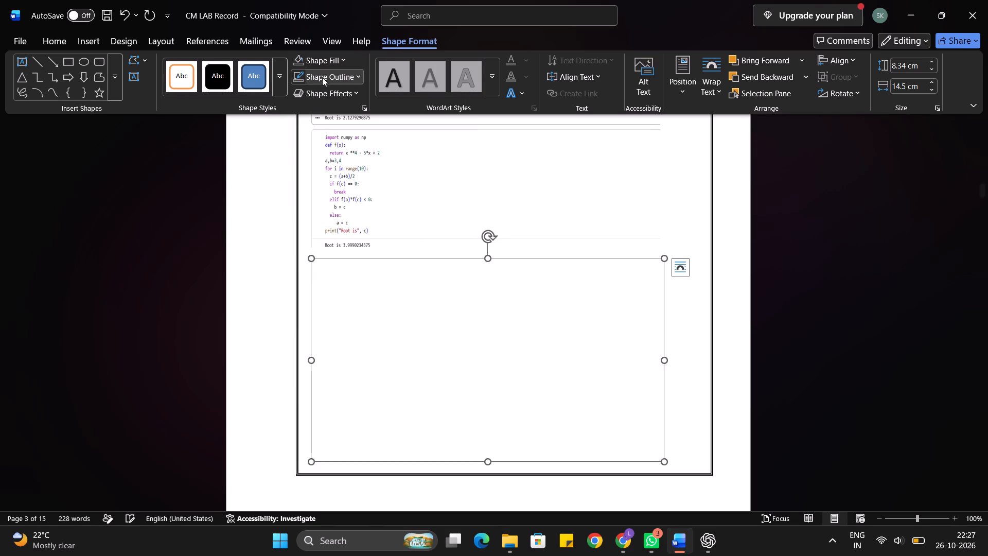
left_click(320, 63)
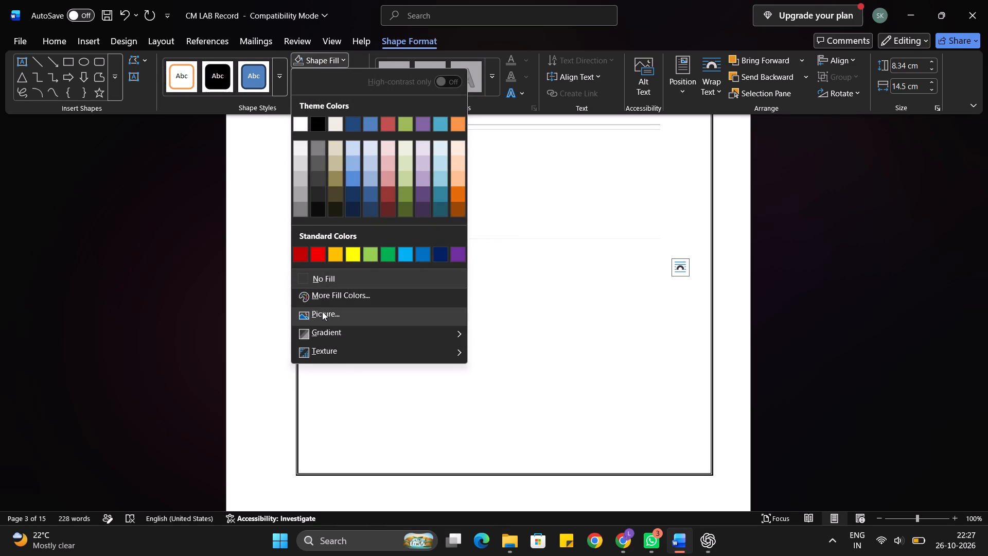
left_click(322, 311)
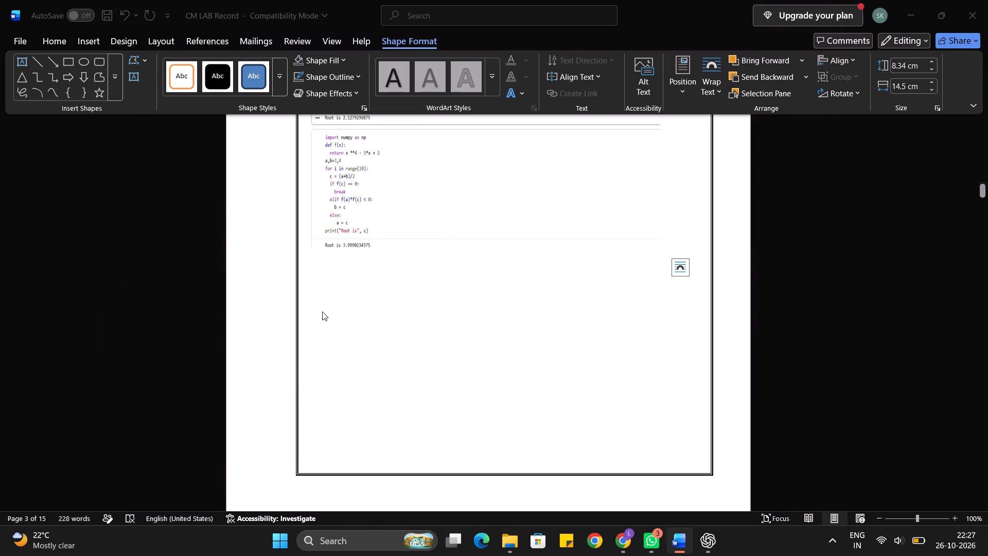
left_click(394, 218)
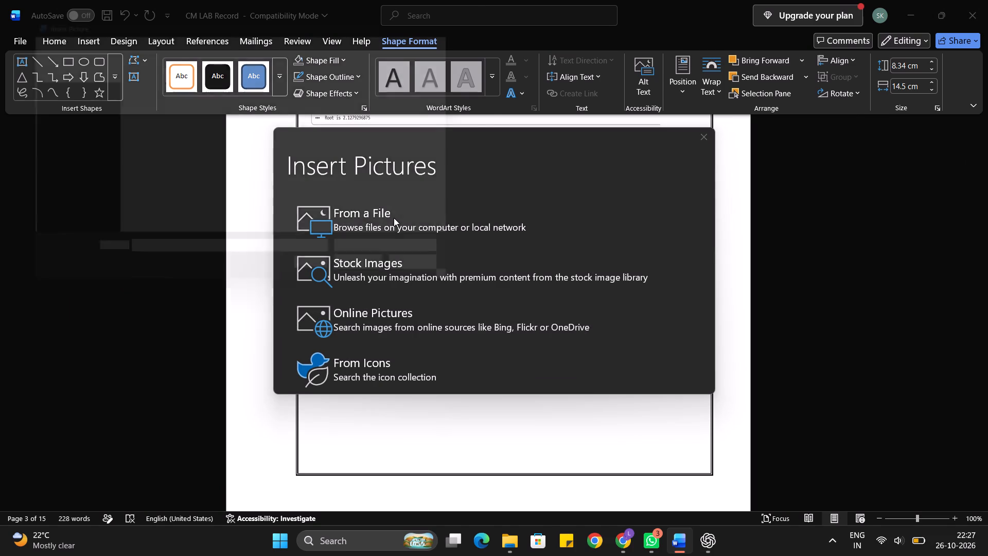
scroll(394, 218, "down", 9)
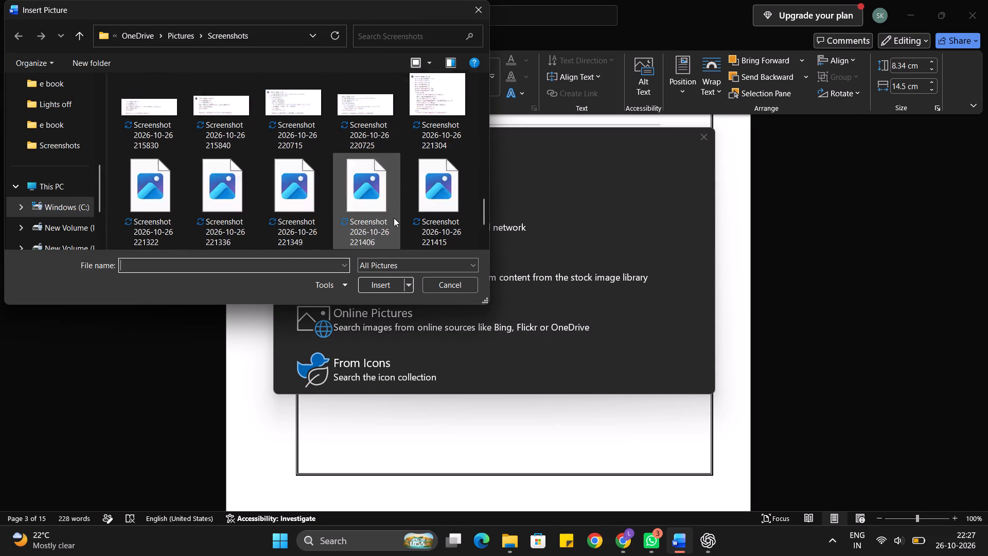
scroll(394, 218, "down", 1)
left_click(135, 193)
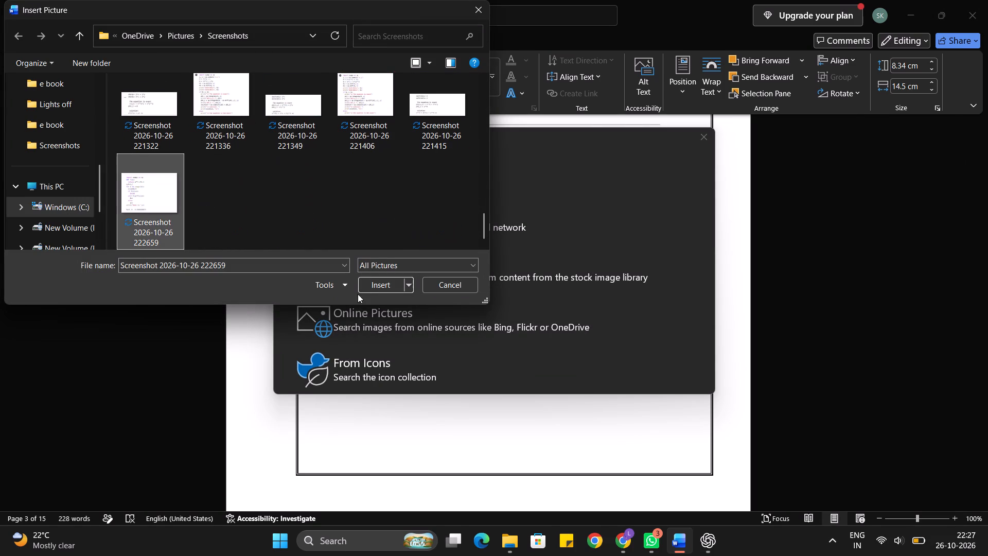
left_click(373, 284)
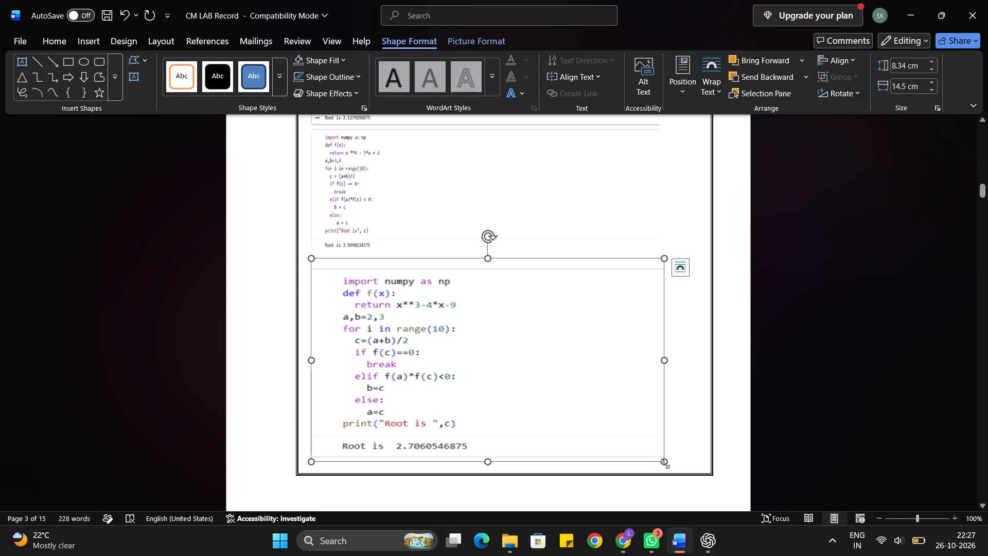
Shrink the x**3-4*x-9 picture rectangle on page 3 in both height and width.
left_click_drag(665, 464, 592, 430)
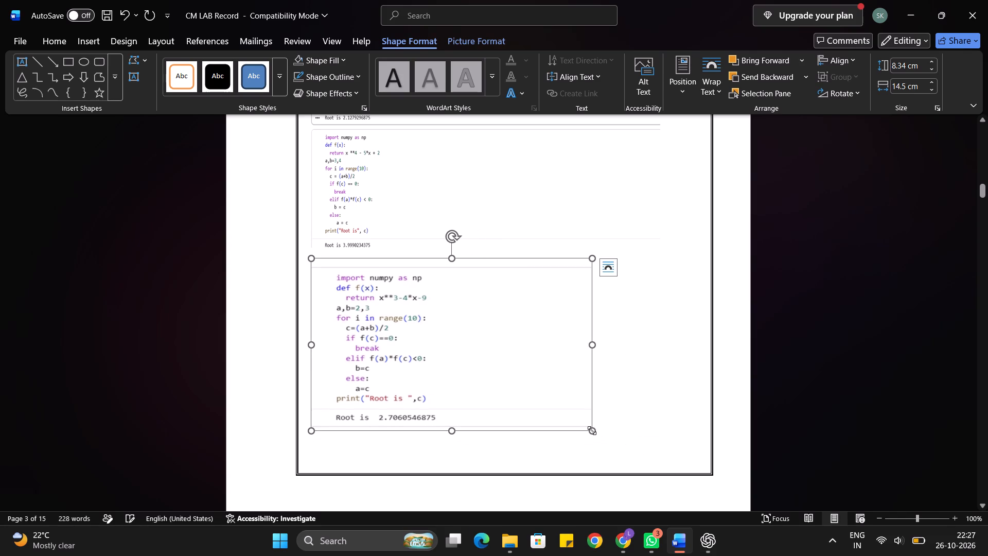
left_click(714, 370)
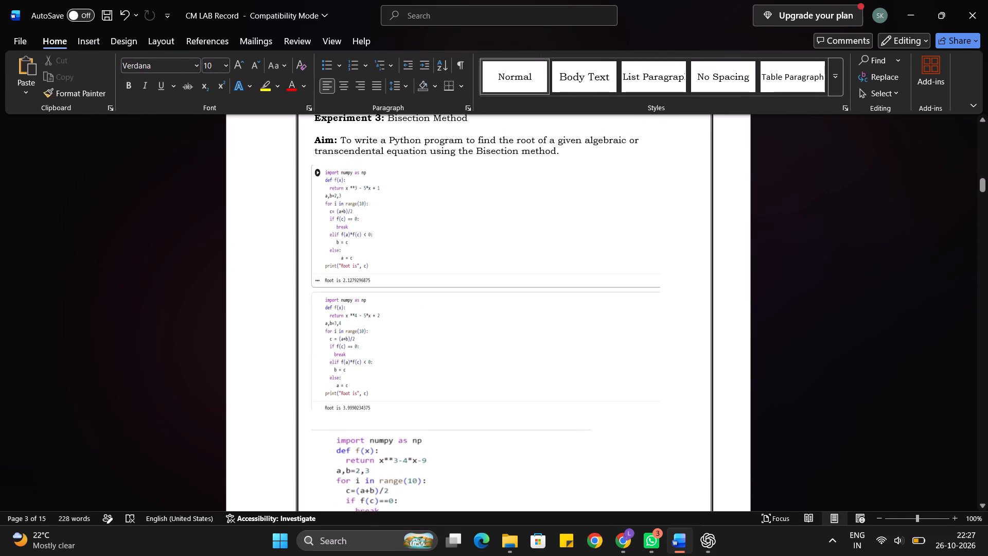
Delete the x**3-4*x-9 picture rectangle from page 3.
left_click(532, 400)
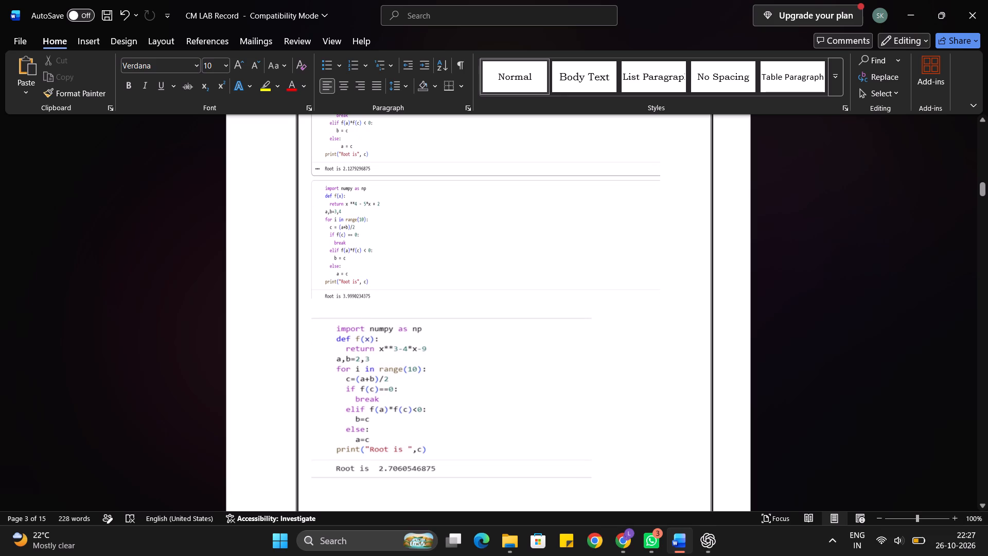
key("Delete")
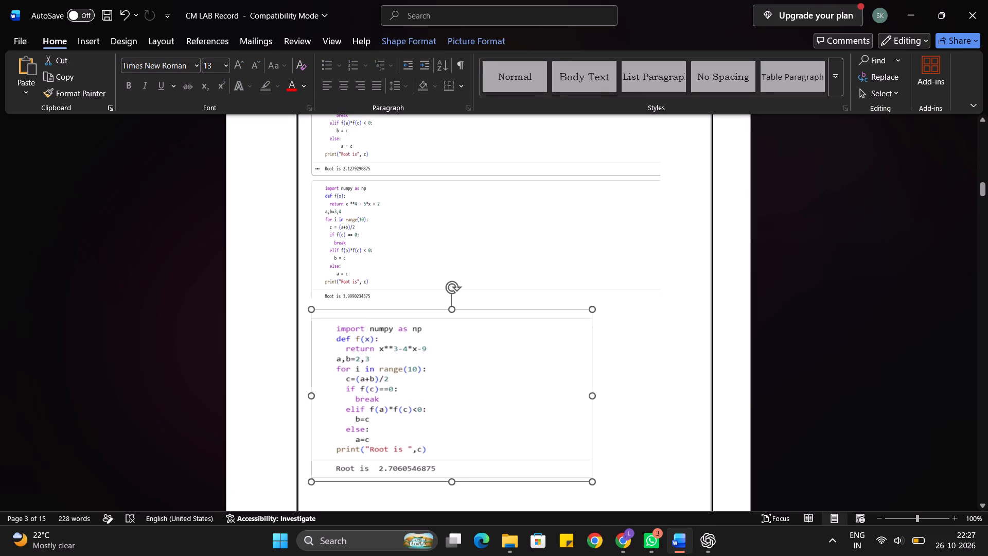
Crop the page 4 picture from its lower edge to about 6.2 cm high, keeping only the x**2 - 6*x + 8 code and output.
scroll(521, 434, "down", 1)
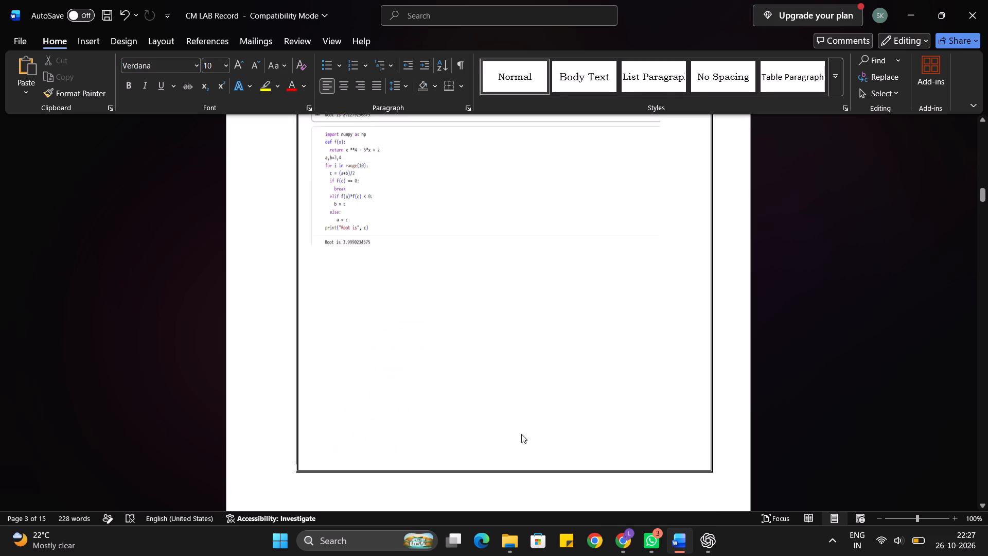
scroll(521, 434, "down", 4)
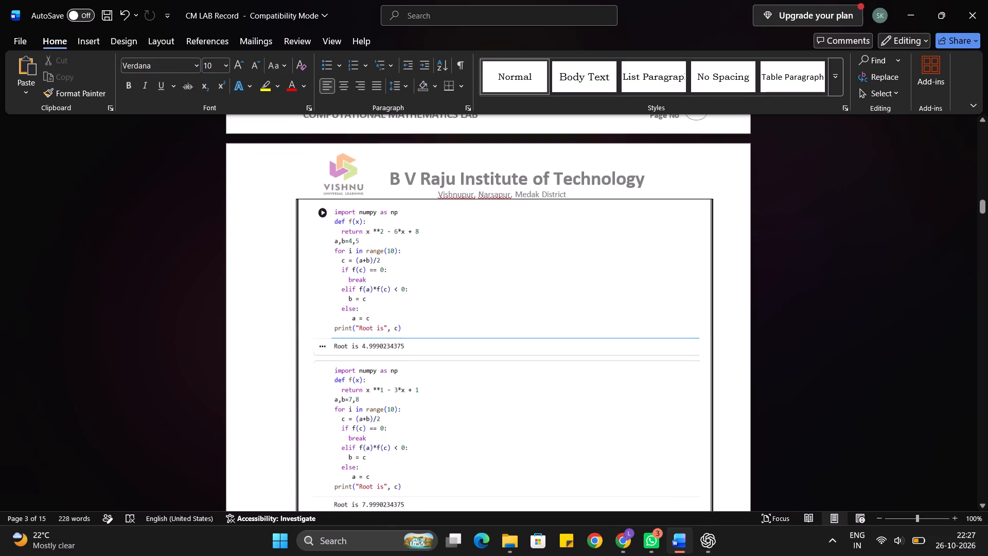
scroll(521, 434, "down", 1)
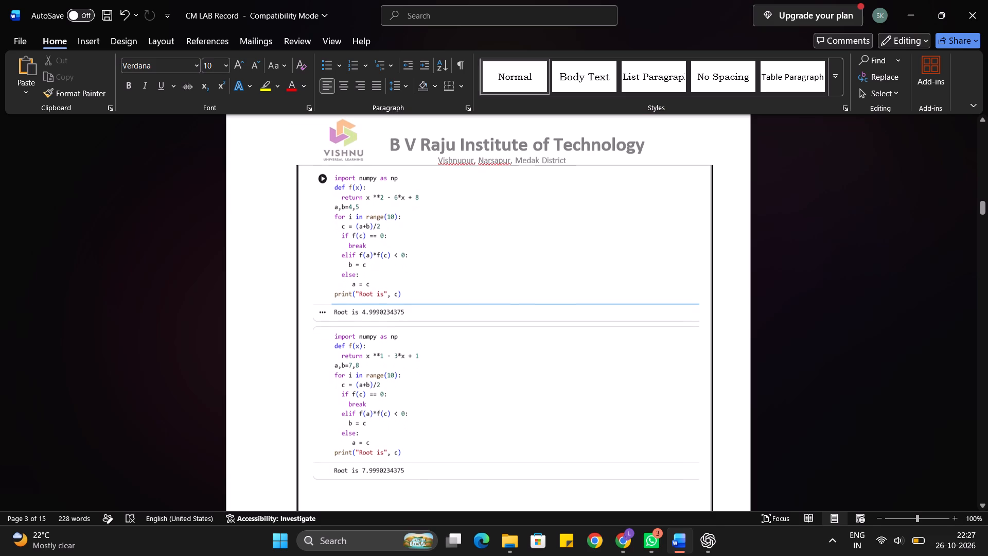
scroll(521, 434, "down", 1)
left_click(521, 434)
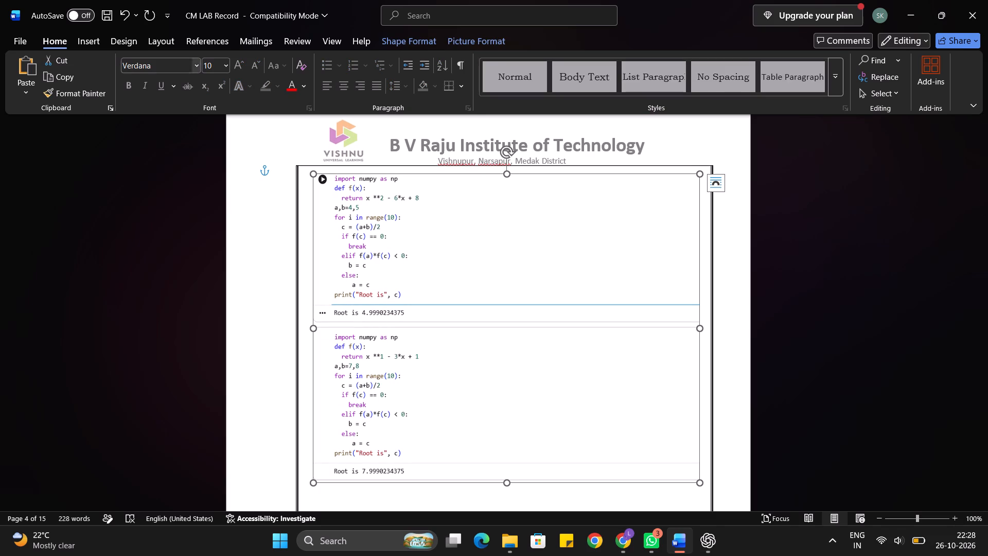
left_click(99, 44)
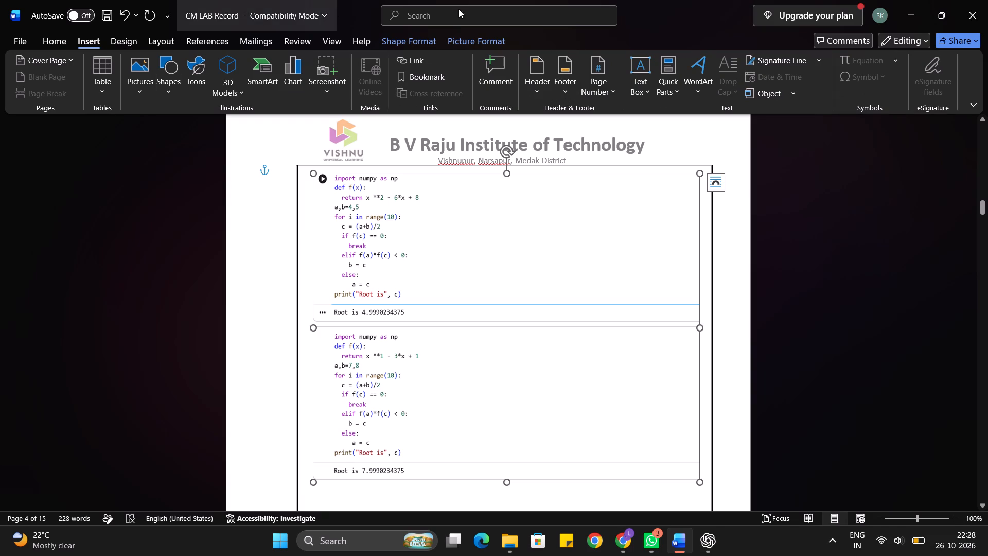
left_click(414, 39)
left_click(467, 42)
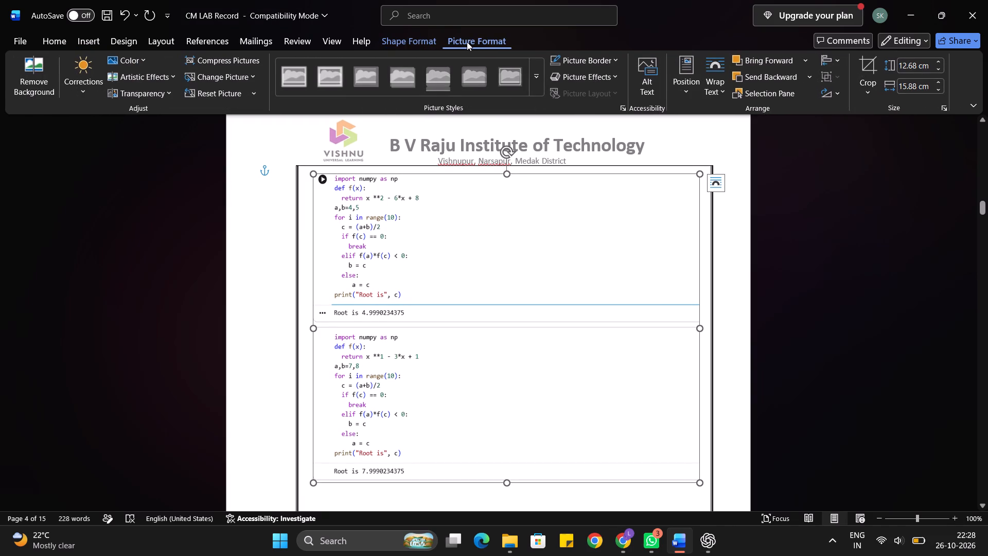
left_click(874, 78)
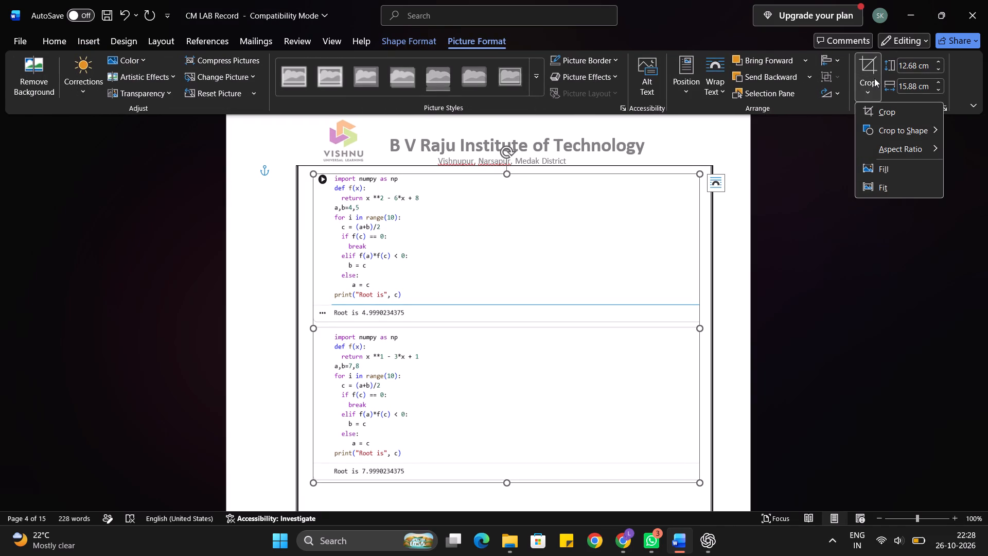
left_click(877, 107)
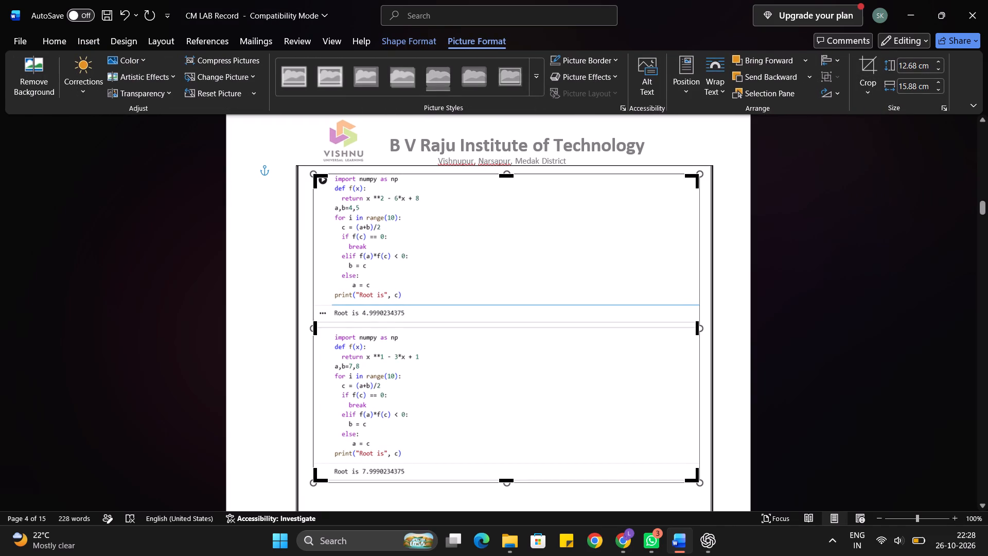
left_click_drag(506, 480, 491, 345)
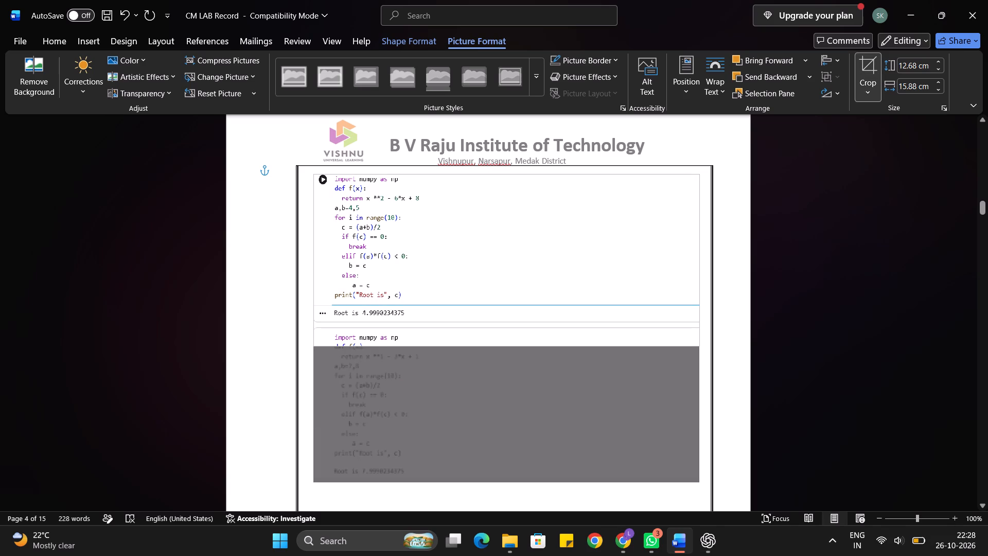
left_click_drag(491, 345, 488, 326)
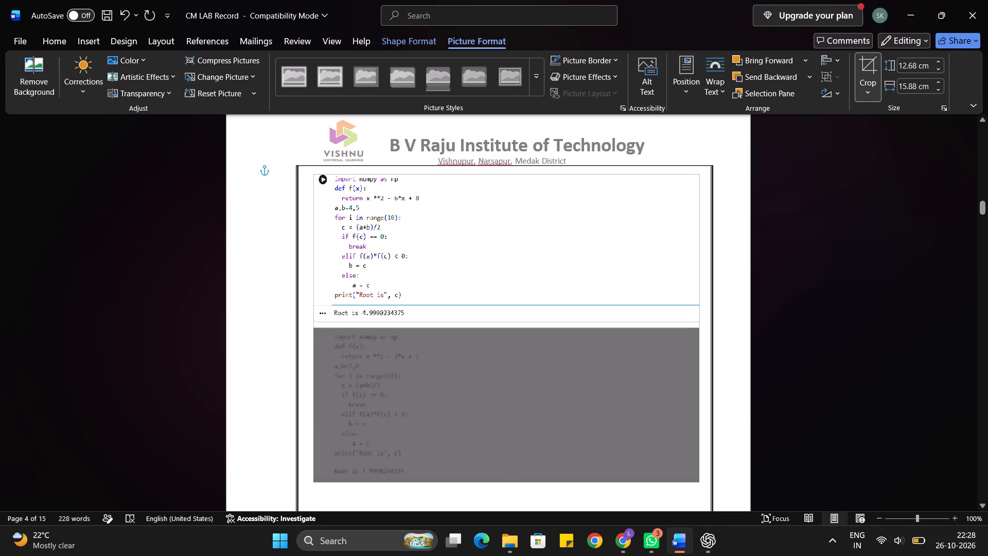
left_click_drag(488, 326, 488, 325)
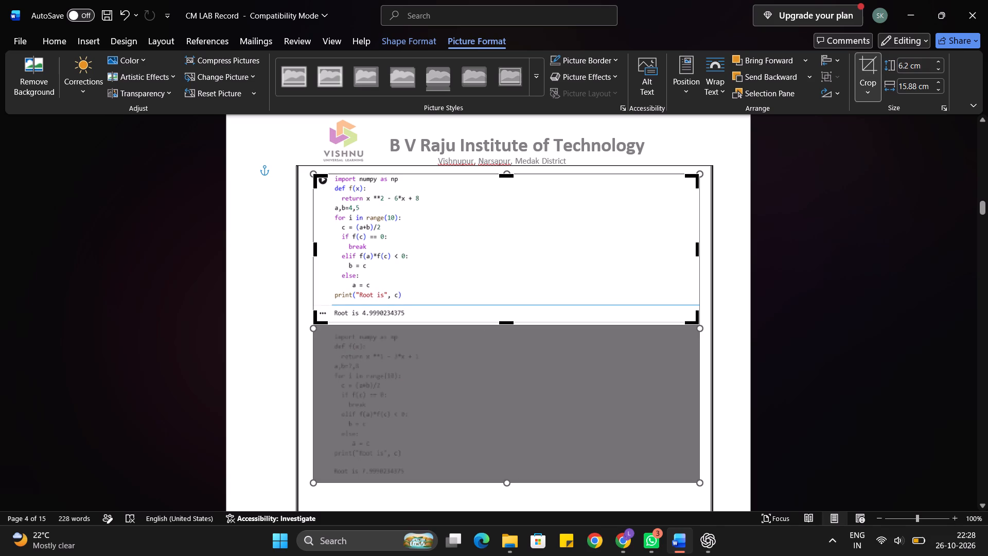
Shift the image slightly within its crop frame so the x**2 - 6*x + 8 code and output fill it, and finish cropping.
left_click_drag(454, 249, 445, 214)
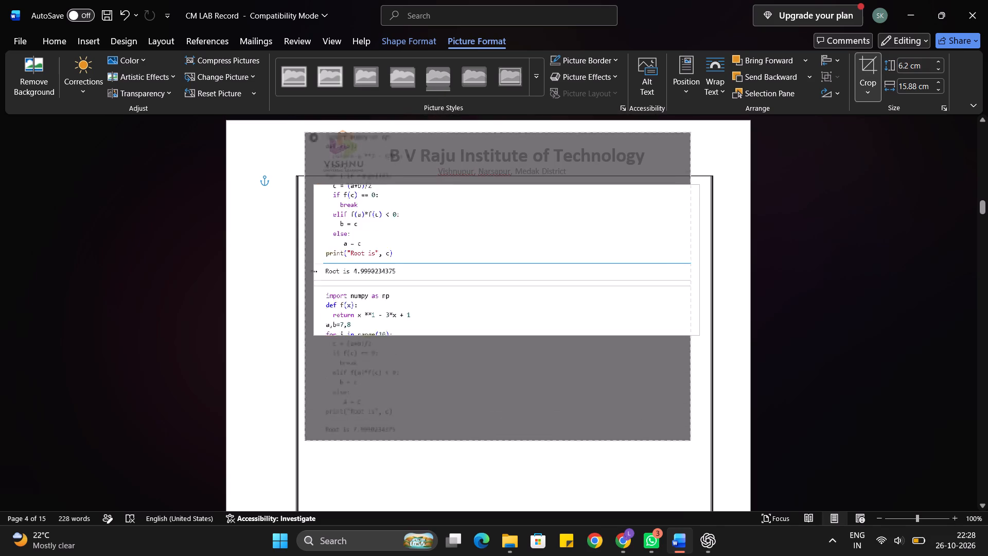
left_click_drag(445, 214, 460, 263)
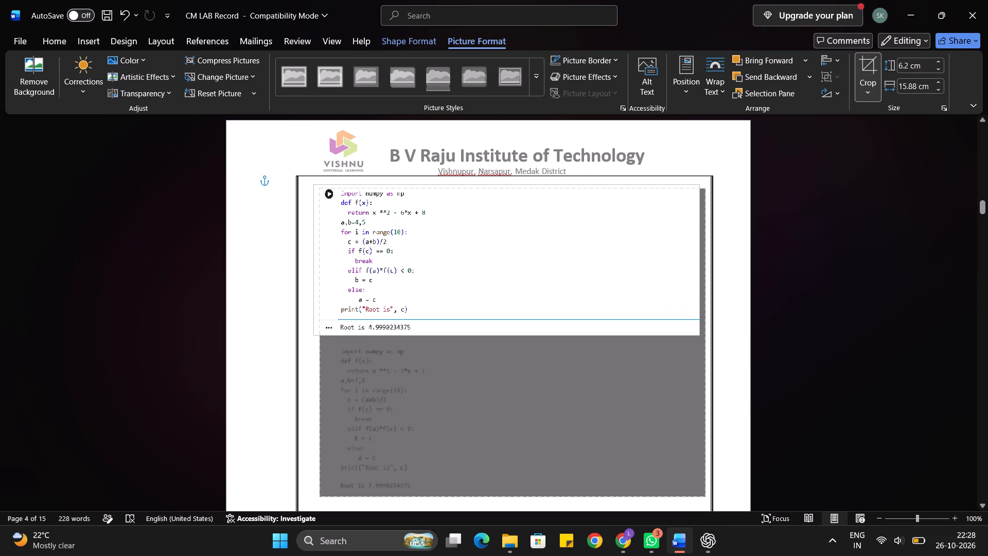
left_click_drag(460, 263, 459, 263)
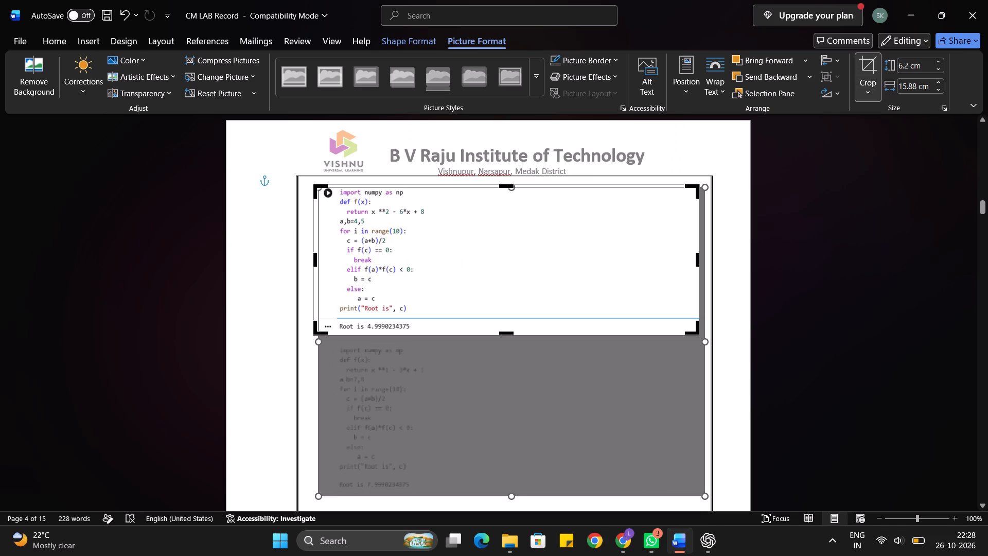
left_click(836, 206)
Move the cropped x**2 - 6*x + 8 picture from page 4 to page 3, just below the x**4 - 5*x + 2 output.
scroll(836, 206, "up", 1)
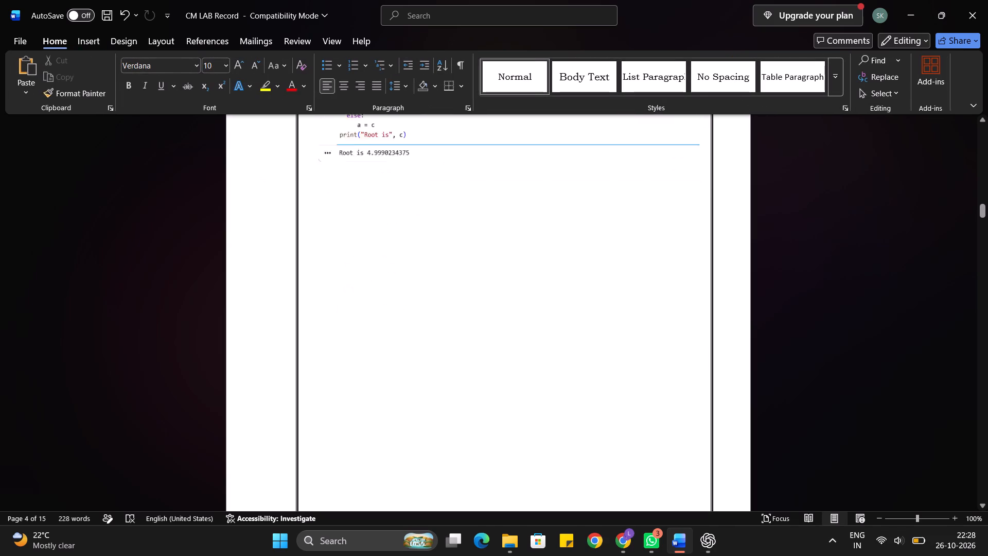
scroll(836, 206, "up", 2)
left_click(511, 394)
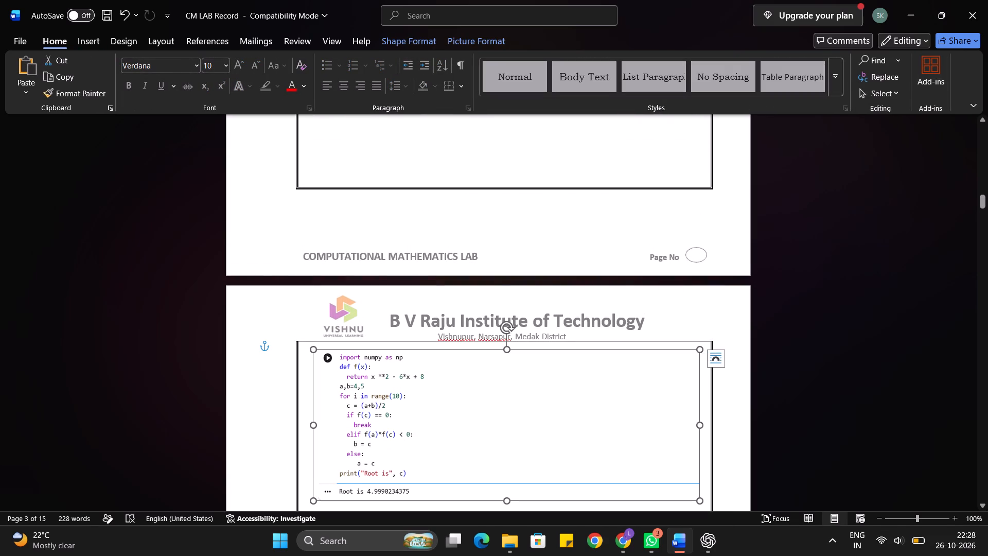
left_click_drag(511, 394, 497, 101)
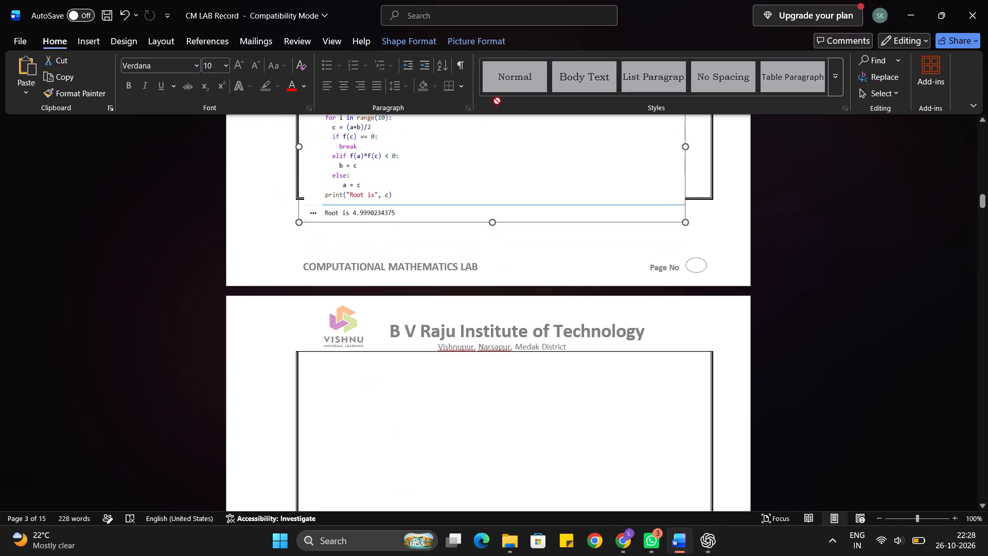
left_click_drag(497, 101, 493, 113)
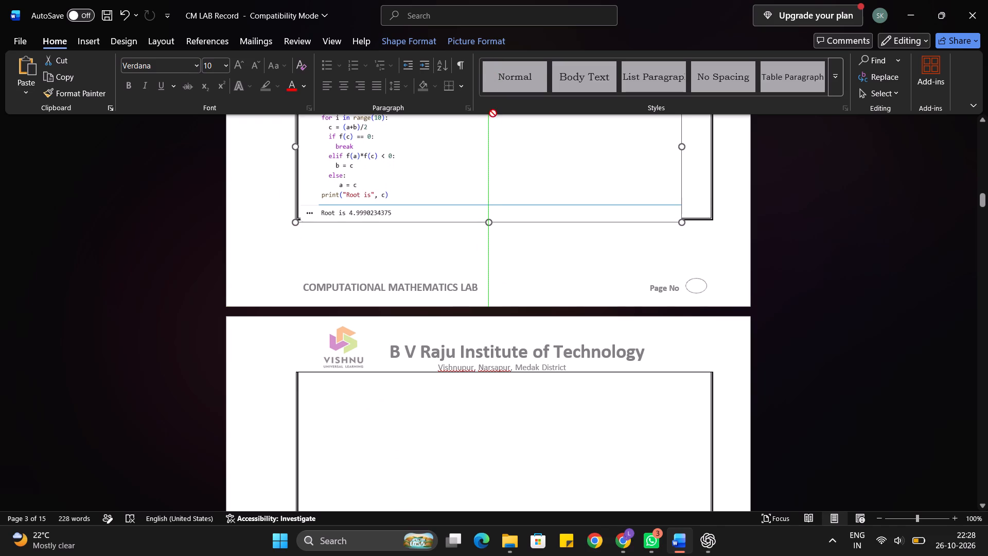
left_click_drag(493, 113, 500, 119)
scroll(445, 260, "up", 1)
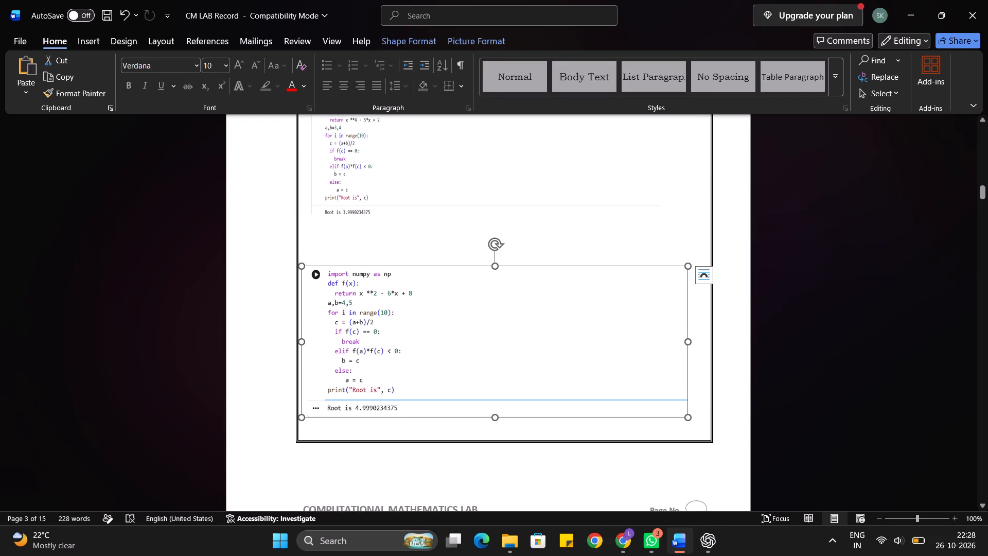
left_click_drag(447, 283, 455, 246)
left_click(402, 400)
Review the arrangement of the three Bisection Method code pictures on page 3.
scroll(402, 400, "up", 1)
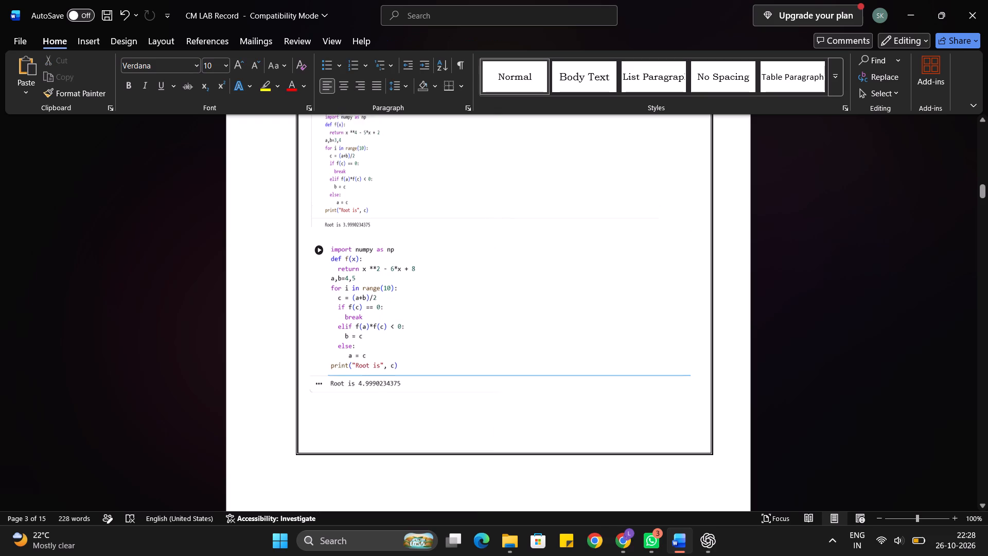
scroll(402, 400, "up", 3)
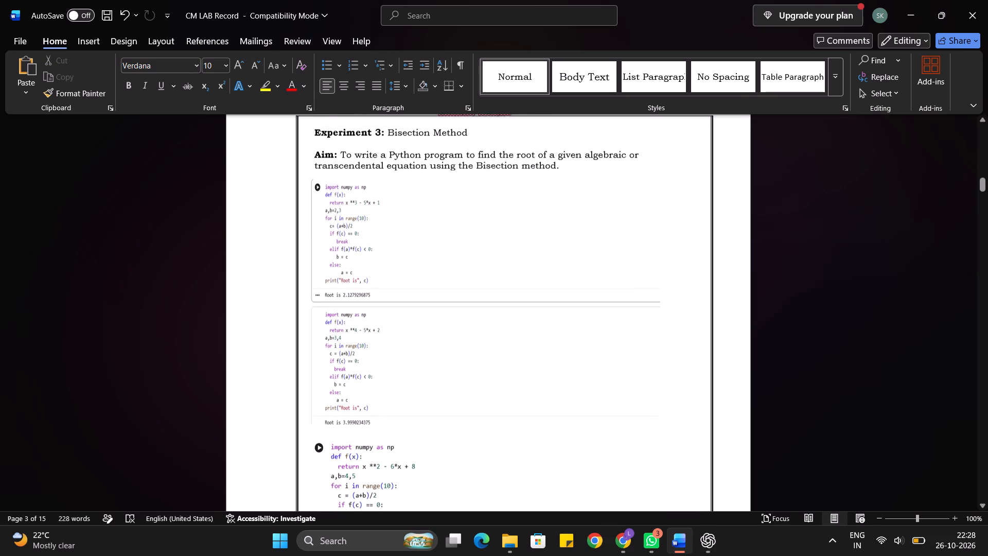
scroll(402, 400, "down", 4)
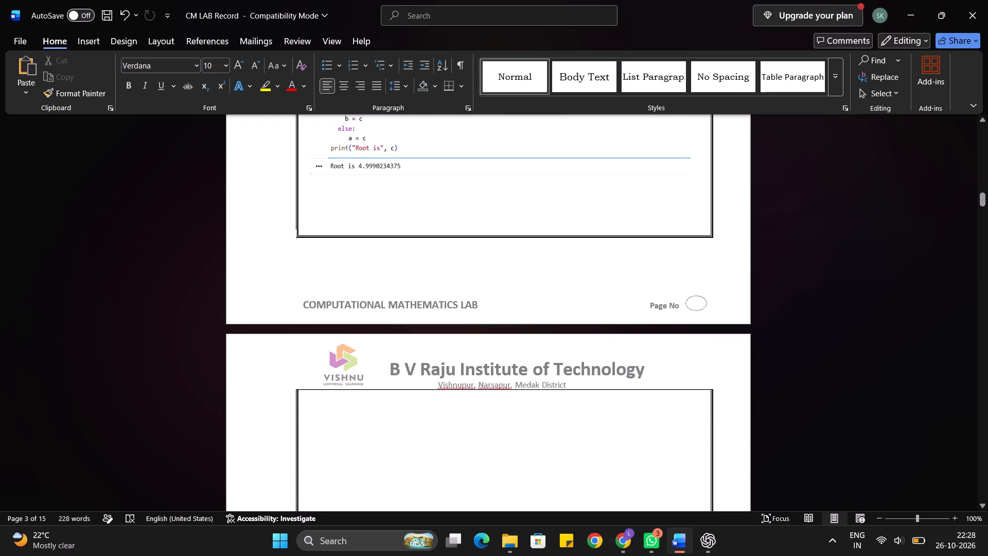
left_click(398, 154)
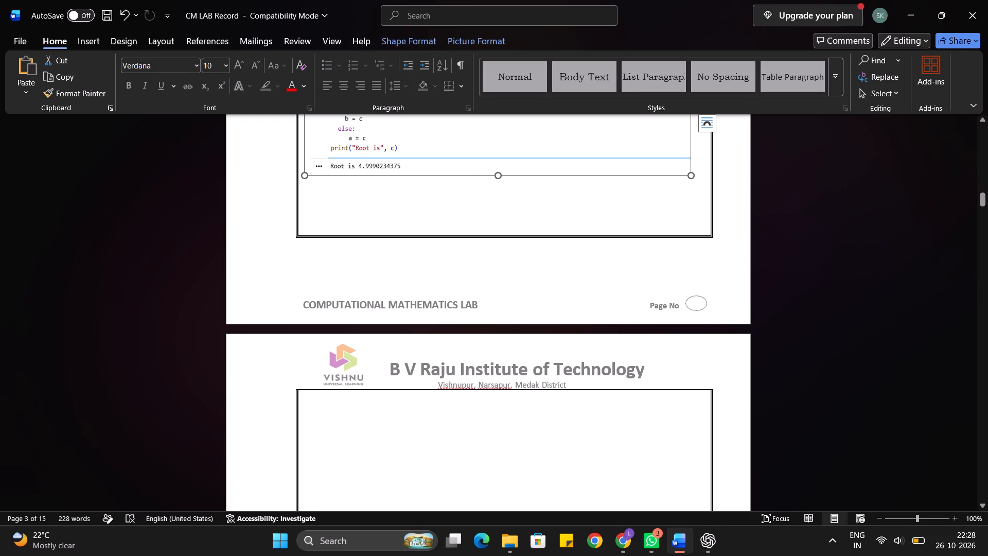
scroll(398, 154, "up", 2)
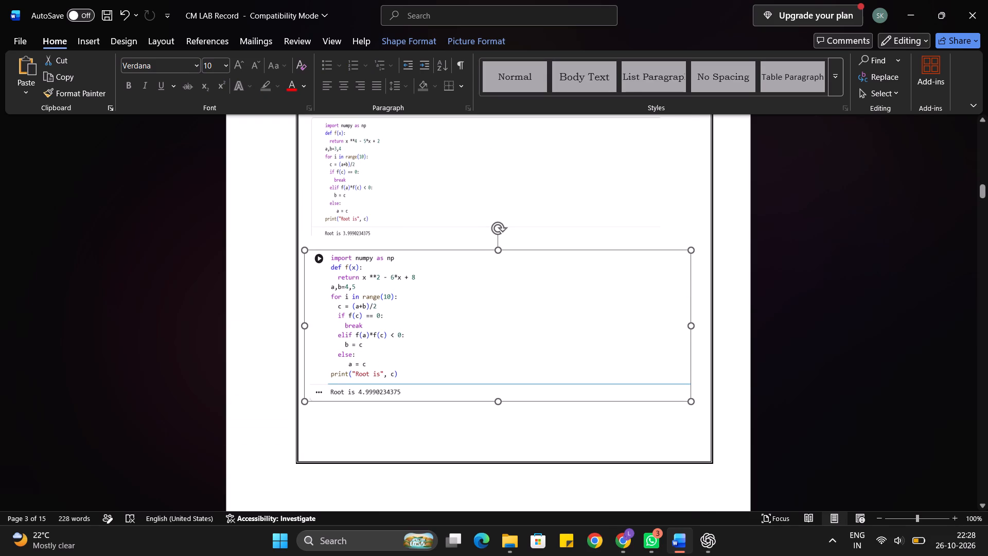
Draw a rectangle about 8.13 cm high and 15.88 cm wide at the top of the empty page 4 frame.
scroll(331, 208, "down", 2)
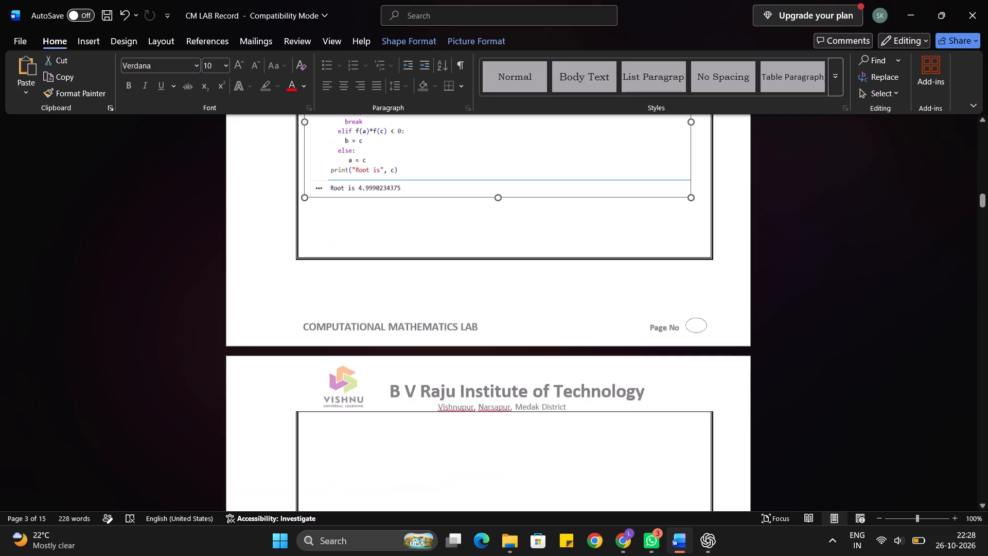
scroll(331, 208, "down", 3)
left_click(331, 208)
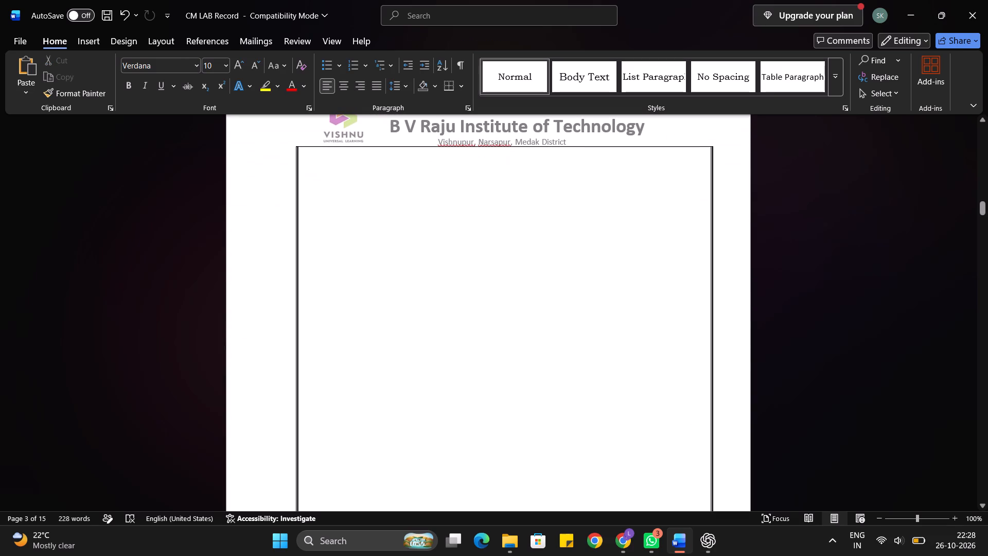
left_click(94, 40)
left_click(181, 80)
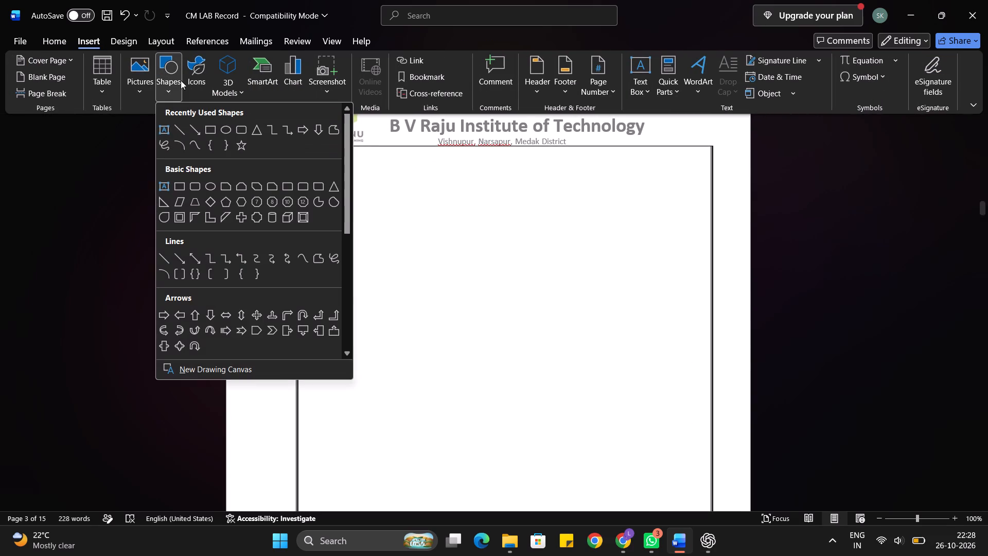
left_click(205, 130)
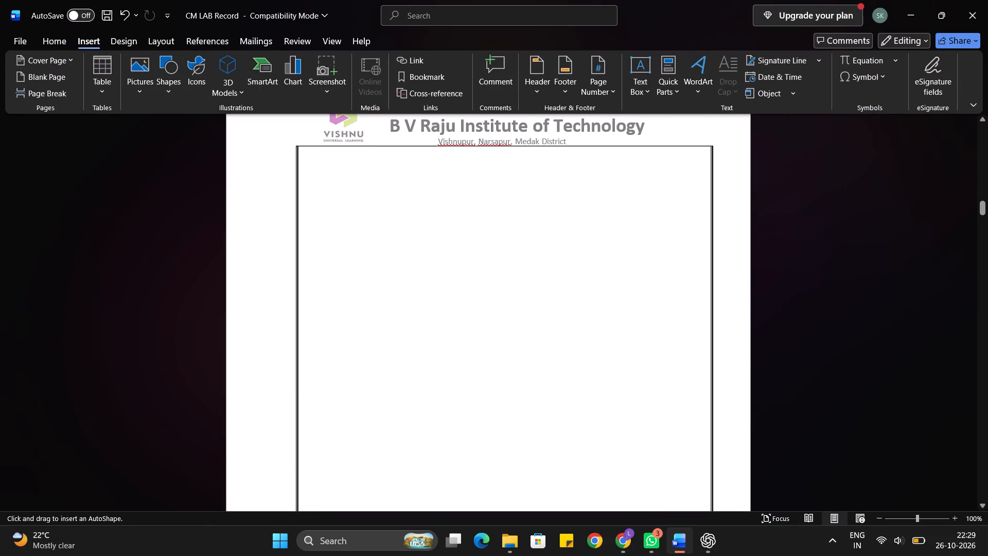
left_click_drag(307, 157, 693, 354)
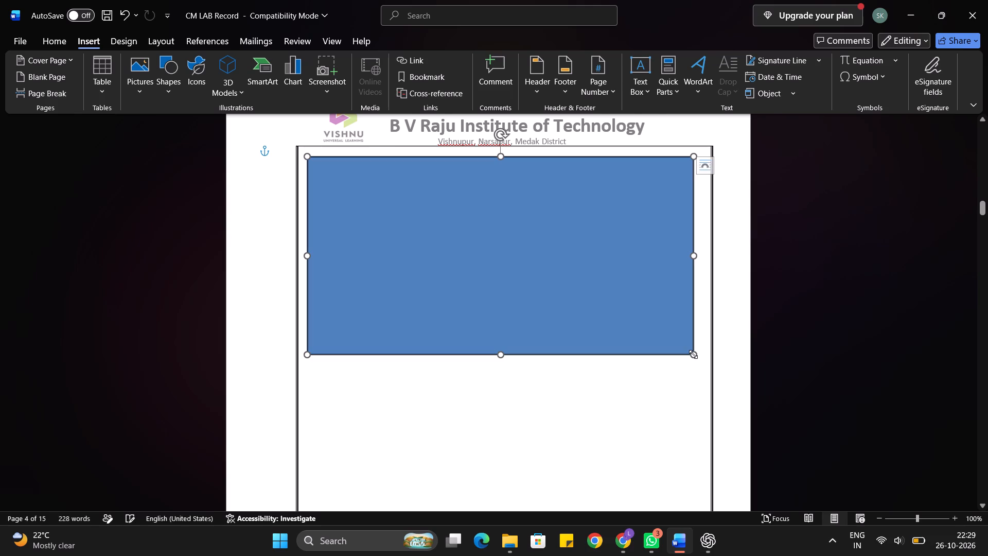
Remove the outline and the fill colour from the new rectangle on page 4.
left_click(344, 77)
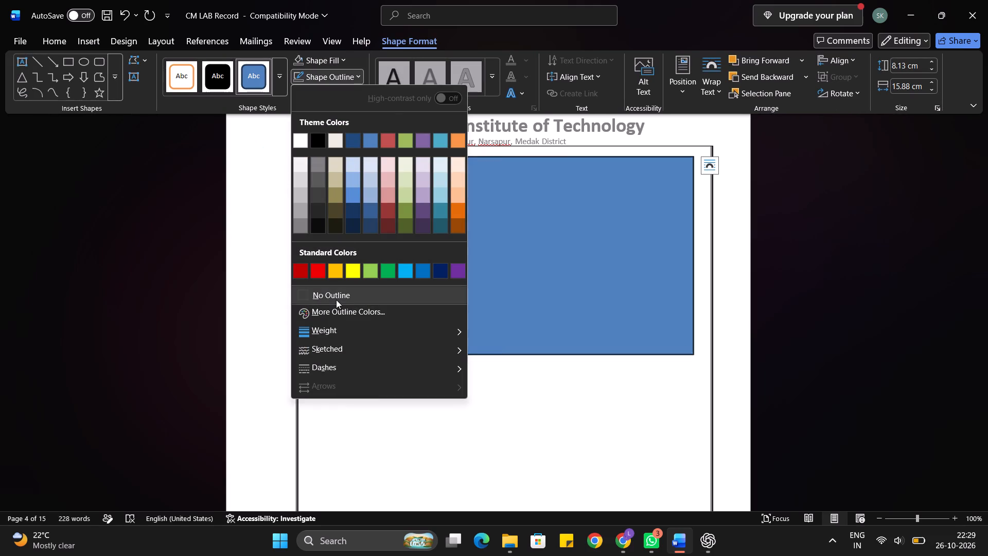
left_click(336, 300)
left_click(320, 65)
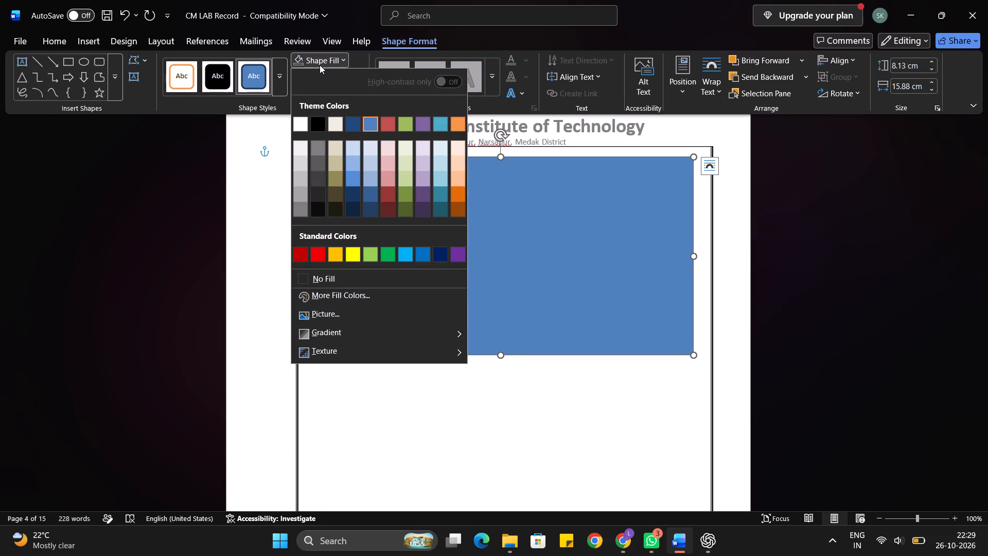
left_click(334, 281)
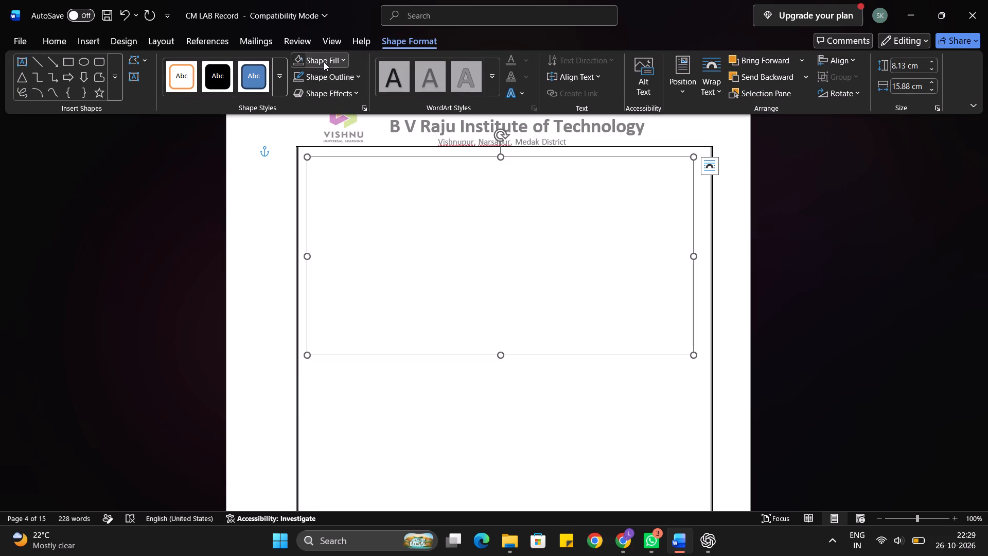
Fill the empty rectangle on page 4 with the Bisection 2 picture from the Screenshots folder.
left_click(324, 62)
left_click(339, 310)
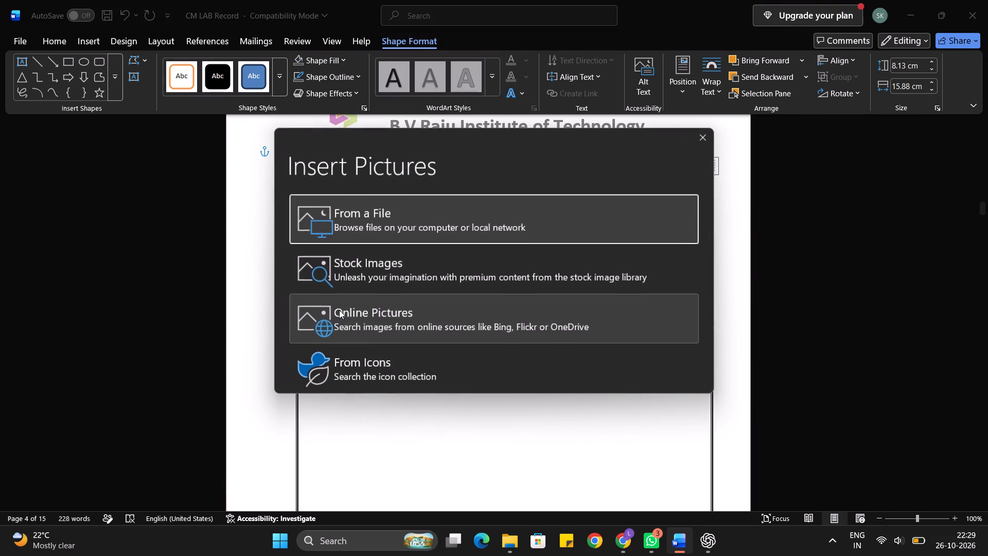
left_click(344, 234)
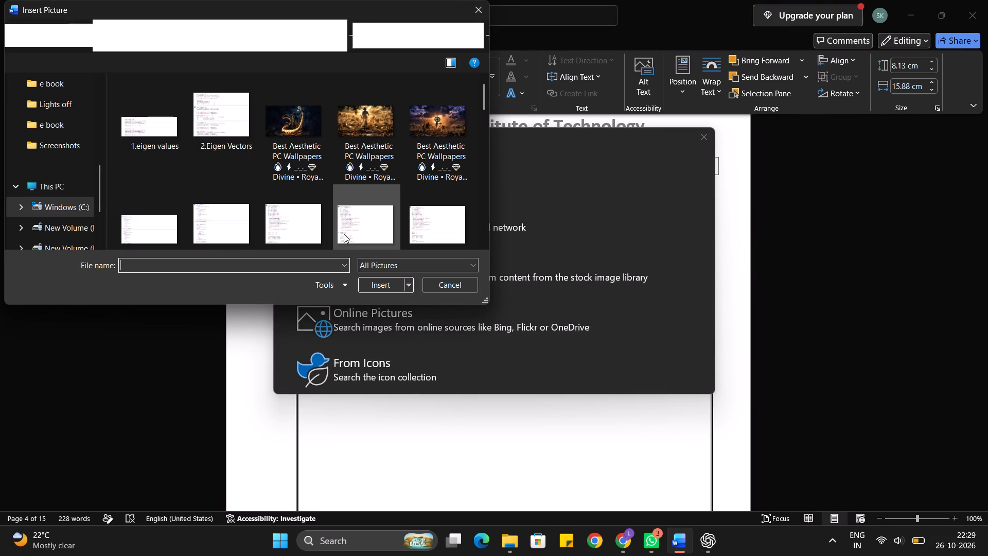
scroll(344, 234, "down", 1)
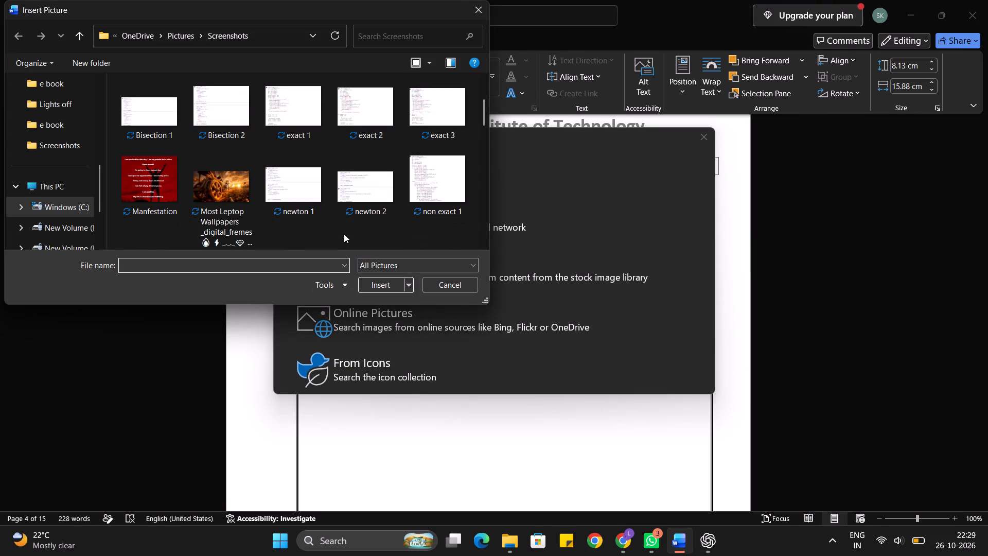
left_click(236, 123)
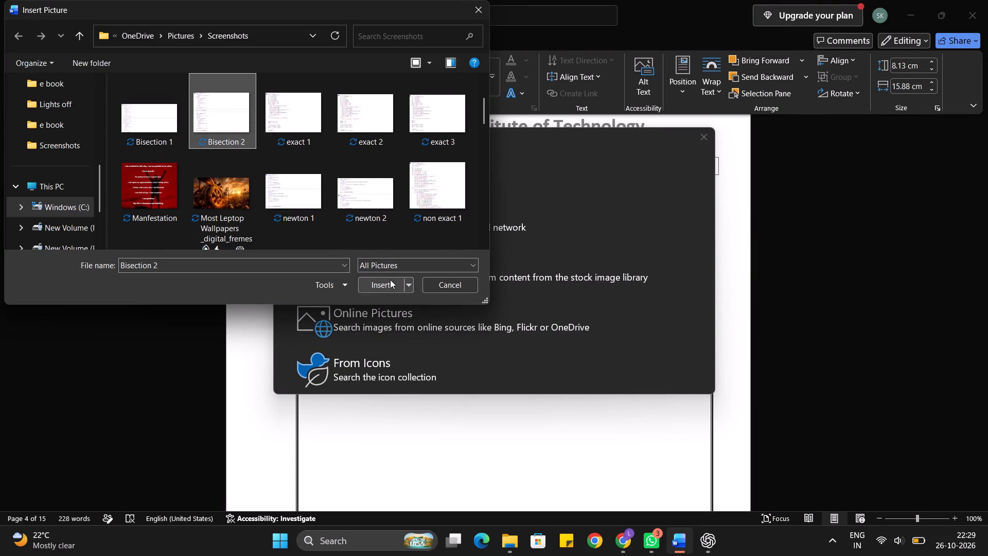
left_click(390, 280)
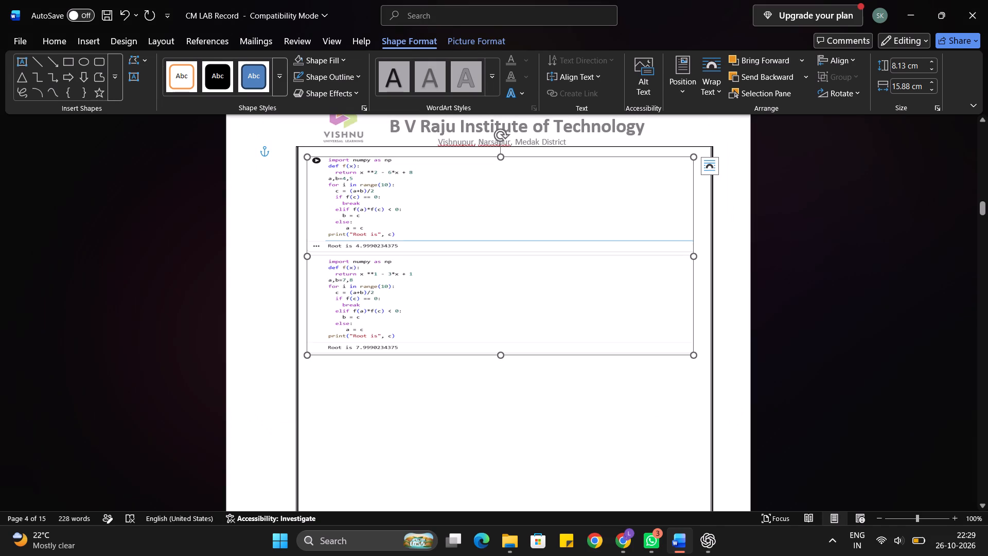
Enlarge the Bisection 2 picture on page 4 to about 11.35 cm high and 16.15 cm wide.
left_click_drag(694, 352, 705, 422)
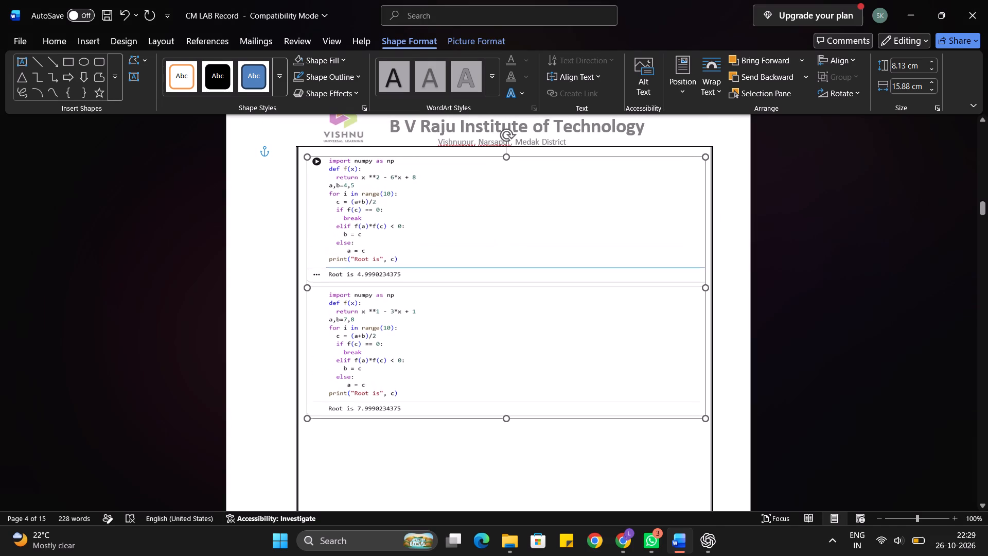
left_click_drag(705, 422, 700, 433)
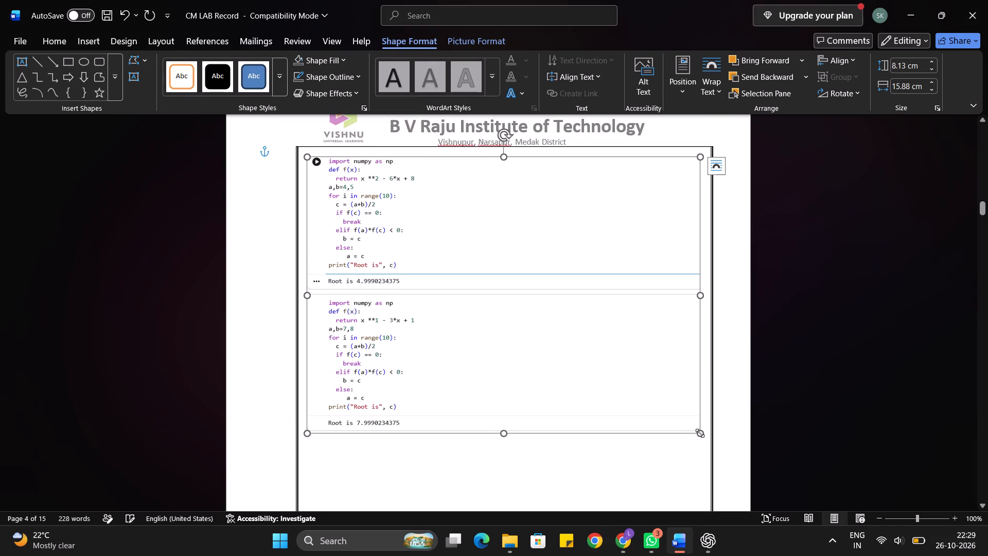
Crop off the upper x**2 - 6*x + 8 program and its output, keeping the x**1 - 3*x + 1 part about 5.99 cm high.
left_click(479, 34)
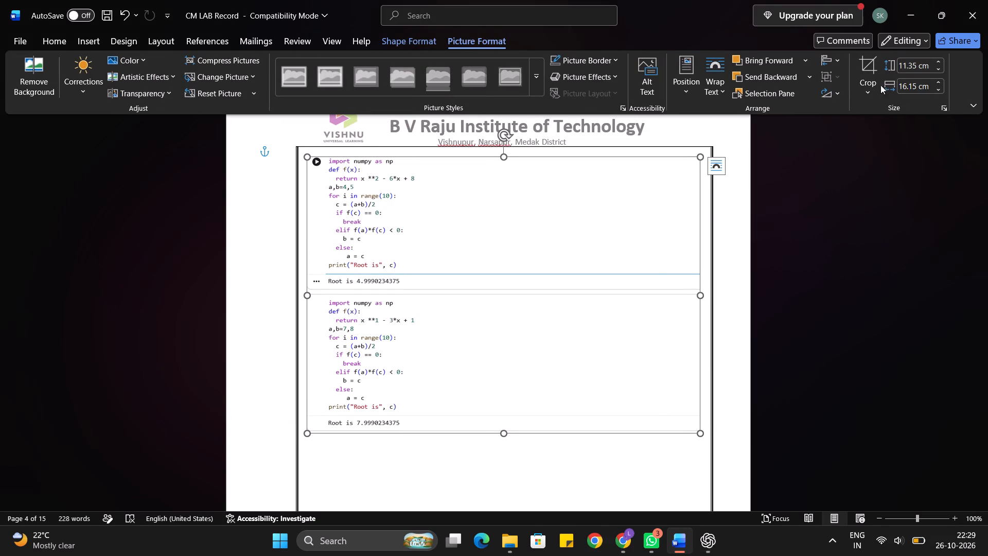
left_click(876, 83)
left_click(876, 115)
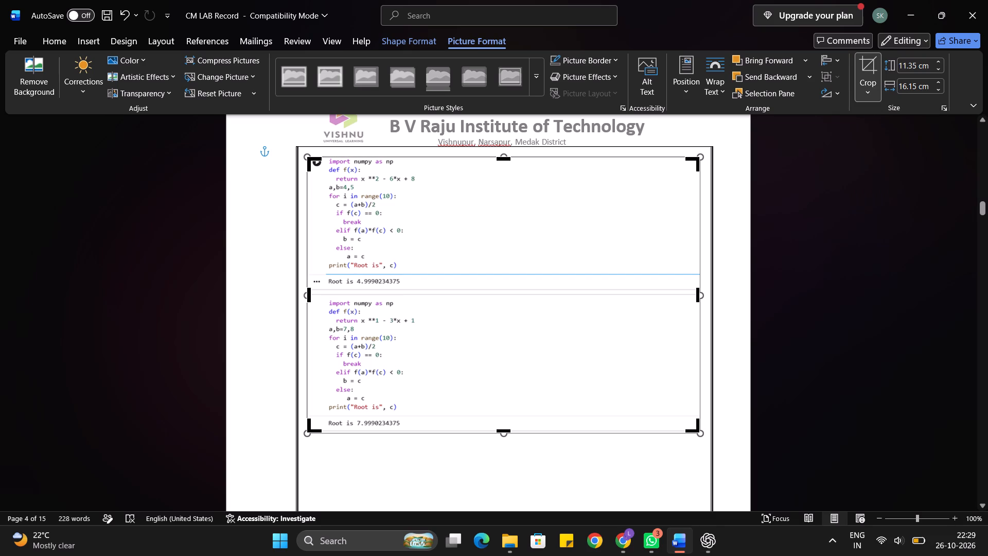
left_click_drag(504, 161, 507, 284)
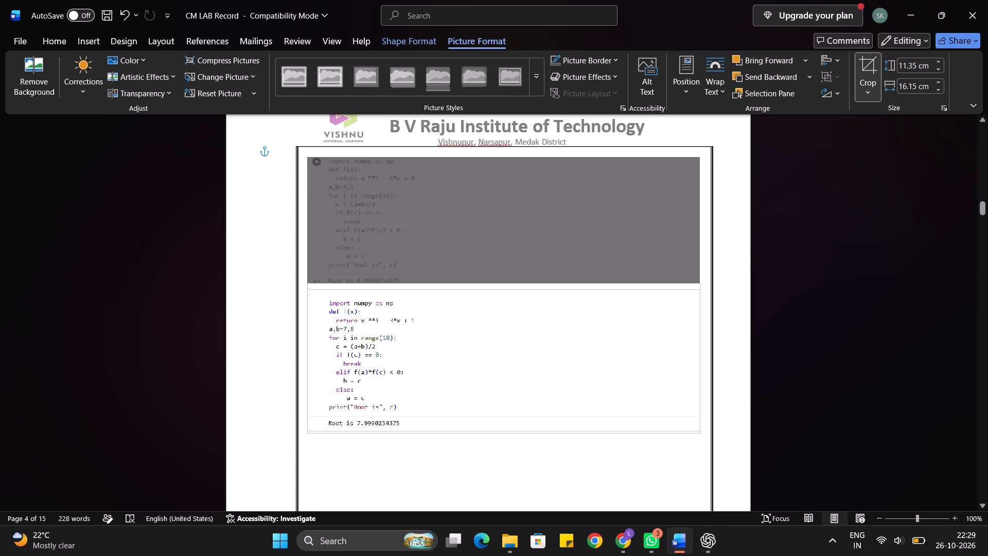
left_click_drag(507, 284, 508, 287)
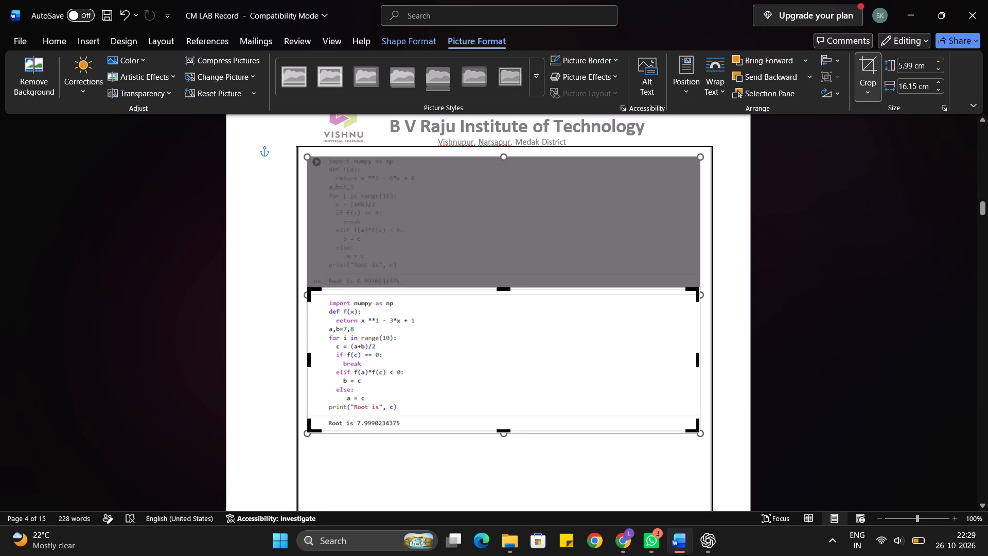
left_click(795, 174)
Move the cropped x**1 - 3*x + 1 picture up to just inside the top of the page 4 frame.
scroll(476, 182, "up", 2)
left_click(359, 354)
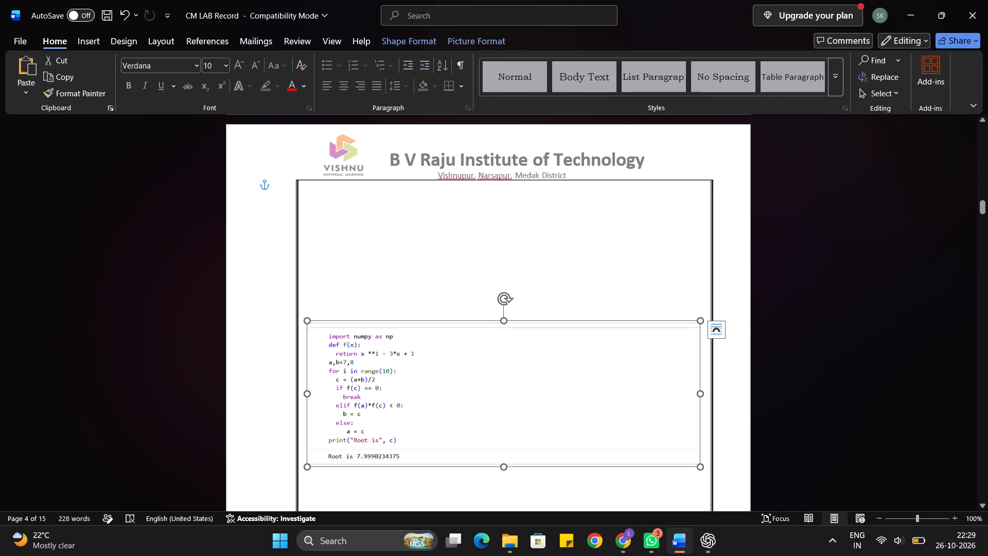
left_click_drag(358, 327, 356, 202)
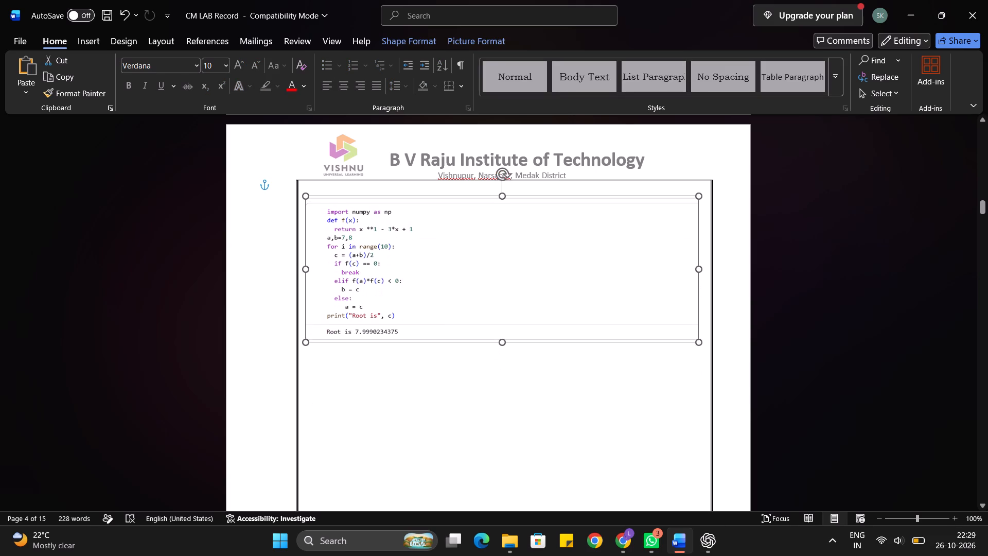
left_click_drag(356, 202, 356, 195)
left_click(368, 389)
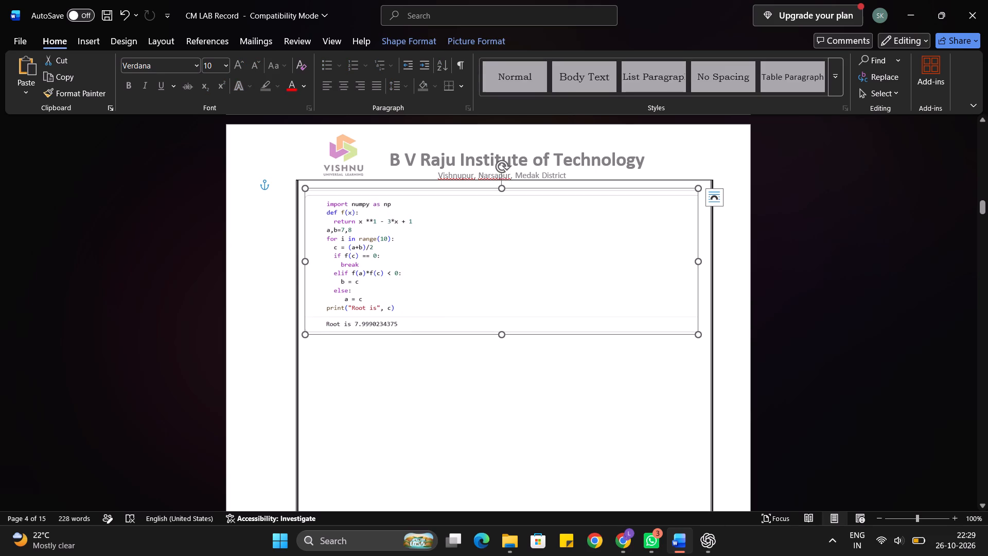
Slightly enlarge the two-program picture below Experiment 3's Aim on page 3, ending just above the x**2 - 6*x + 8 picture.
scroll(368, 389, "up", 5)
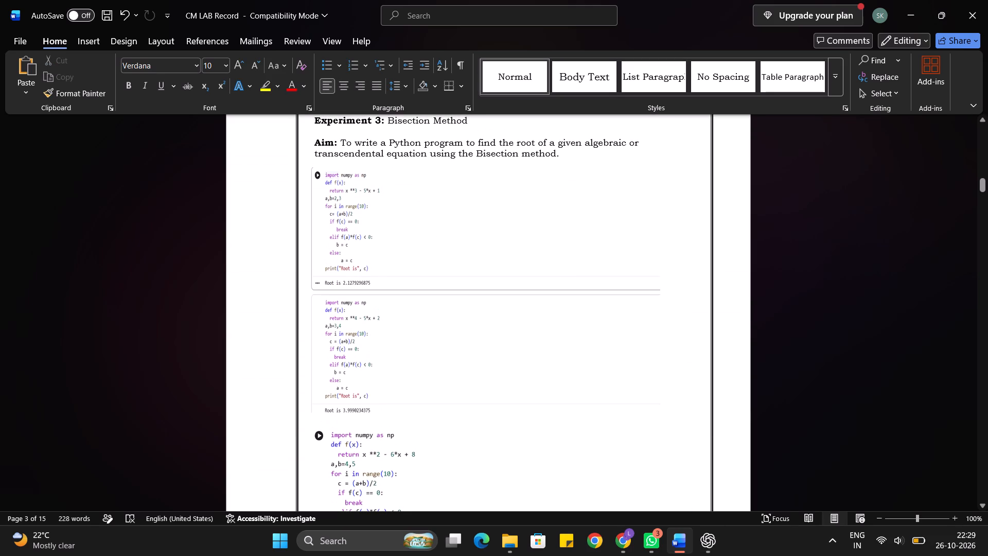
left_click(368, 389)
left_click_drag(658, 412, 661, 415)
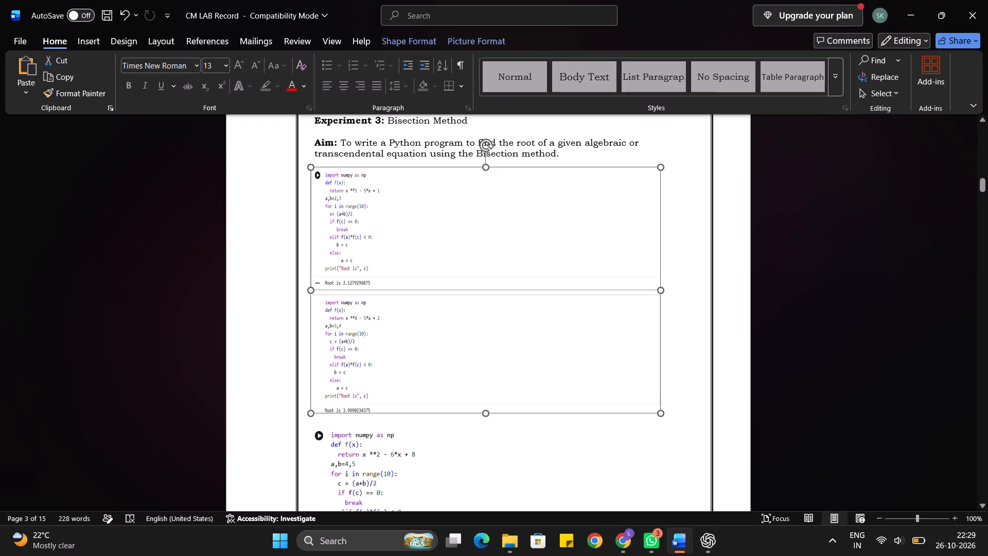
left_click_drag(661, 415, 668, 421)
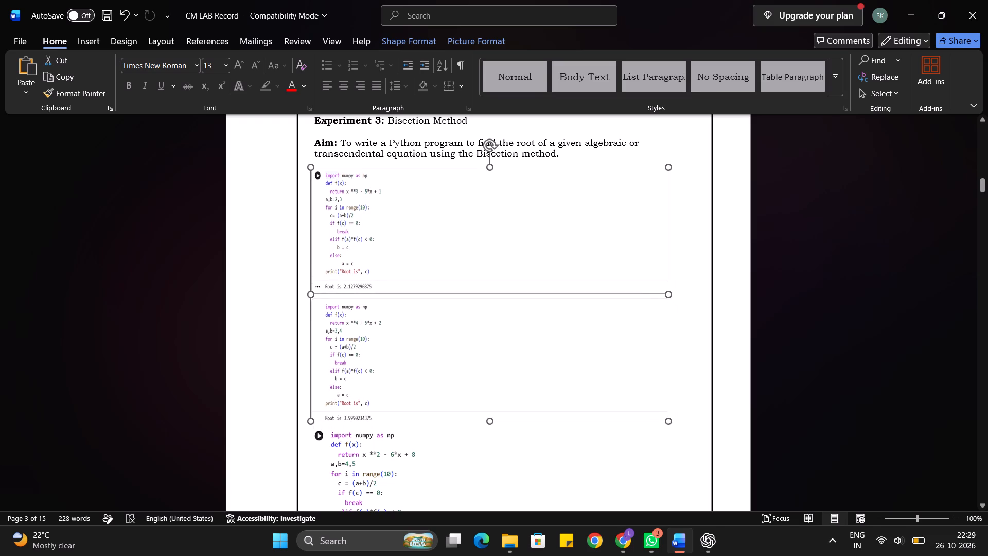
left_click_drag(668, 421, 653, 415)
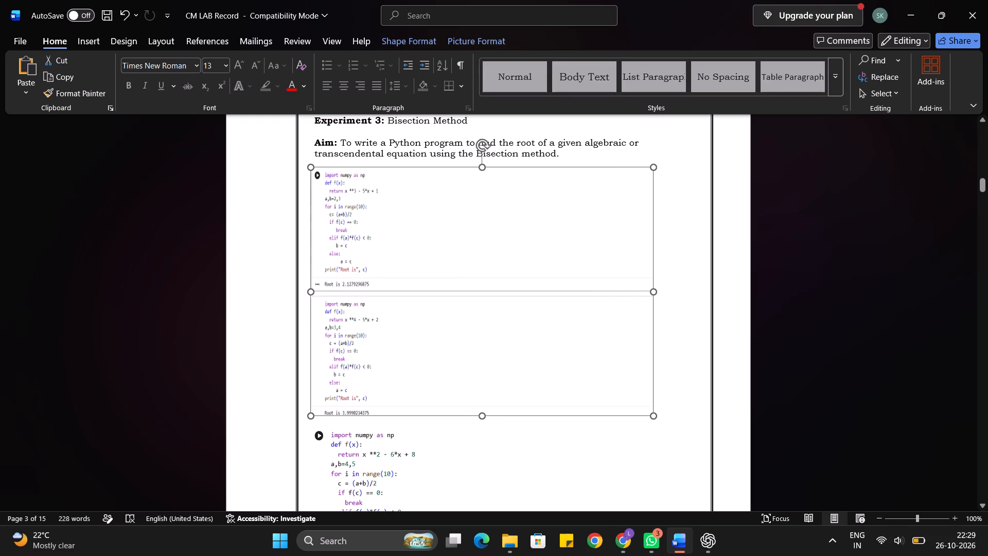
left_click_drag(653, 415, 675, 414)
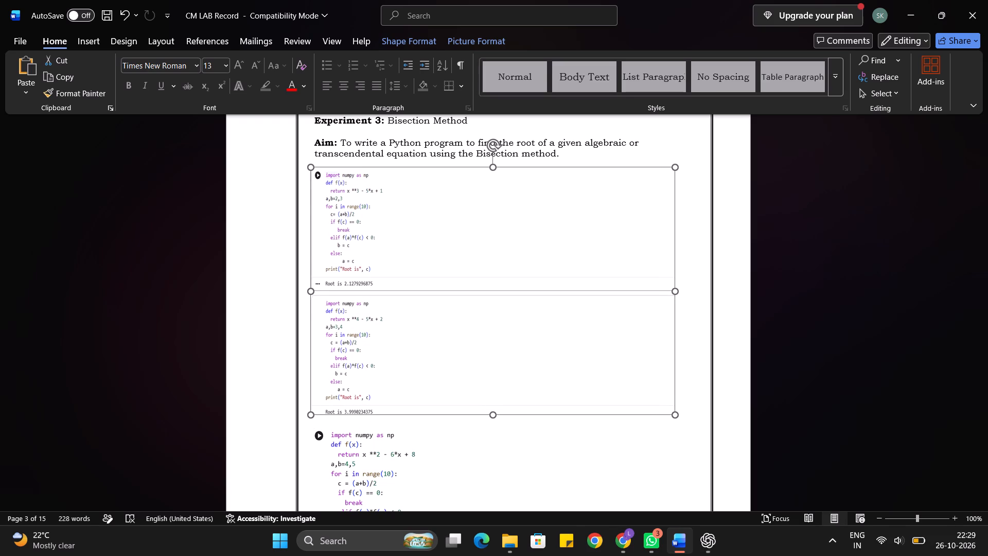
left_click_drag(675, 414, 678, 420)
left_click(708, 406)
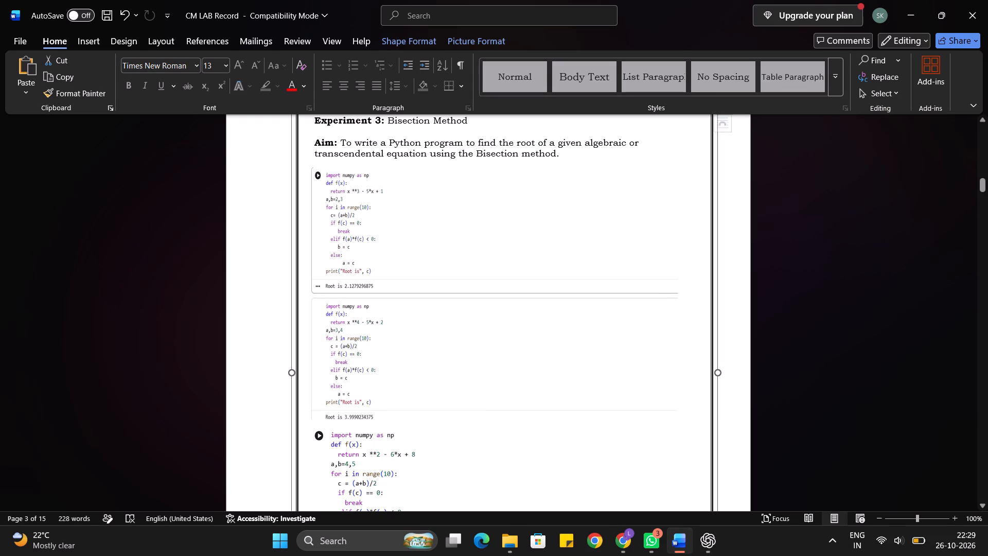
Review the picture layout on pages 2 to 4, and check the remaining experiment pages for missing code pictures.
scroll(708, 406, "down", 2)
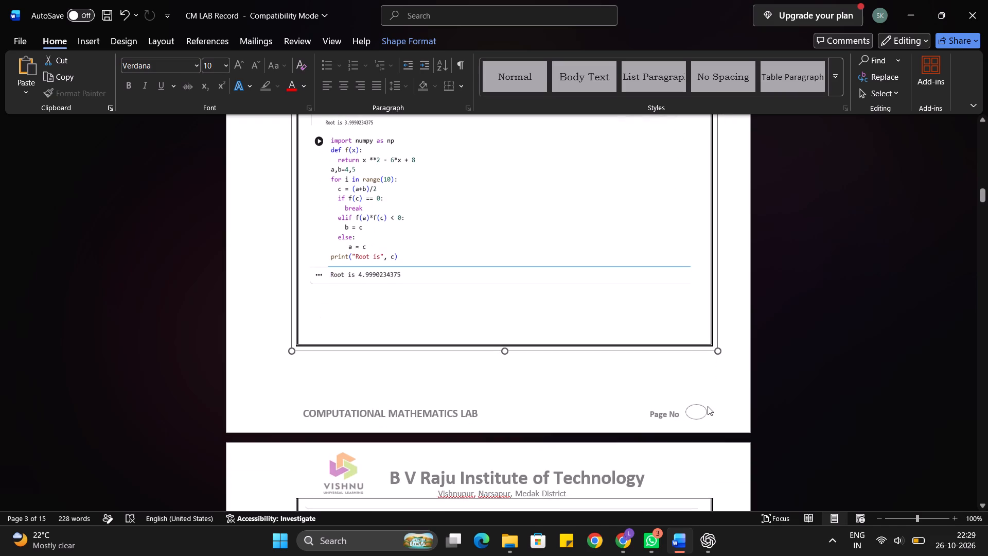
scroll(708, 406, "up", 2)
scroll(708, 406, "down", 4)
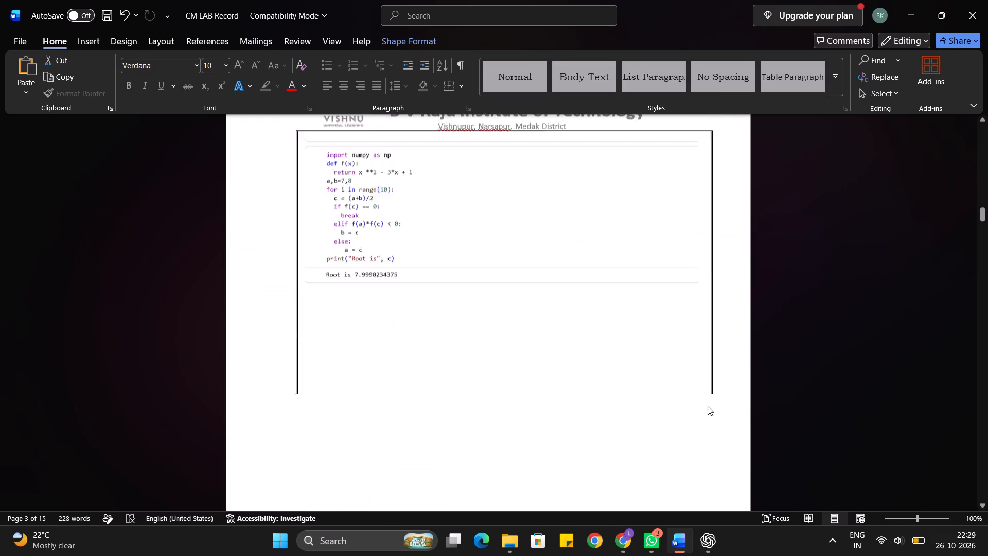
scroll(708, 406, "down", 2)
scroll(708, 406, "up", 2)
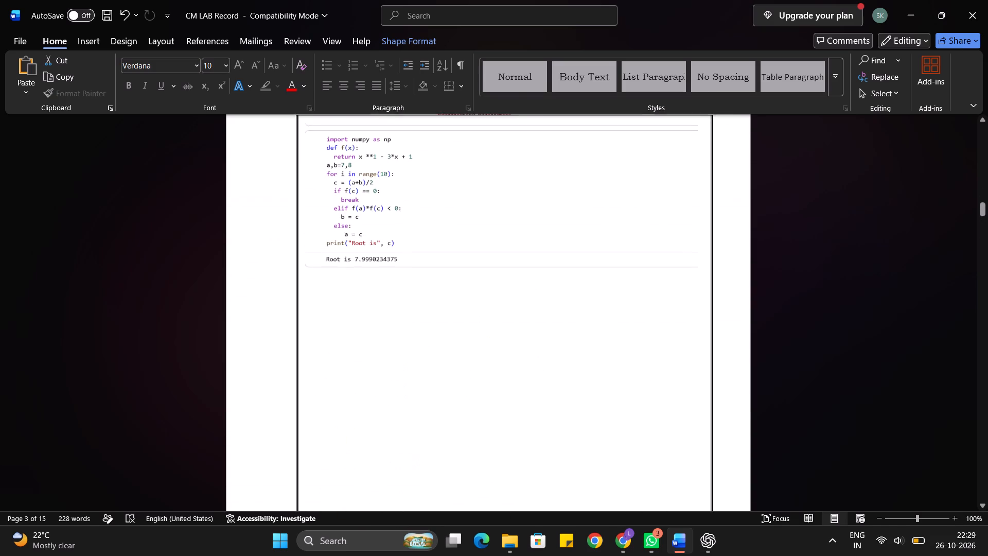
scroll(708, 406, "up", 7)
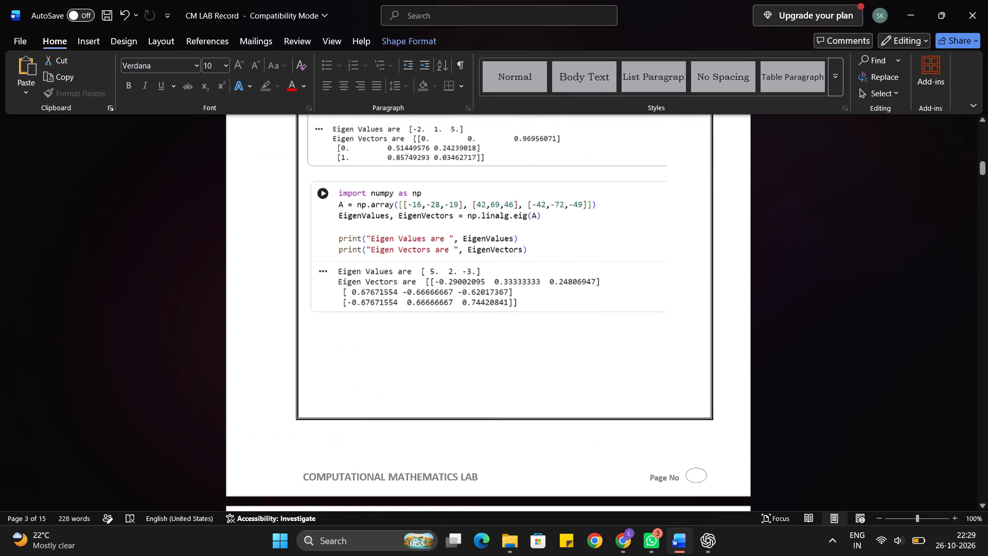
scroll(708, 406, "down", 12, "ctrl")
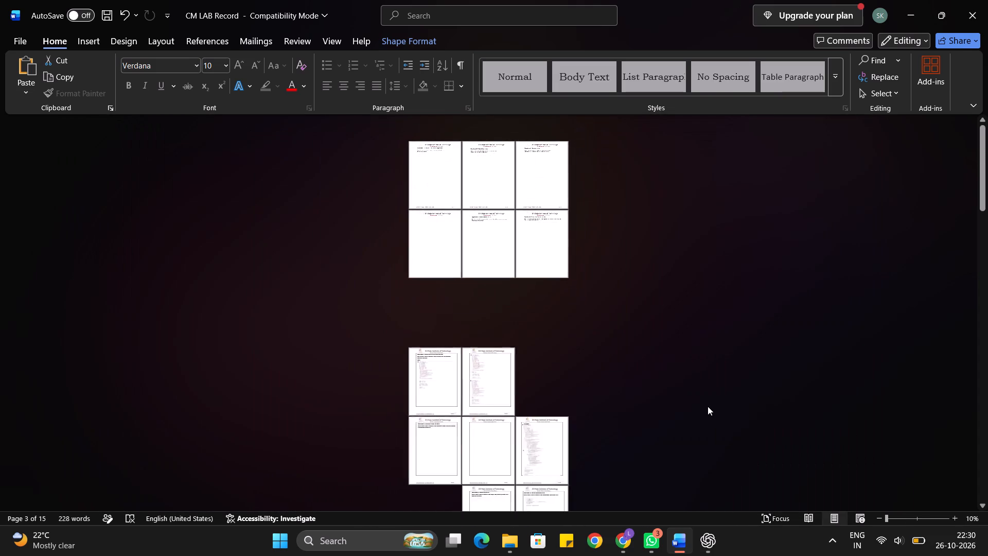
scroll(708, 406, "up", 4, "ctrl")
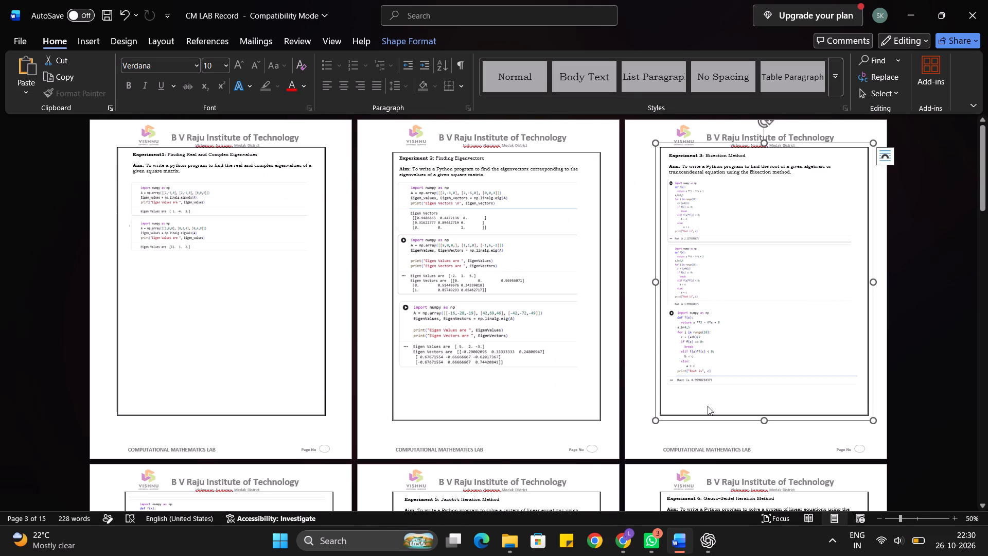
scroll(708, 406, "down", 5)
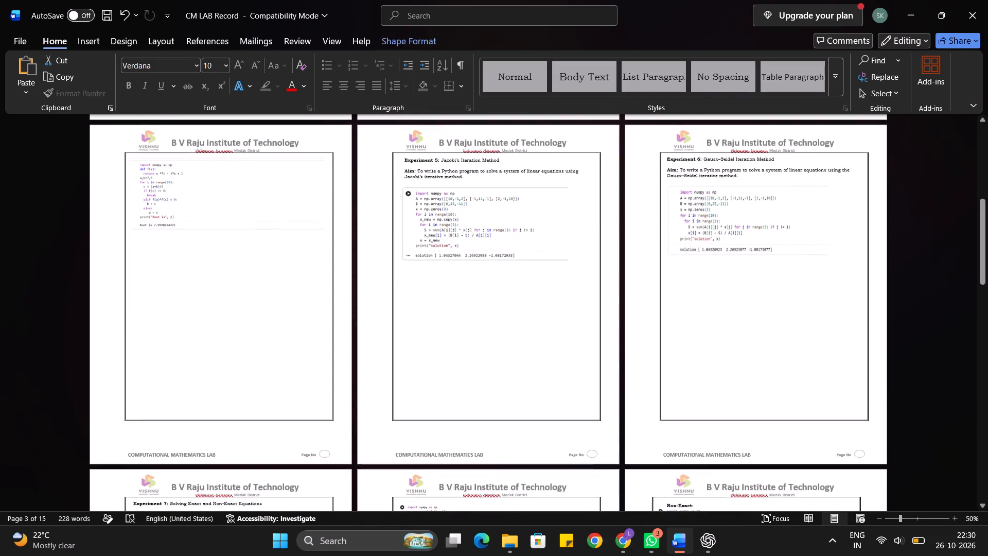
scroll(708, 406, "down", 5)
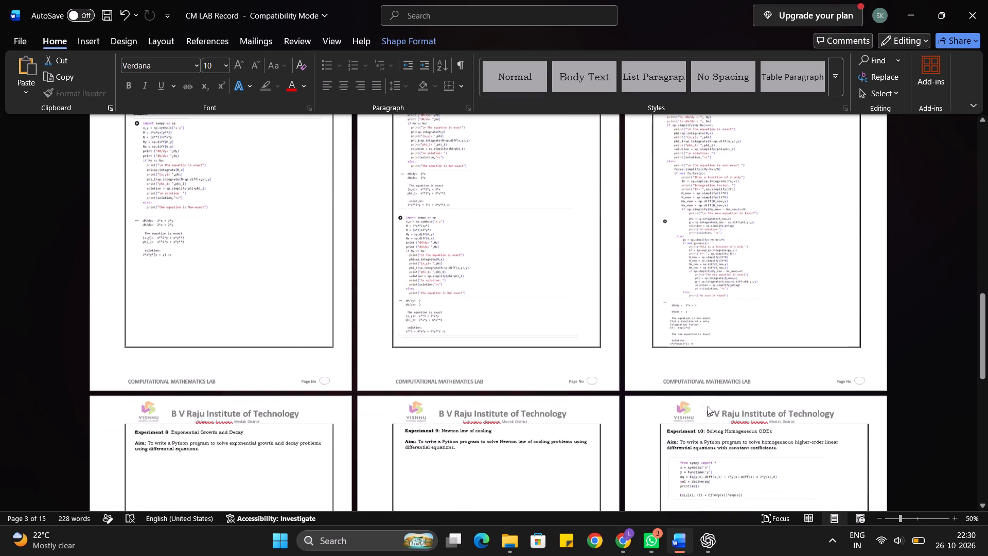
scroll(708, 406, "down", 3)
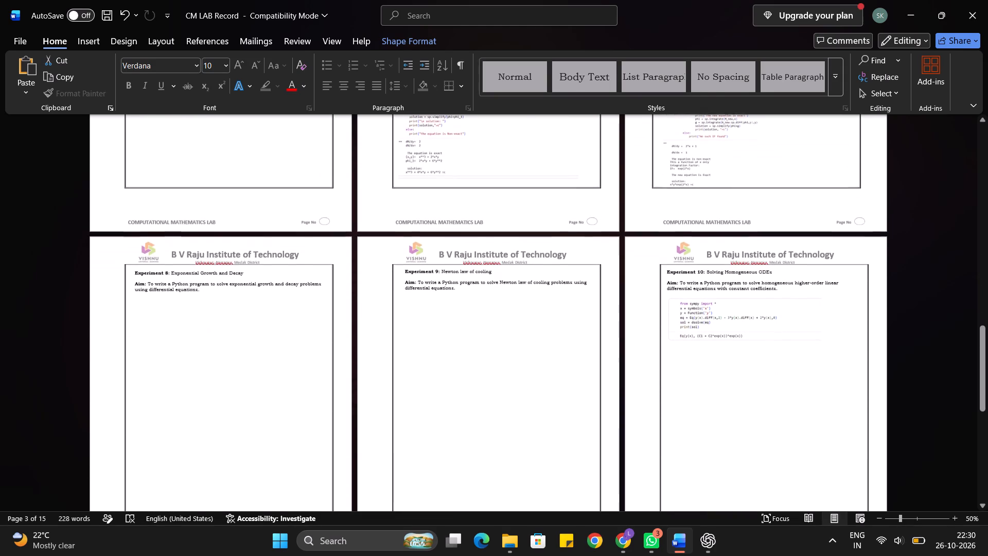
scroll(708, 406, "down", 4)
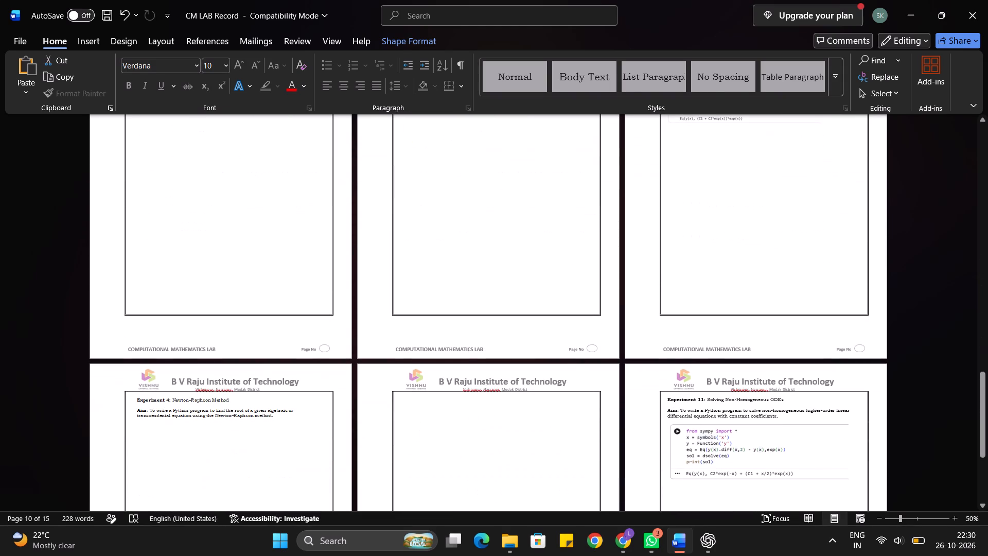
scroll(708, 406, "down", 3)
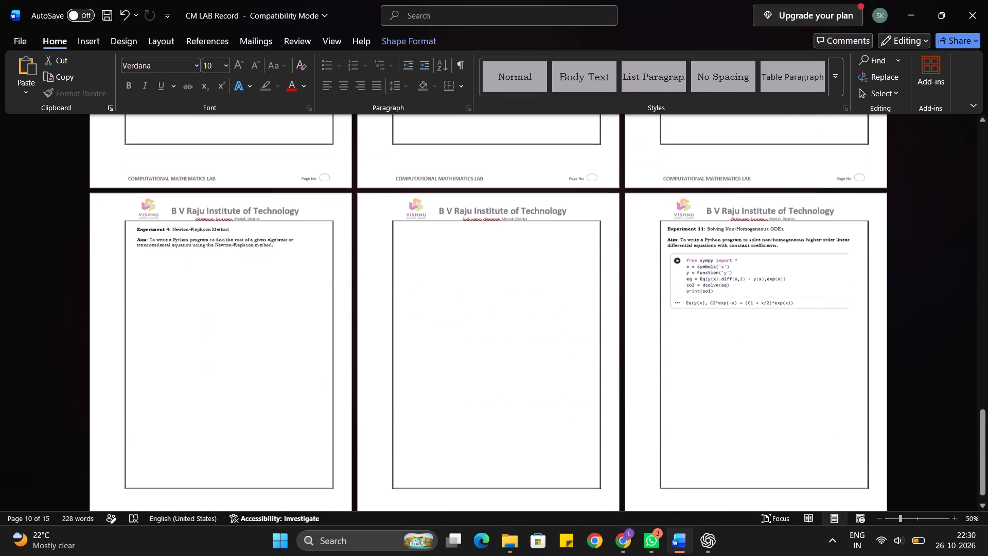
scroll(708, 406, "down", 1)
Draw a rectangle about 13.29 cm high and 15.11 cm wide below Experiment 4's Aim on page 13.
left_click(201, 255)
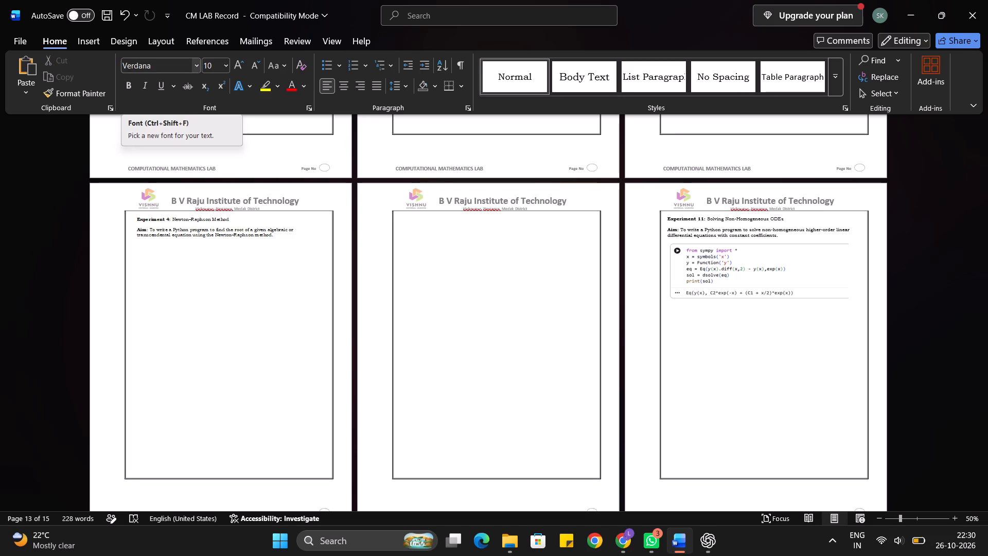
left_click(81, 45)
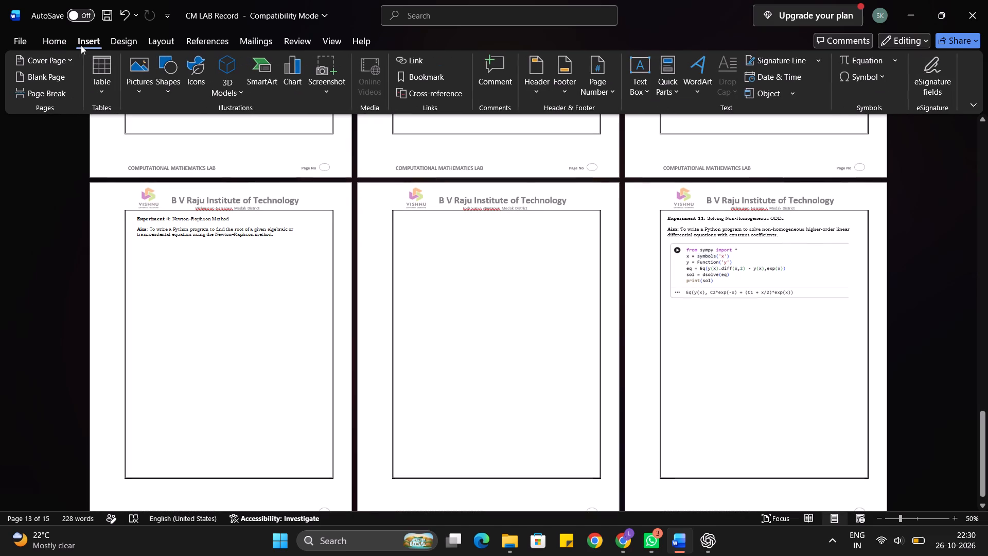
left_click(160, 74)
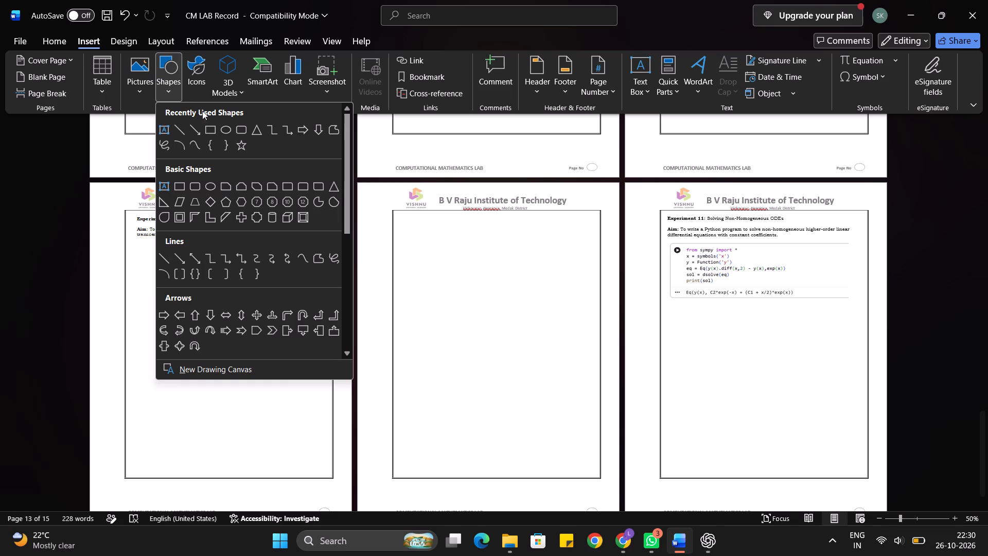
left_click(204, 131)
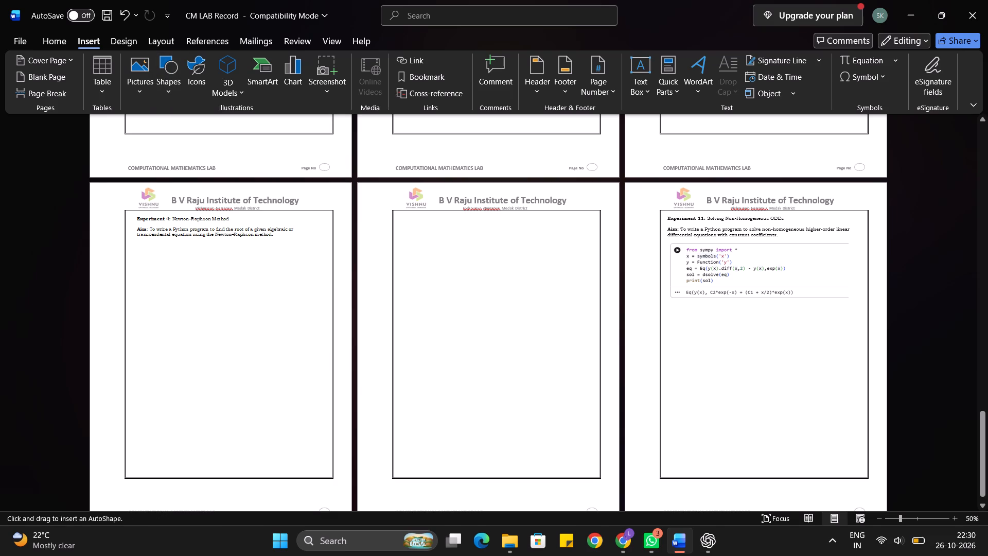
left_click_drag(135, 246, 312, 403)
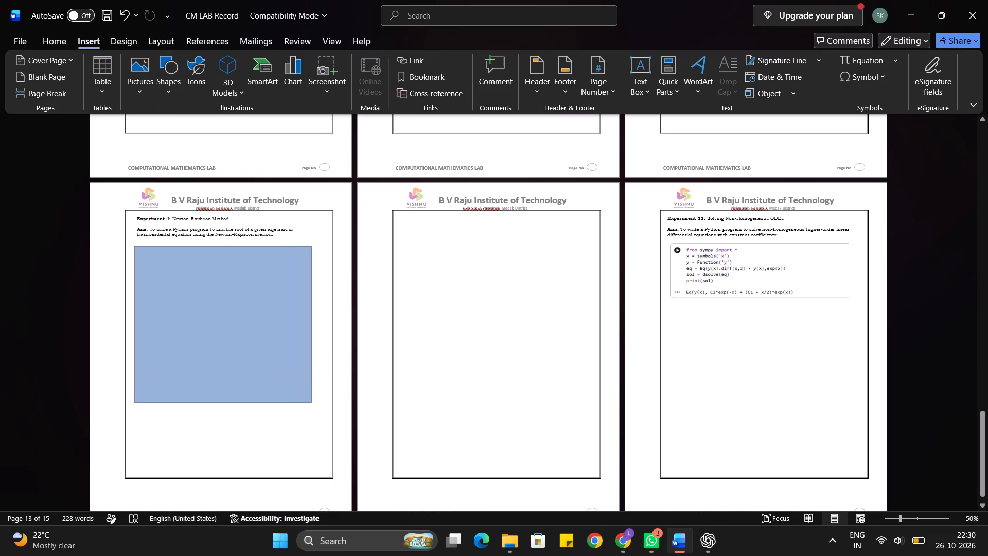
left_click_drag(312, 403, 319, 408)
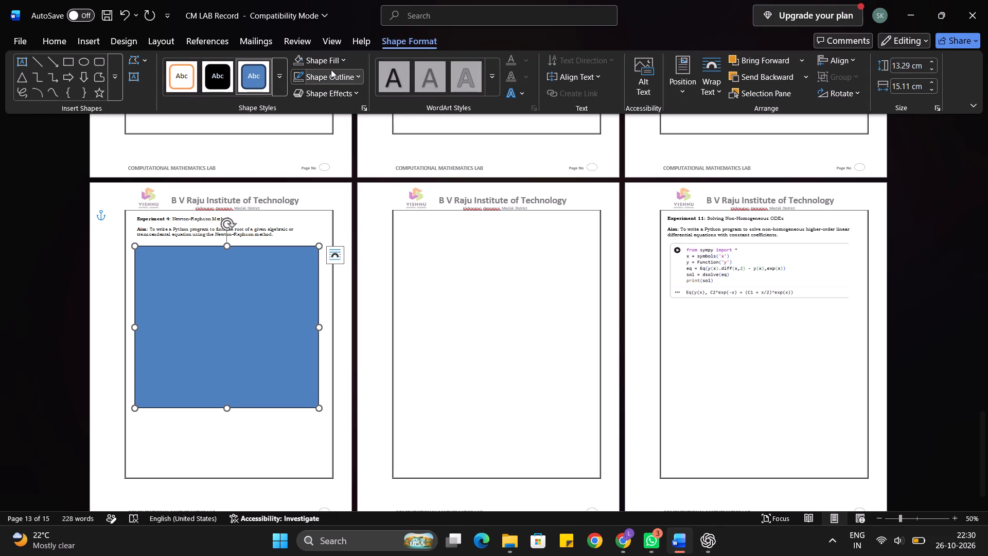
Remove the rectangle's outline and fill it with the newton 1 picture from the Screenshots folder.
left_click(331, 69)
left_click(339, 297)
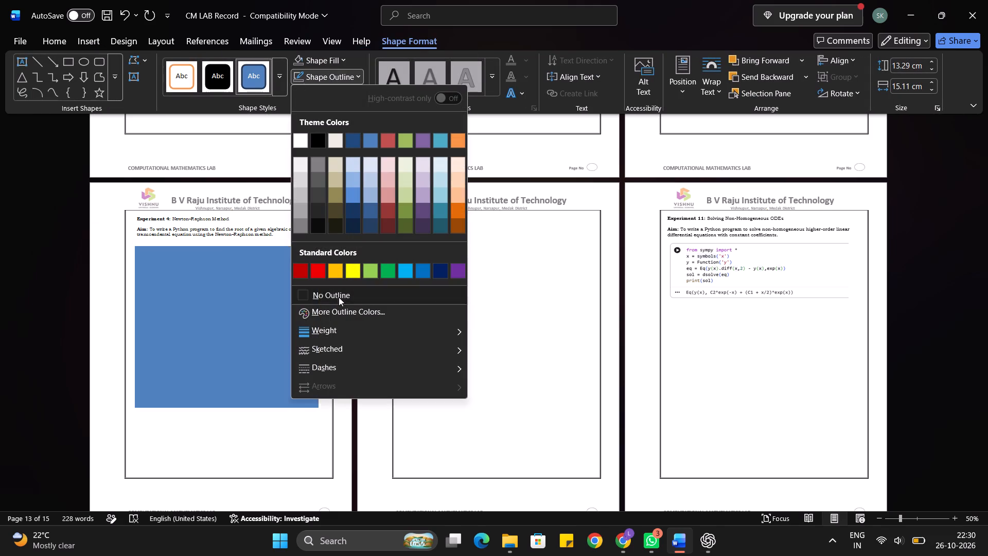
left_click(302, 63)
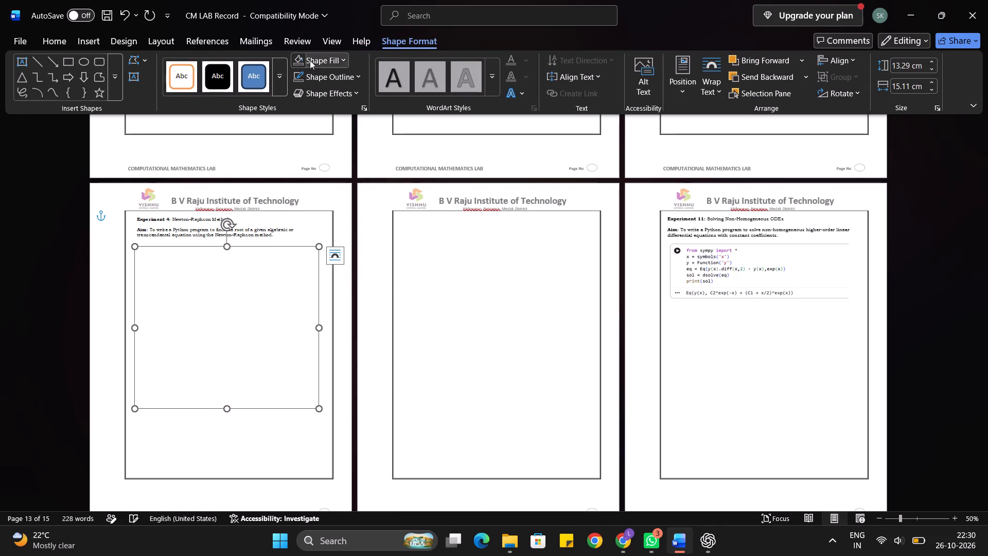
left_click(311, 60)
left_click(316, 325)
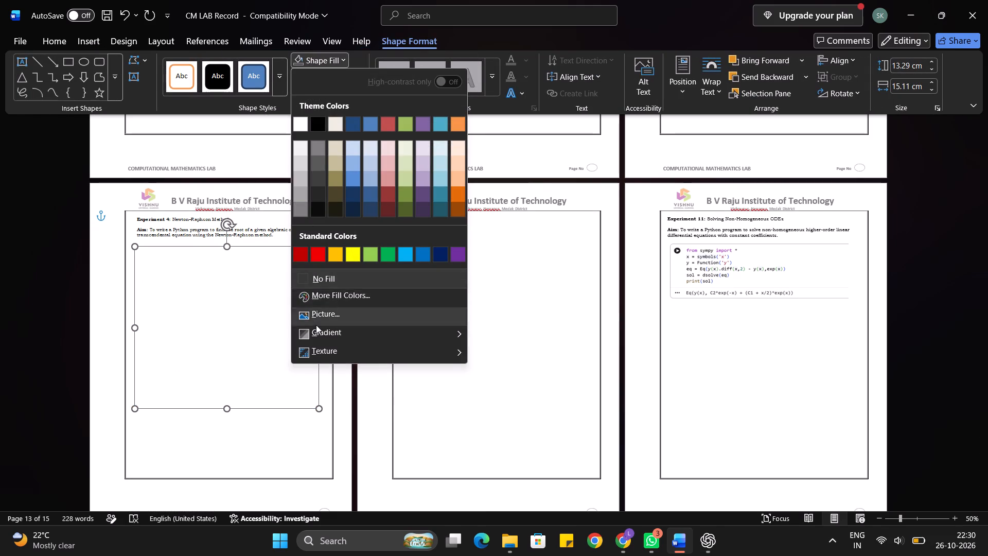
left_click(373, 212)
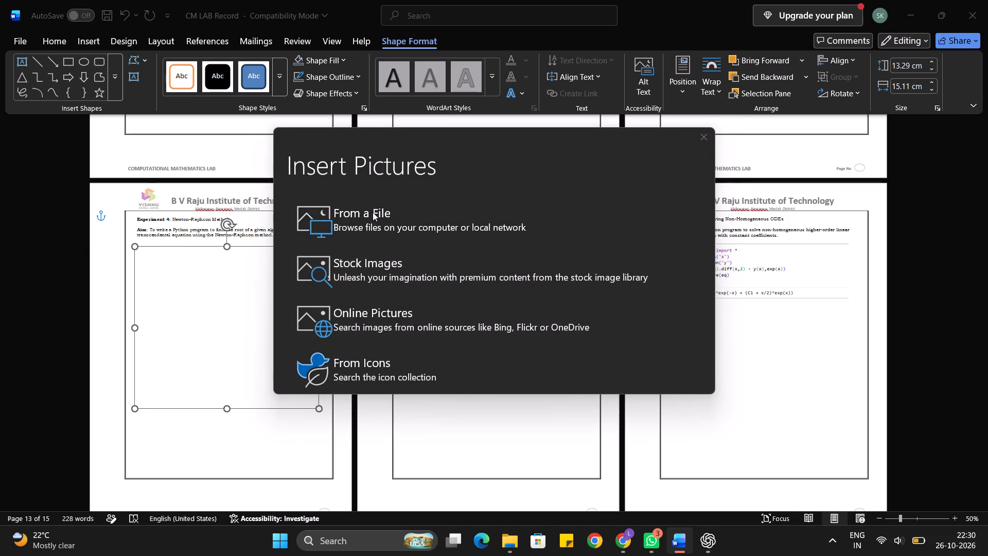
scroll(250, 155, "down", 1)
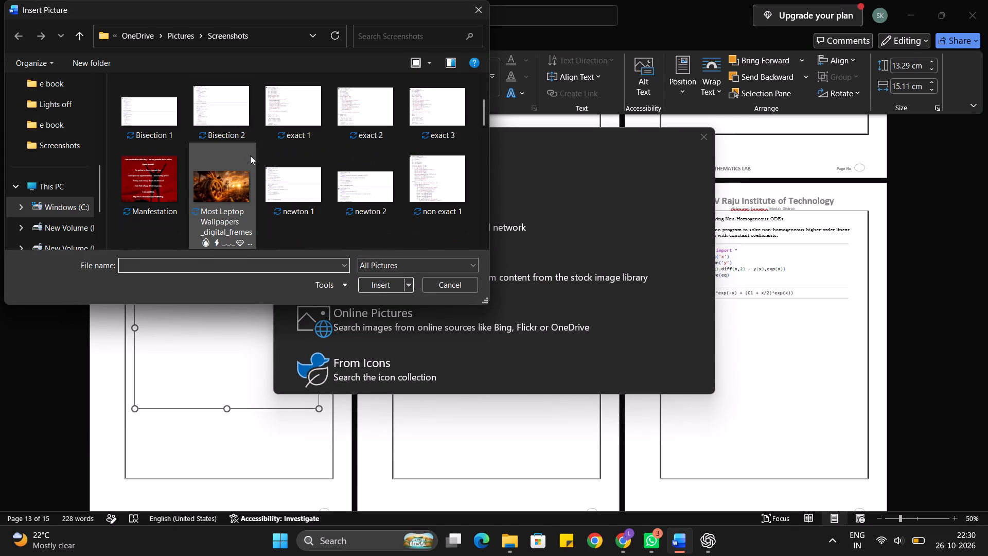
left_click(292, 171)
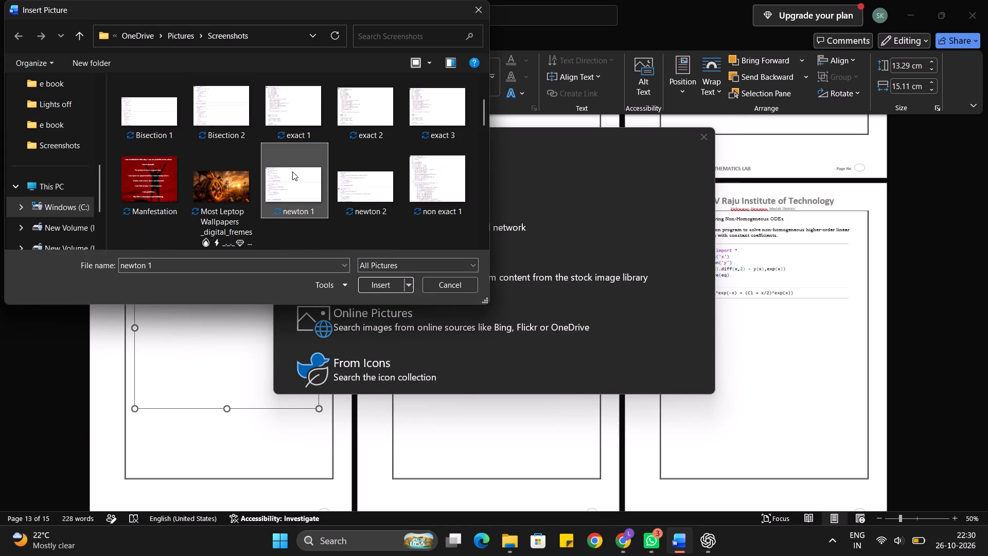
left_click(381, 290)
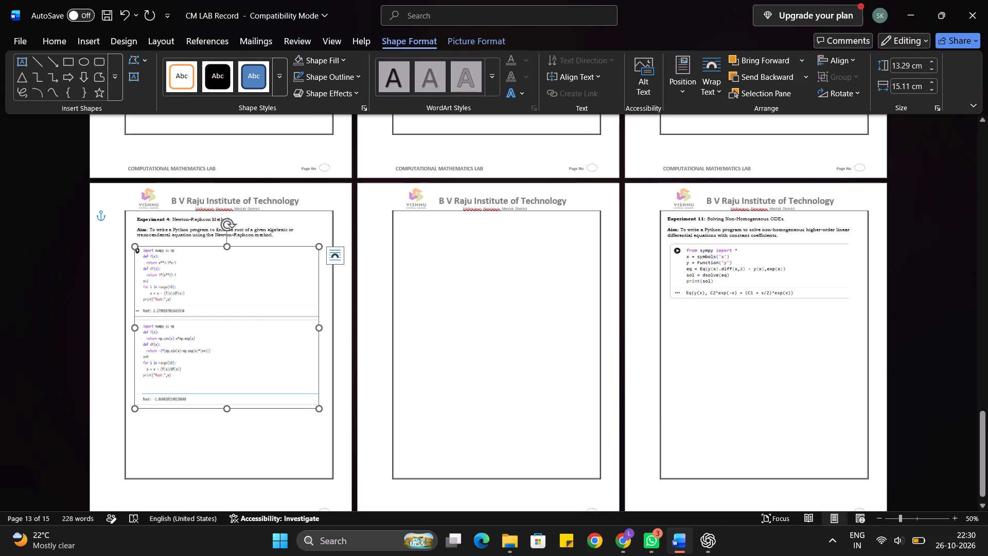
Enlarge the newton 1 picture below Experiment 4's Aim to about 14.06 cm high and 15.38 cm wide.
scroll(107, 268, "up", 3, "ctrl")
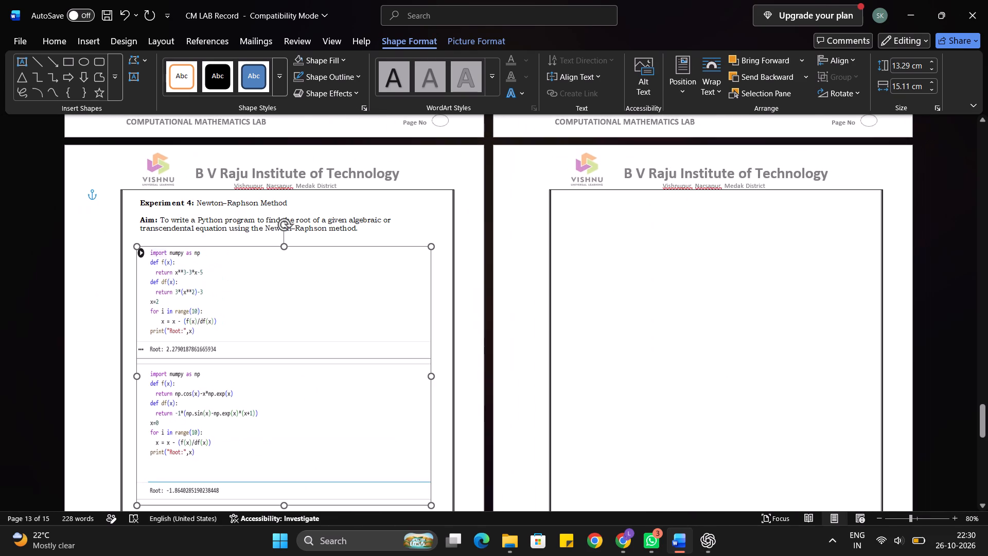
scroll(107, 268, "up", 1, "ctrl")
scroll(152, 324, "down", 1)
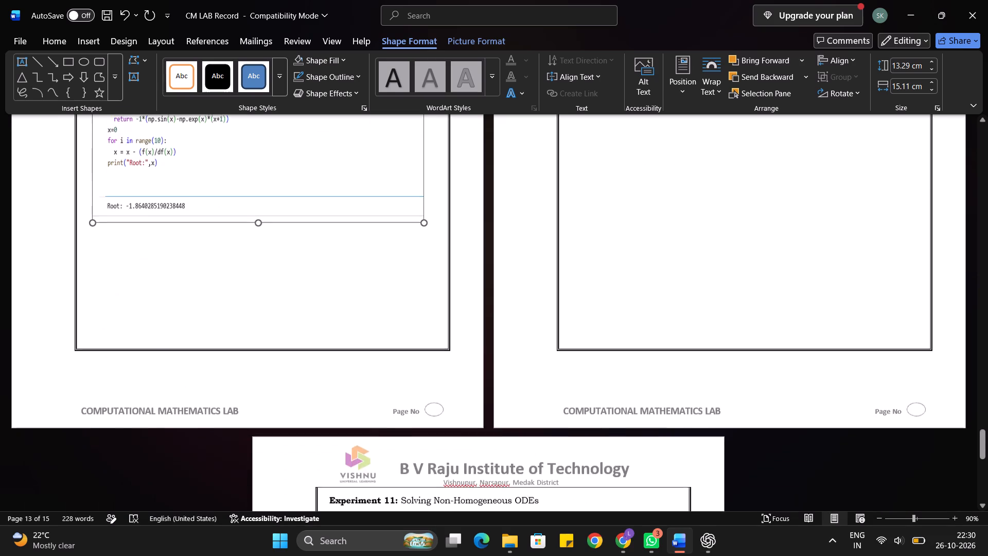
scroll(152, 324, "down", 1)
scroll(152, 324, "up", 2)
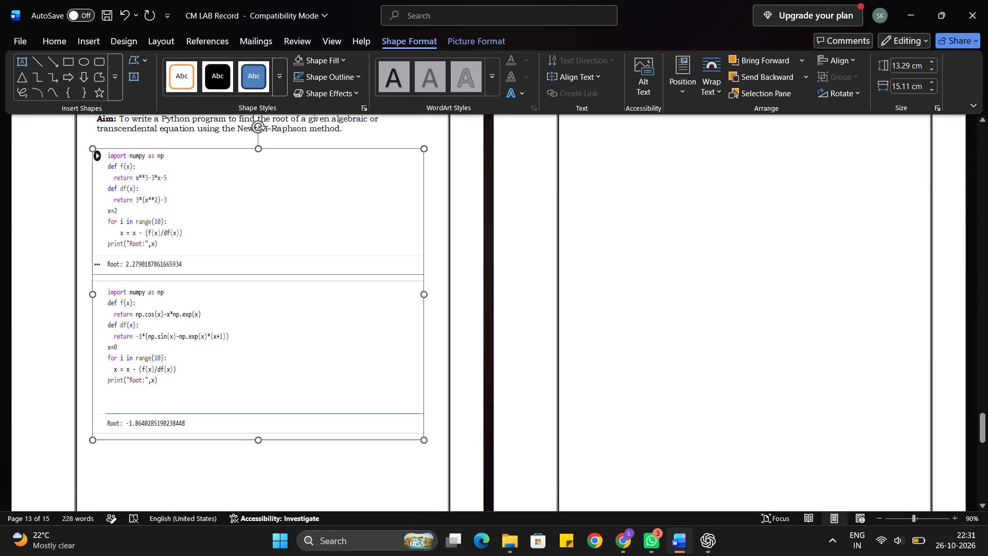
left_click_drag(422, 438, 415, 439)
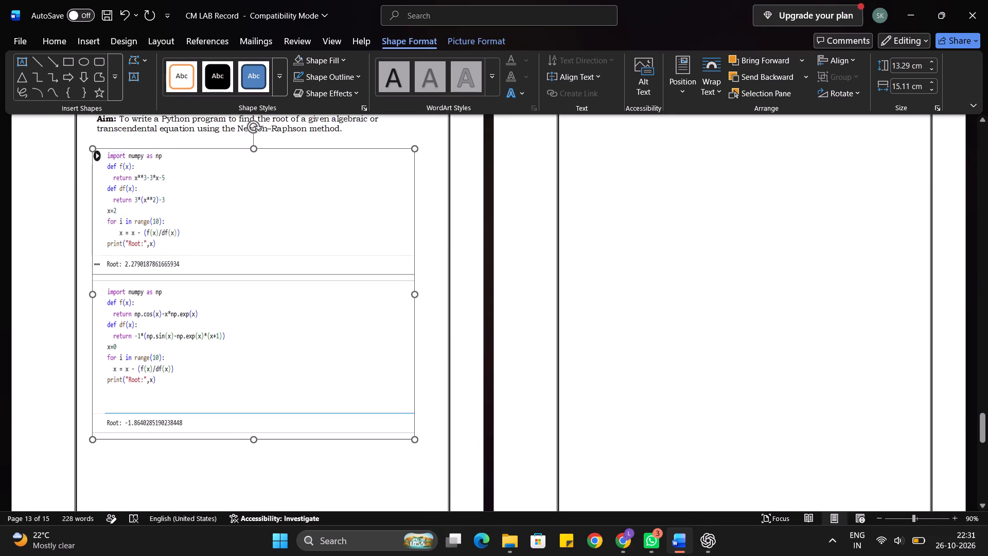
left_click_drag(415, 439, 431, 457)
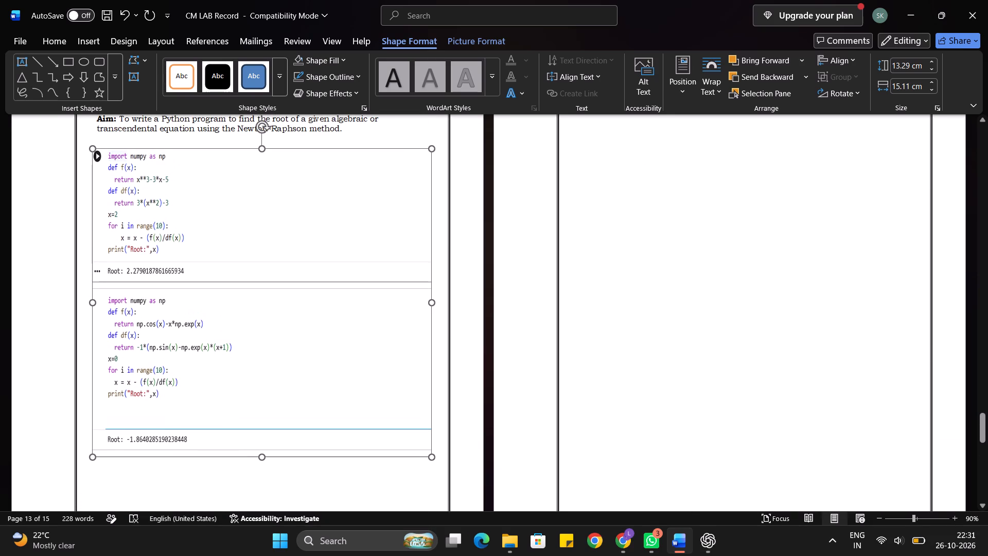
left_click_drag(431, 457, 429, 457)
left_click(383, 486)
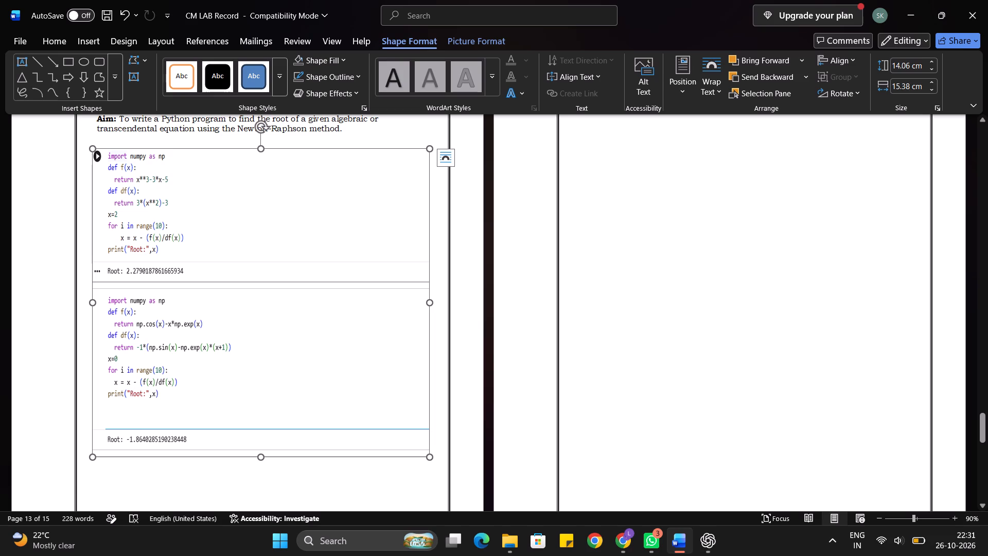
Draw a rectangle about 15.43 cm high and 16.06 cm wide inside the top of the blank page 14 frame.
scroll(383, 486, "up", 1)
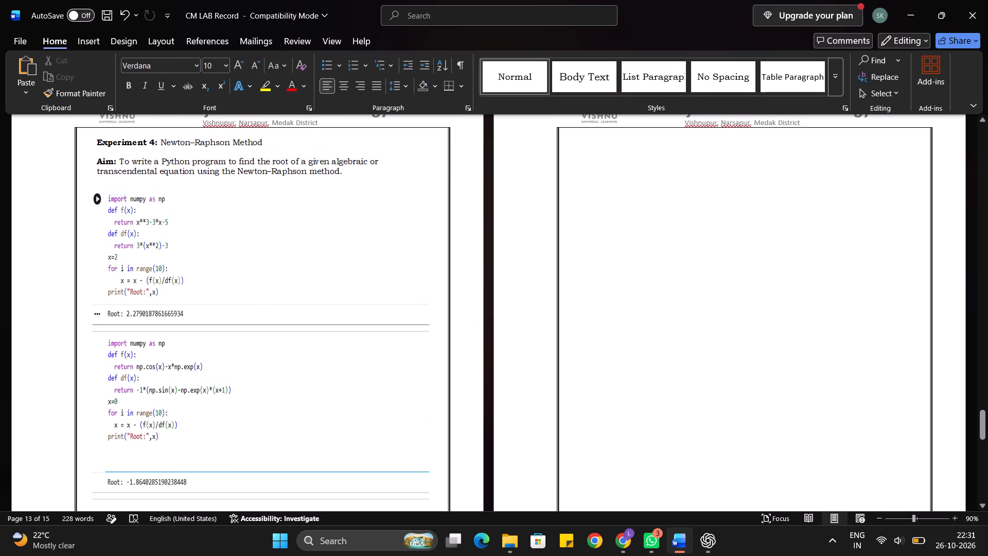
left_click(92, 42)
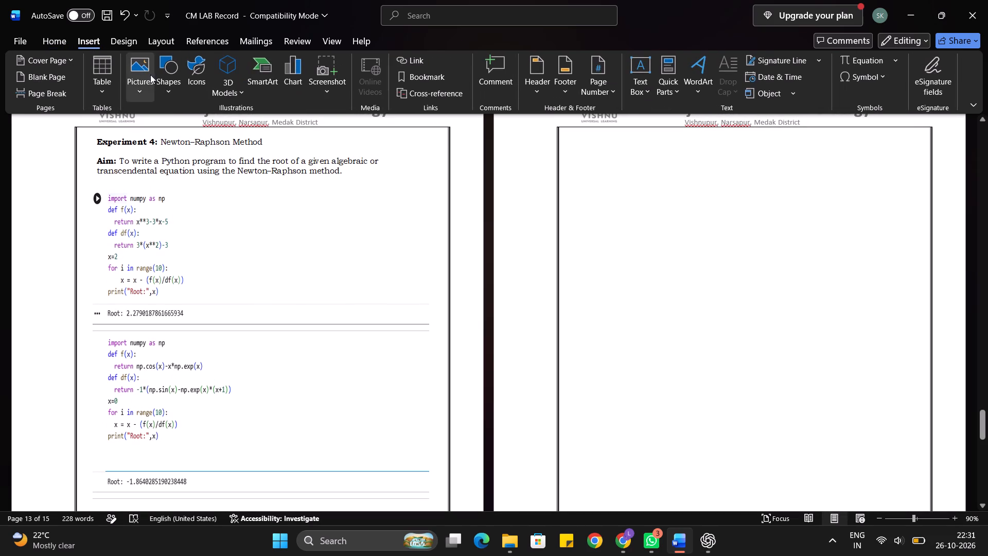
left_click(165, 77)
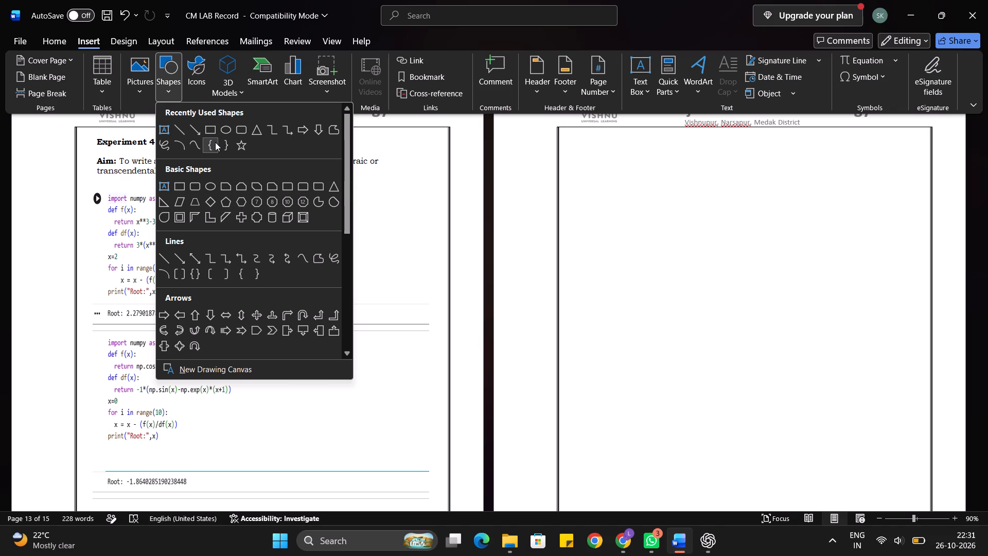
left_click(209, 131)
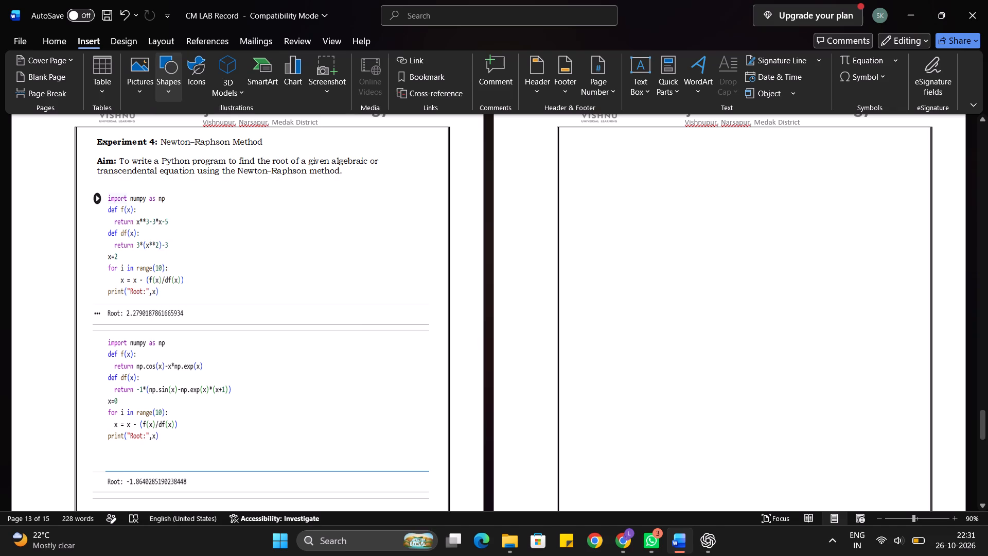
left_click_drag(567, 138, 934, 508)
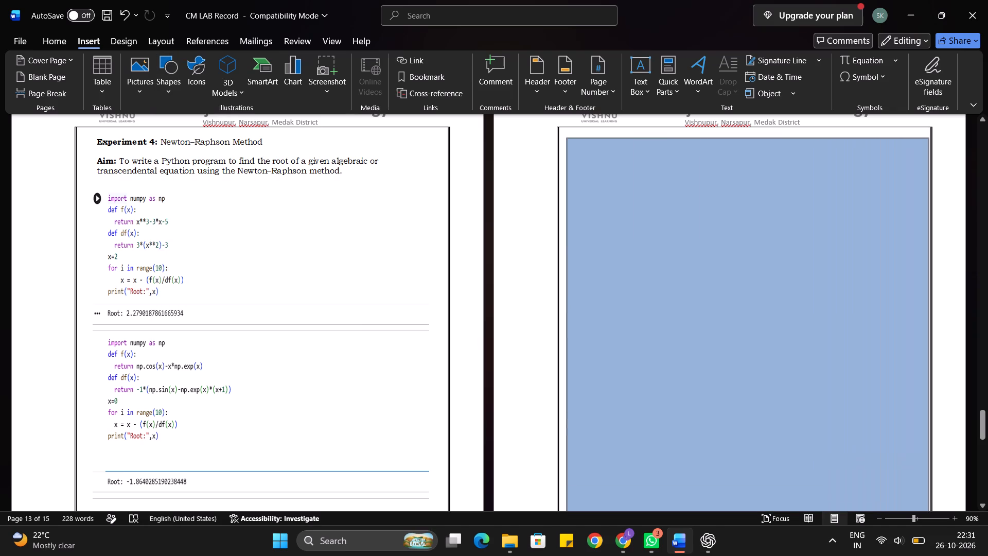
left_click_drag(934, 508, 919, 476)
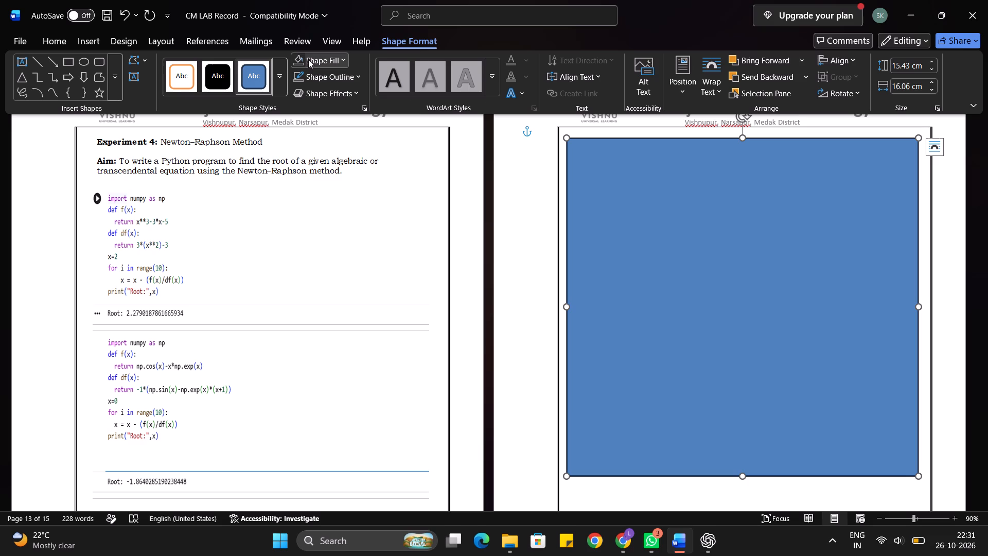
Remove the page 14 rectangle's outline and fill it with the newton 2 picture from the Screenshots folder.
left_click(303, 58)
left_click(303, 76)
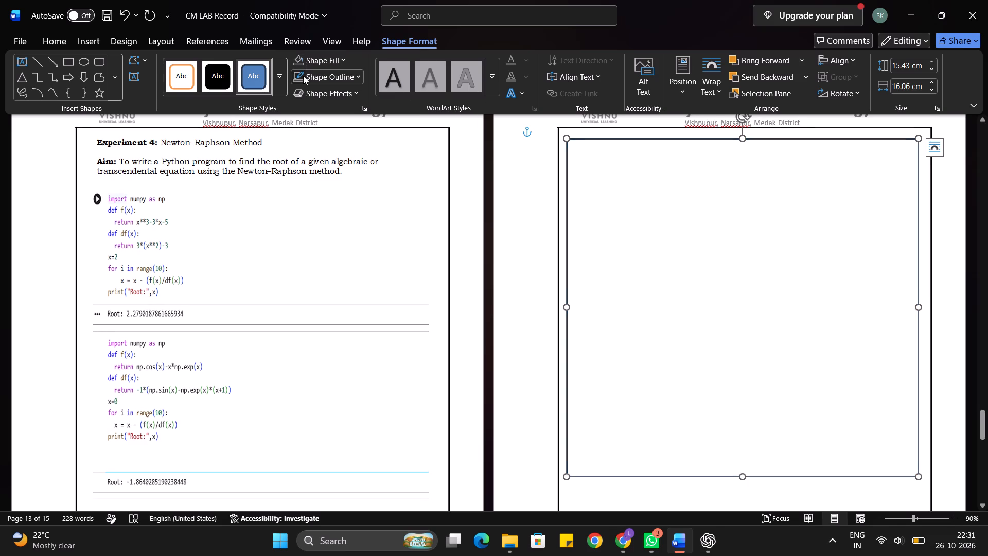
left_click(320, 60)
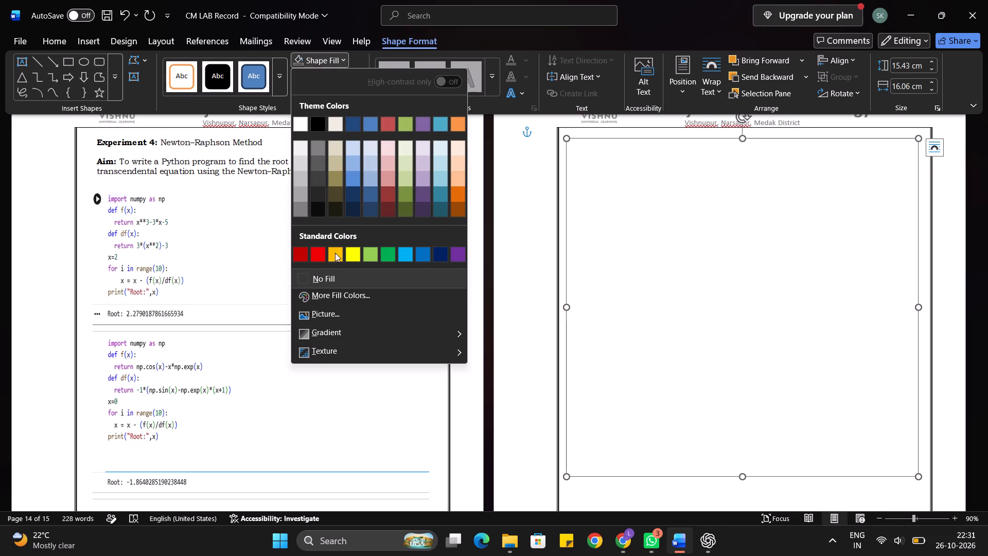
left_click(328, 279)
left_click(326, 58)
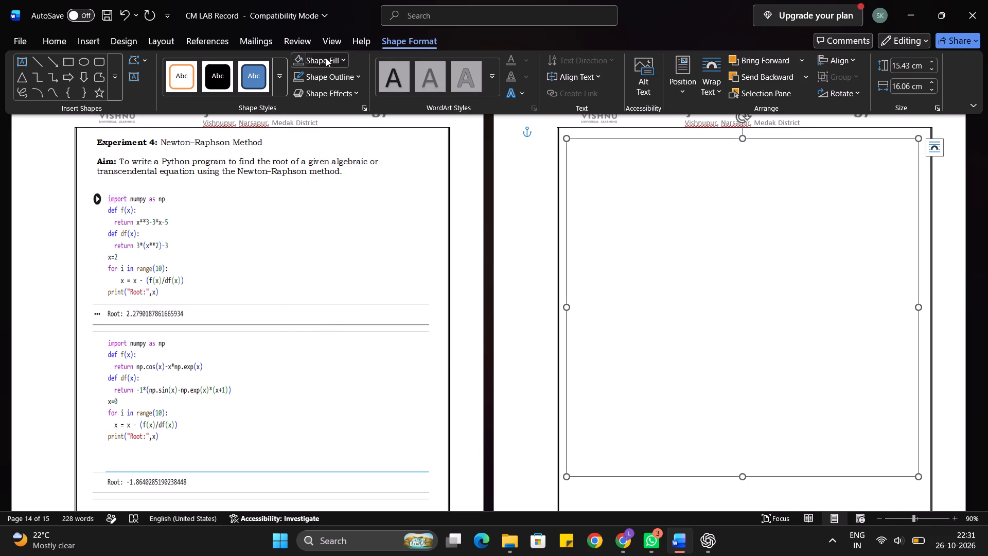
left_click(328, 314)
left_click(363, 218)
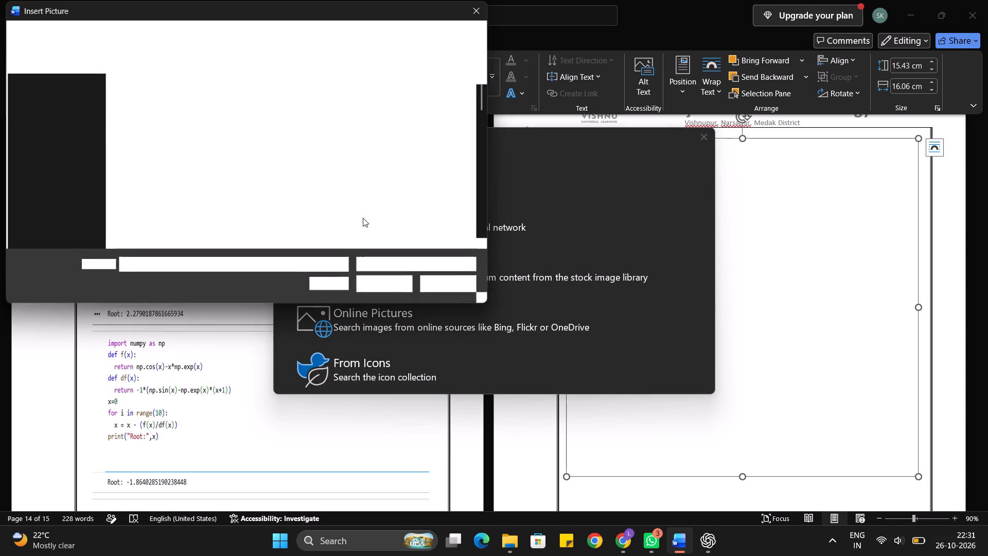
left_click(236, 129)
scroll(236, 129, "down", 1)
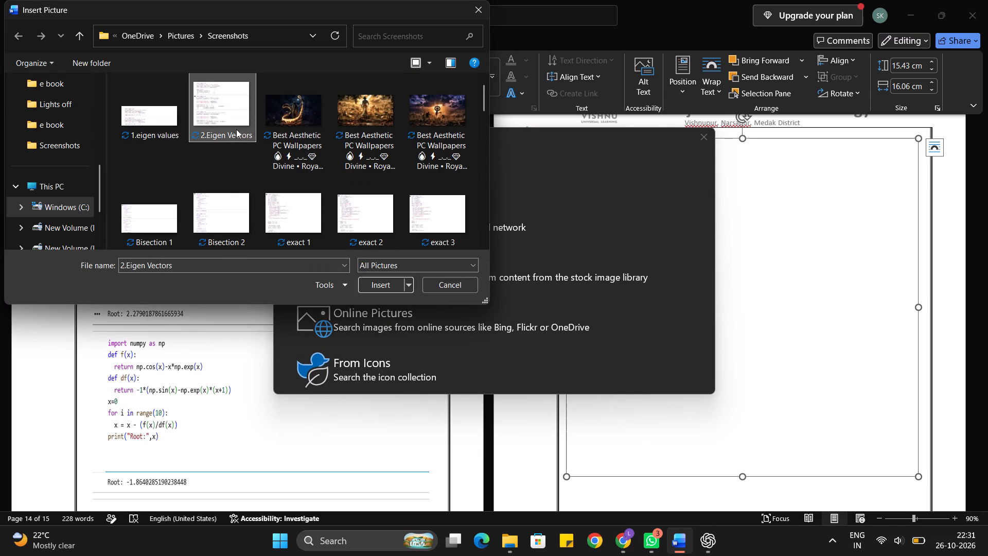
left_click(226, 192)
scroll(226, 192, "down", 1)
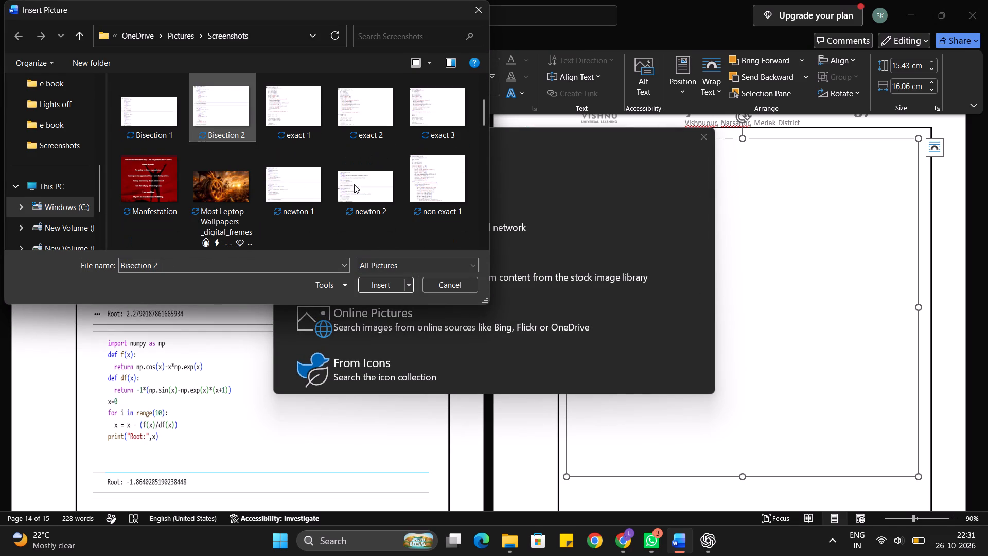
left_click(356, 184)
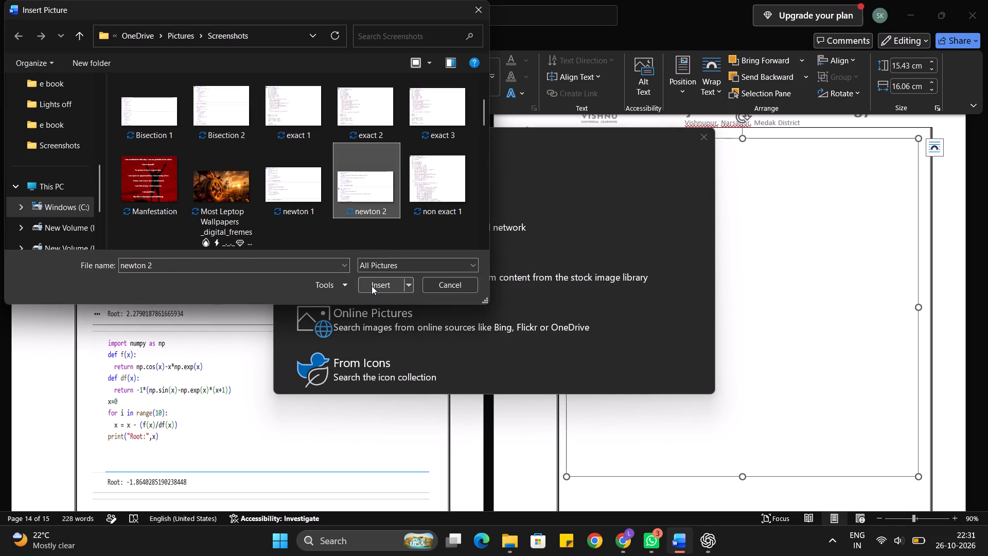
left_click(372, 286)
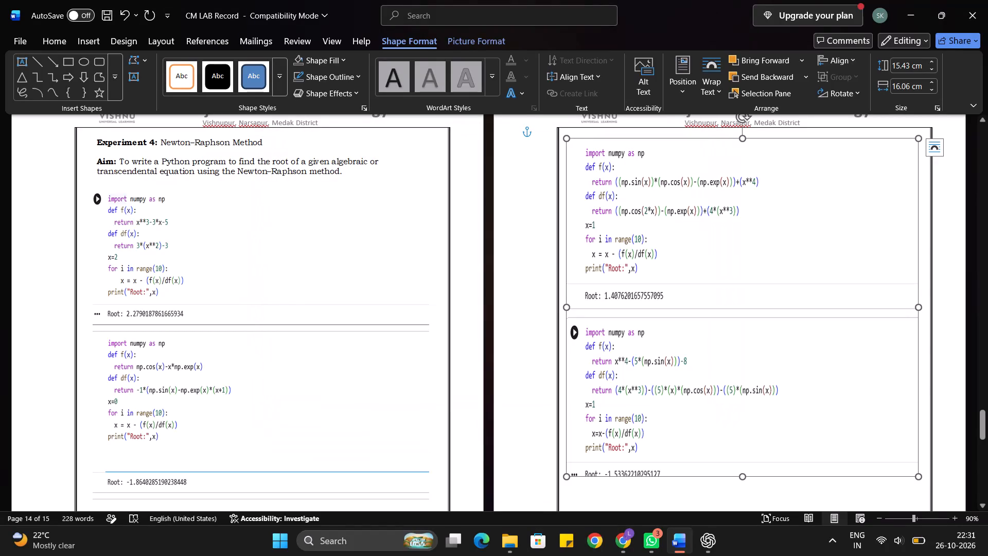
Shrink the newton 2 picture on page 14 to about 13.05 cm high and 15.78 cm wide.
left_click_drag(915, 475, 915, 466)
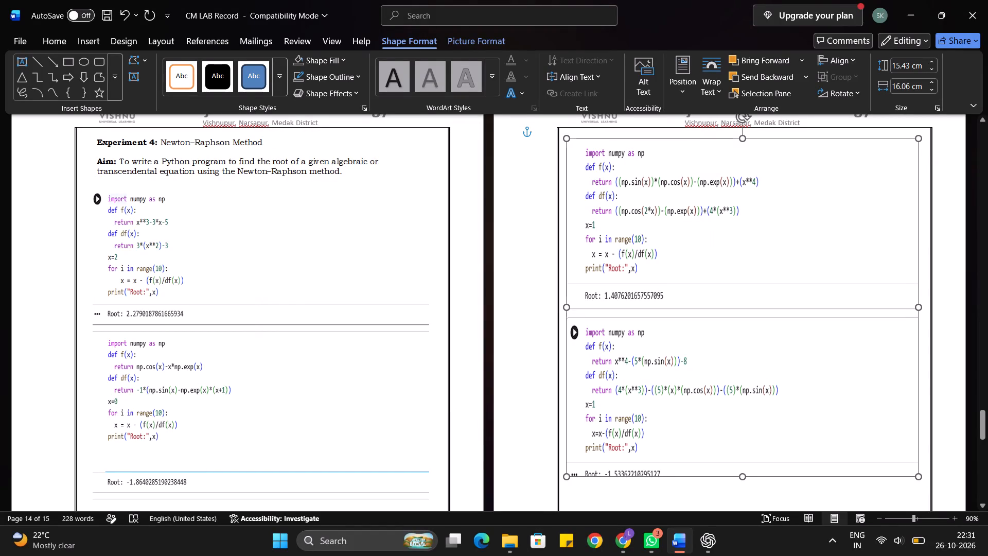
left_click_drag(915, 466, 914, 437)
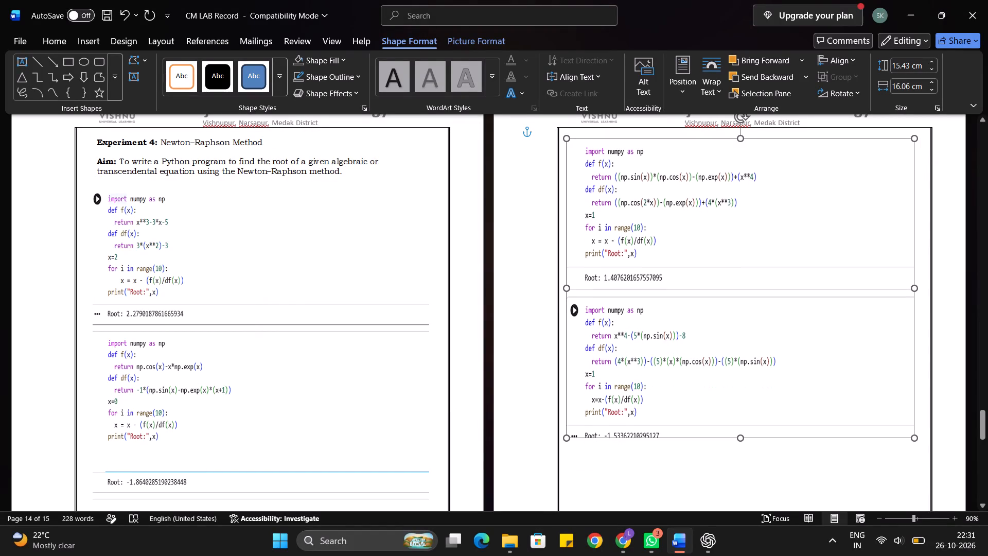
left_click_drag(914, 437, 912, 426)
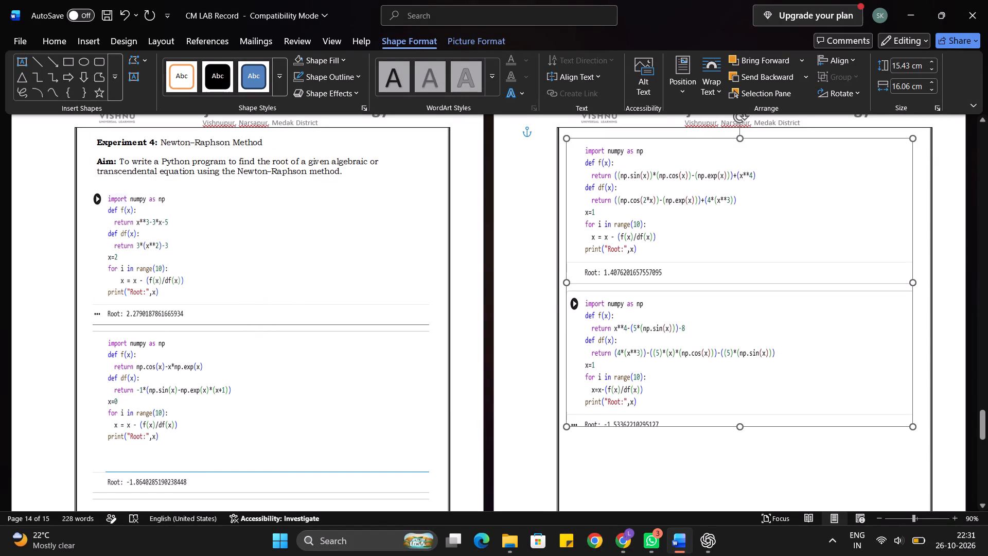
left_click_drag(912, 426, 912, 424)
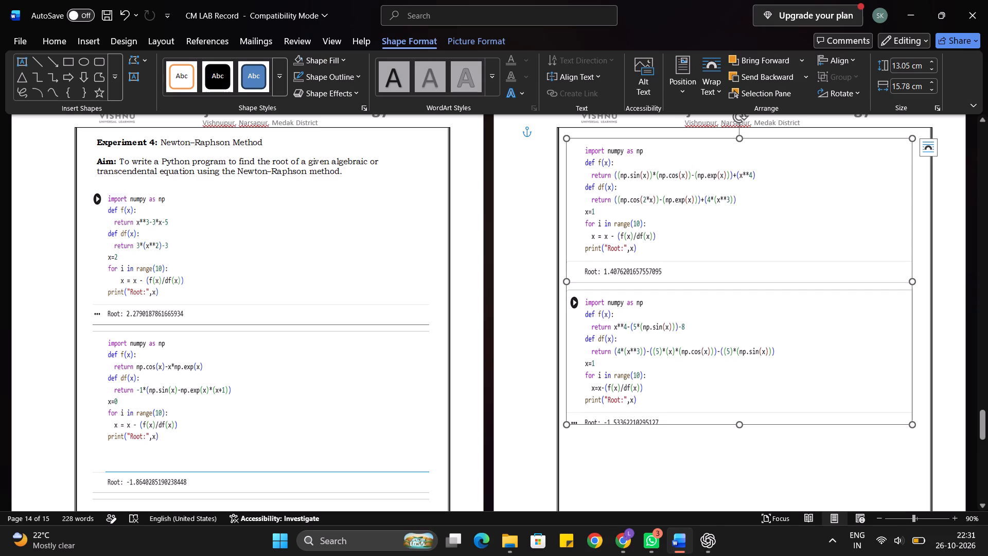
left_click(820, 463)
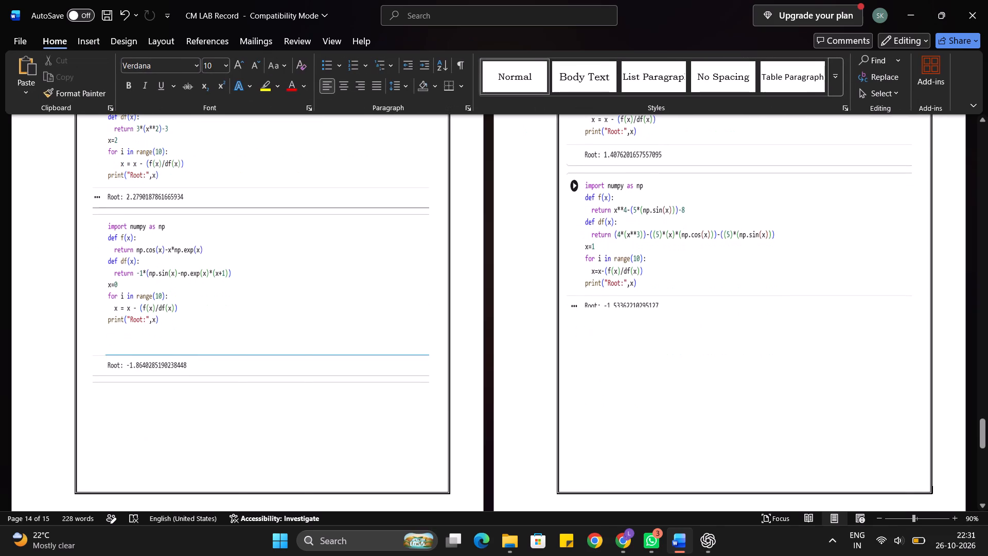
Review the lab record's pages from Experiment 9 through Experiment 11 for layout and missing code pictures.
scroll(820, 463, "up", 2)
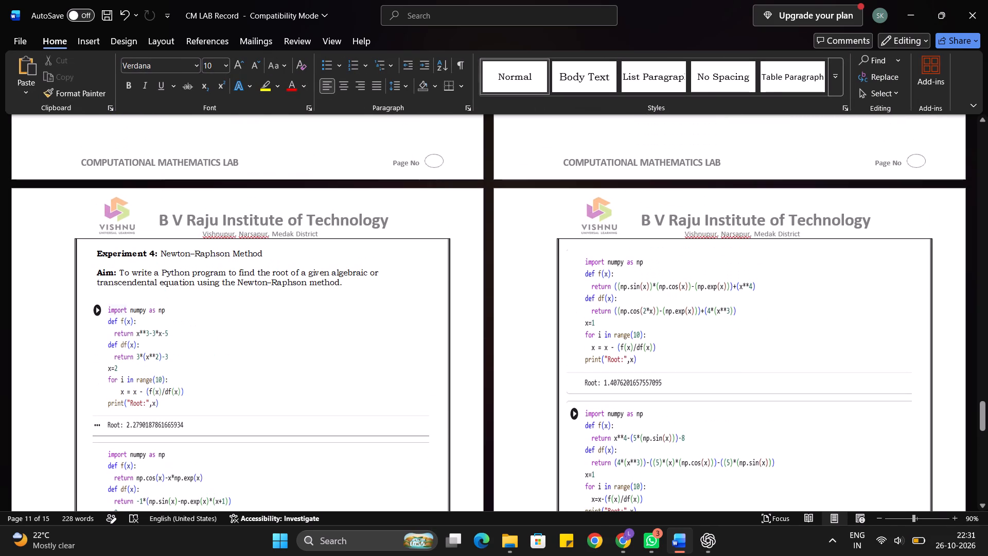
scroll(820, 463, "down", 1)
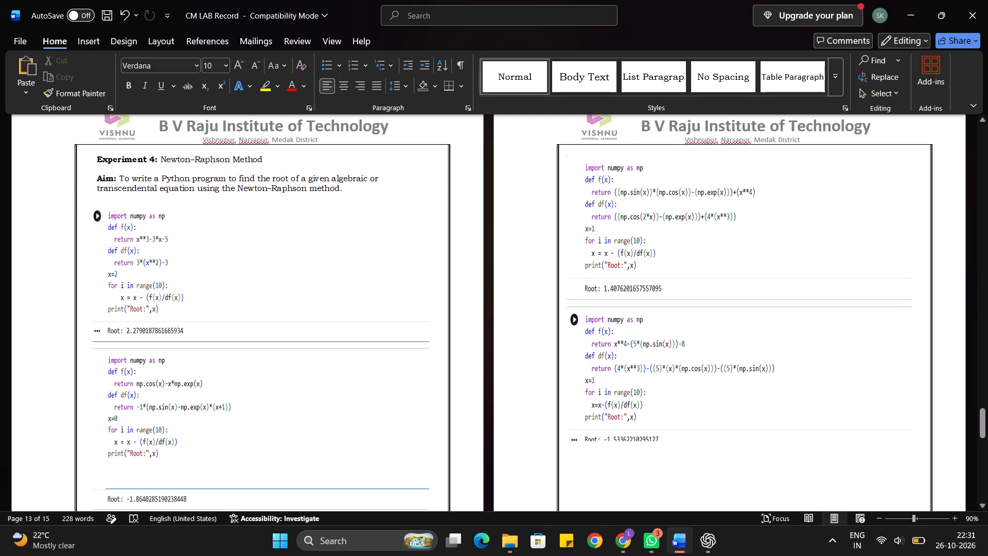
scroll(820, 463, "down", 5)
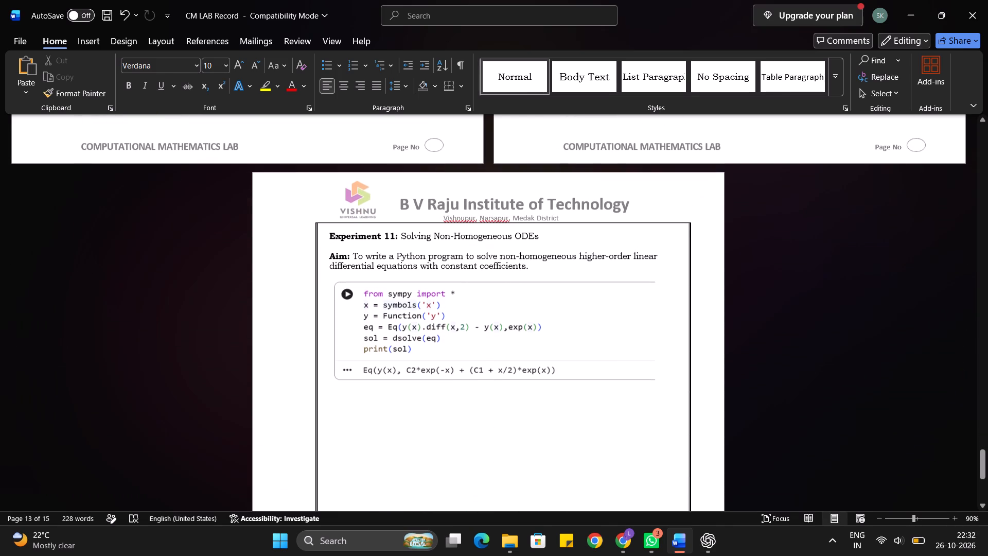
scroll(820, 463, "up", 4)
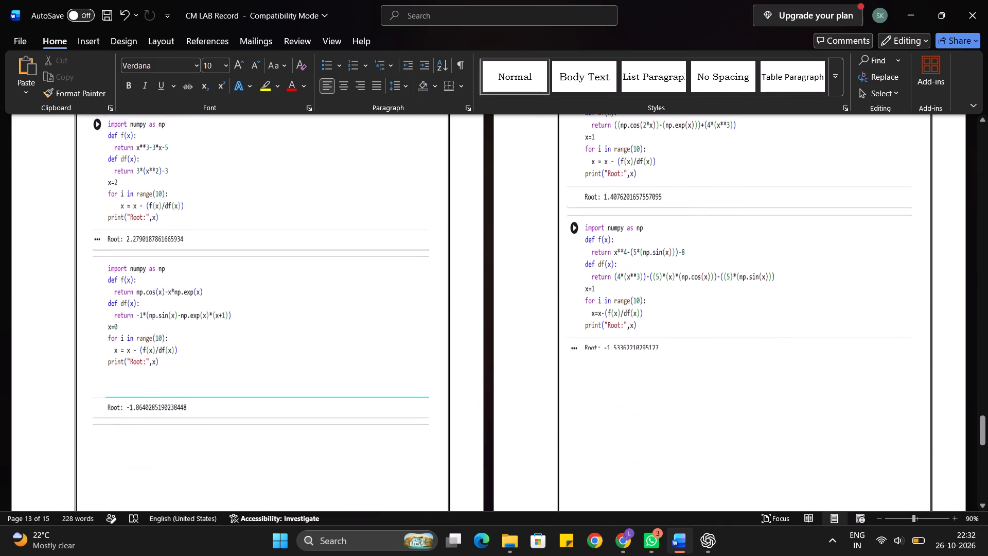
scroll(820, 463, "up", 2)
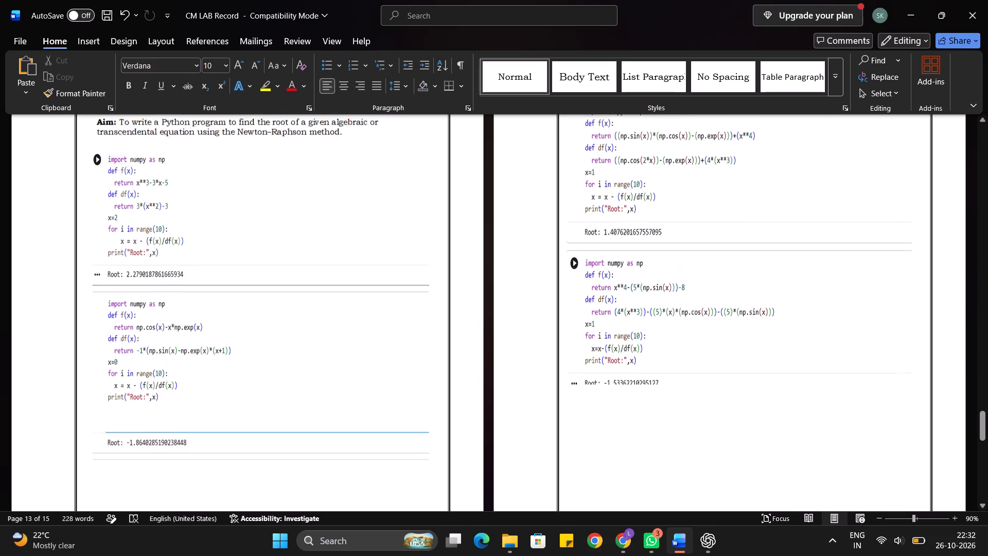
scroll(820, 463, "up", 3)
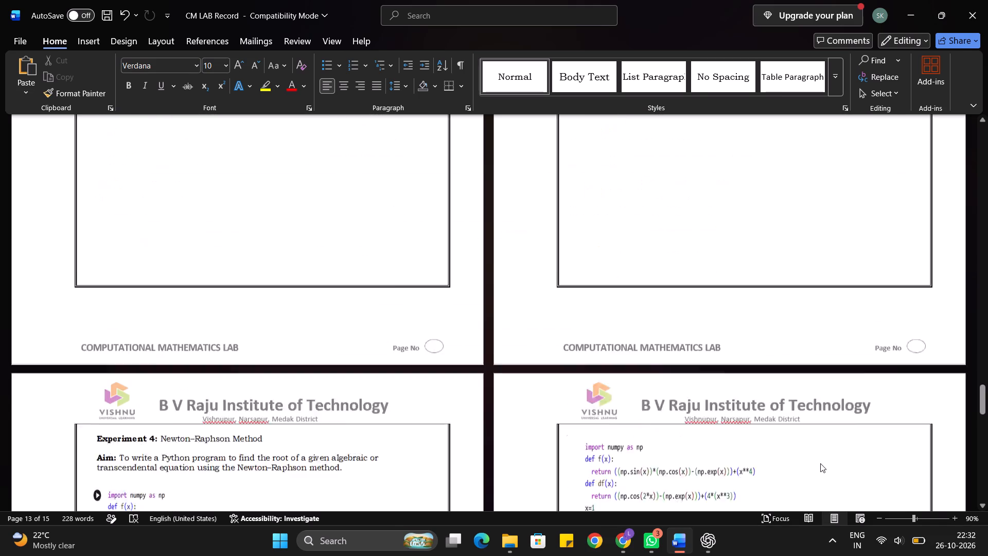
scroll(820, 463, "up", 1)
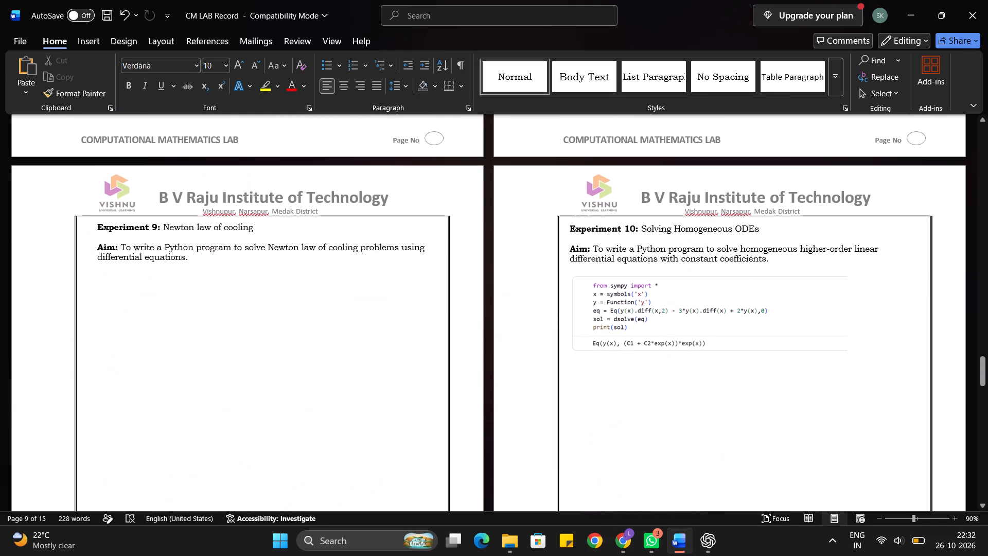
scroll(820, 463, "up", 1)
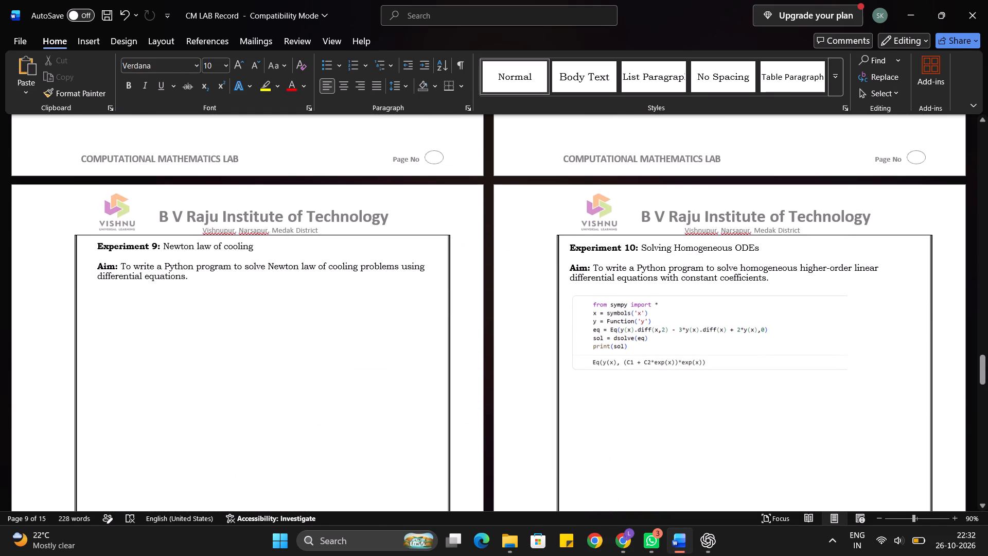
Switch to Chrome and look through the 14-10-2026 notebook's recent notebooks list, with the October calendar for reference.
left_click(619, 538)
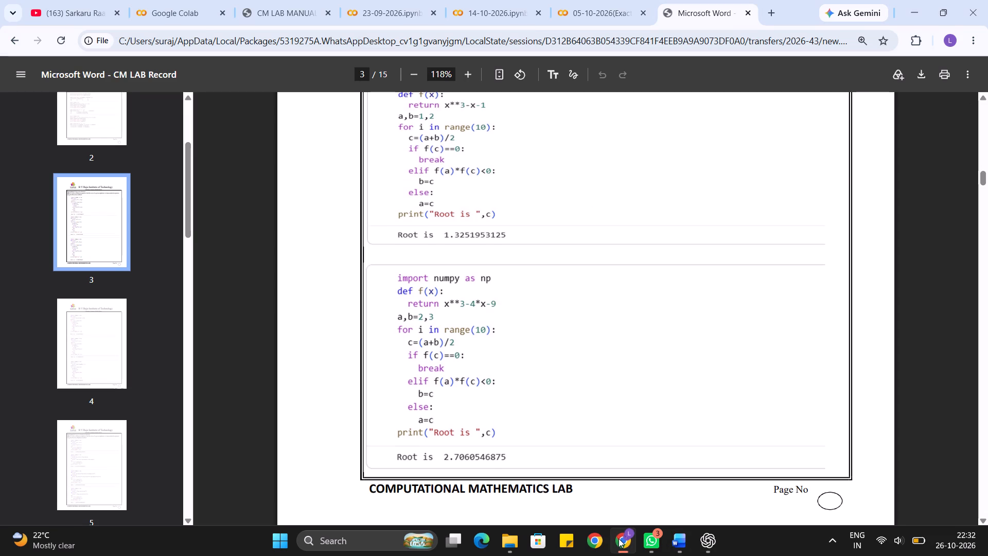
left_click(598, 0)
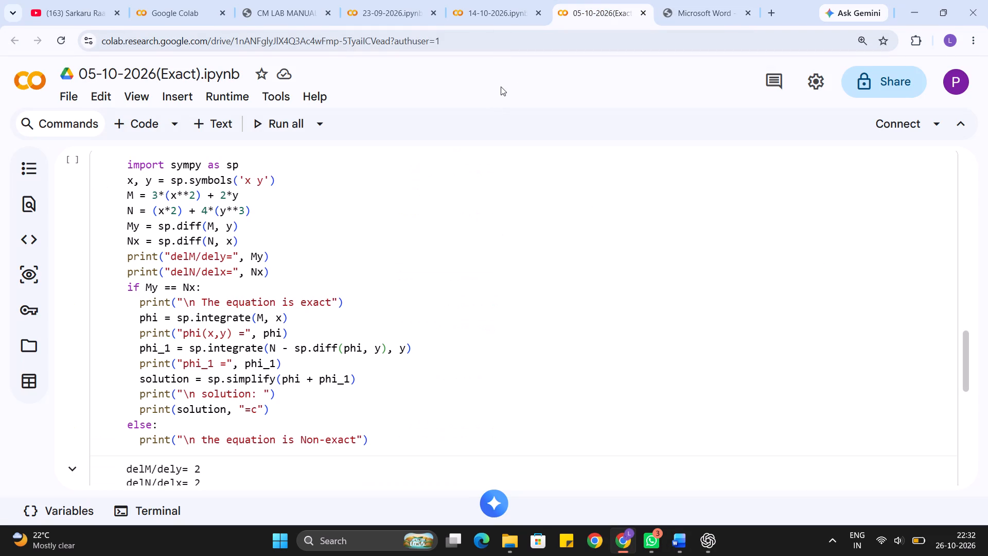
left_click(507, 0)
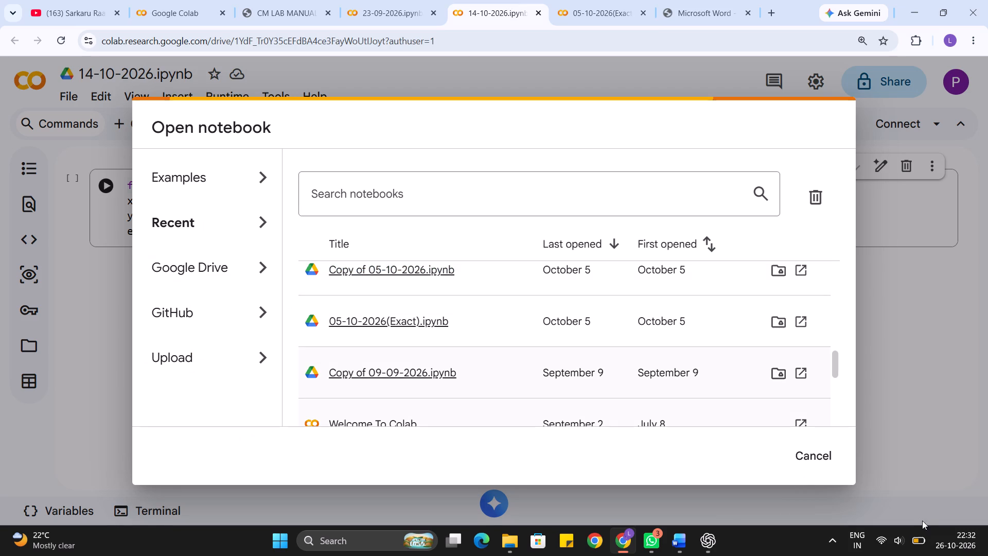
left_click(942, 530)
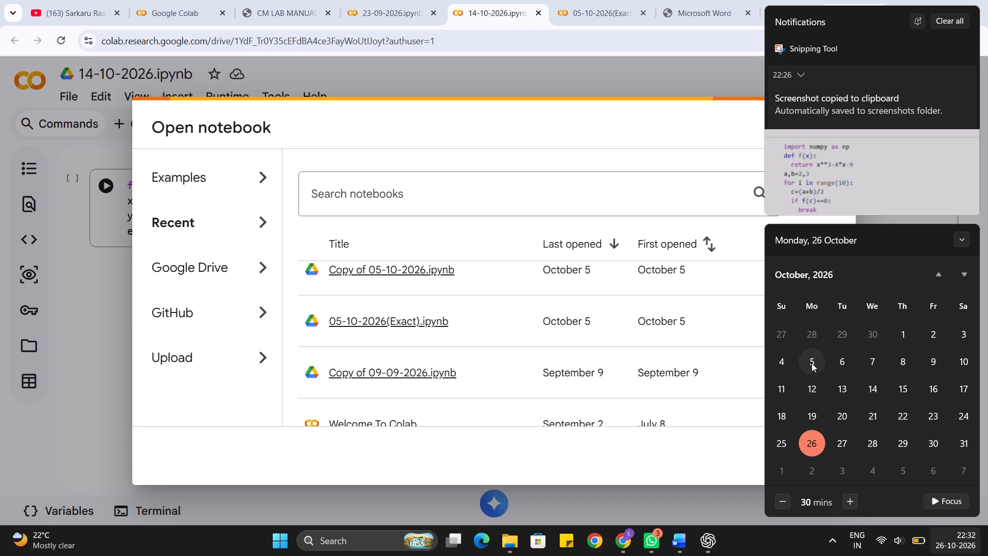
scroll(604, 351, "down", 1)
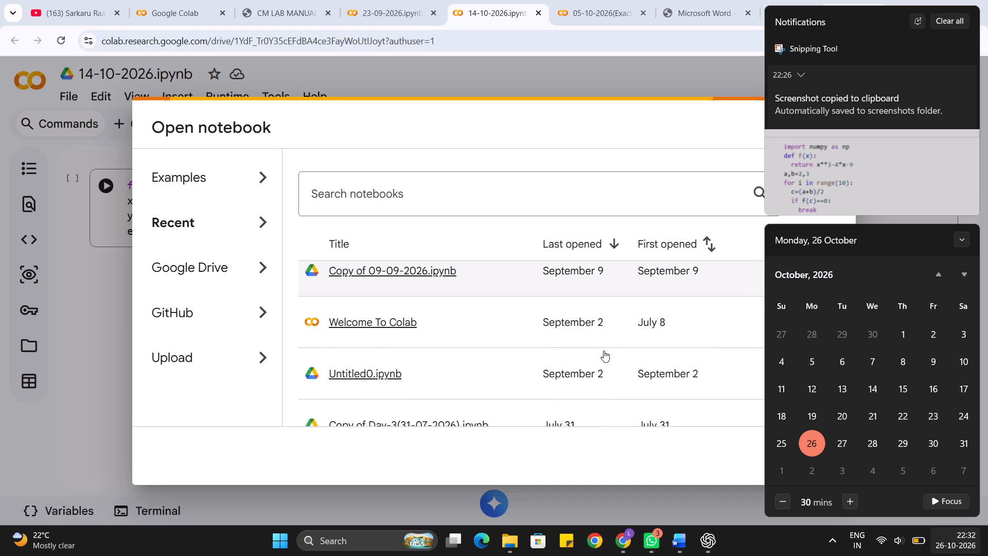
scroll(604, 351, "down", 3)
scroll(604, 351, "up", 8)
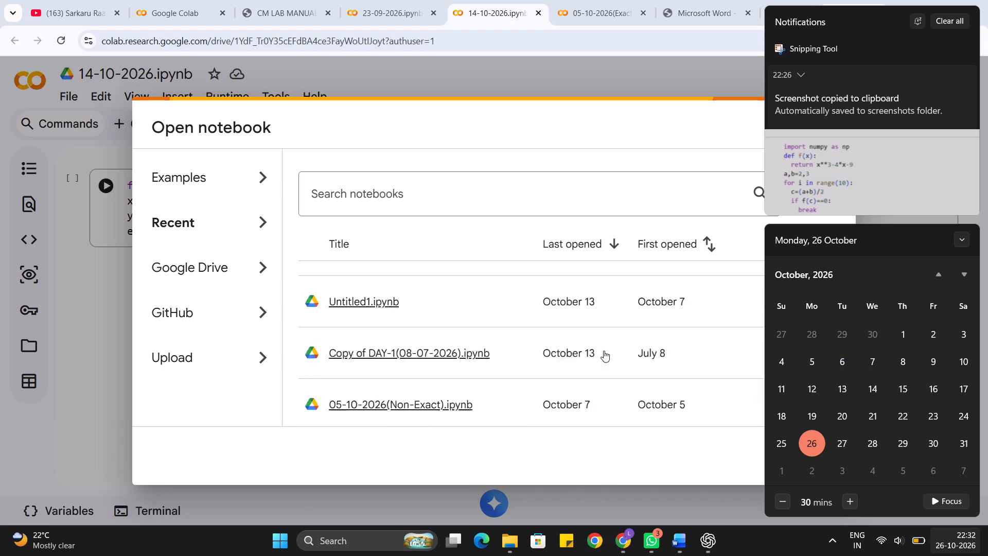
scroll(604, 351, "up", 1)
scroll(604, 351, "down", 3)
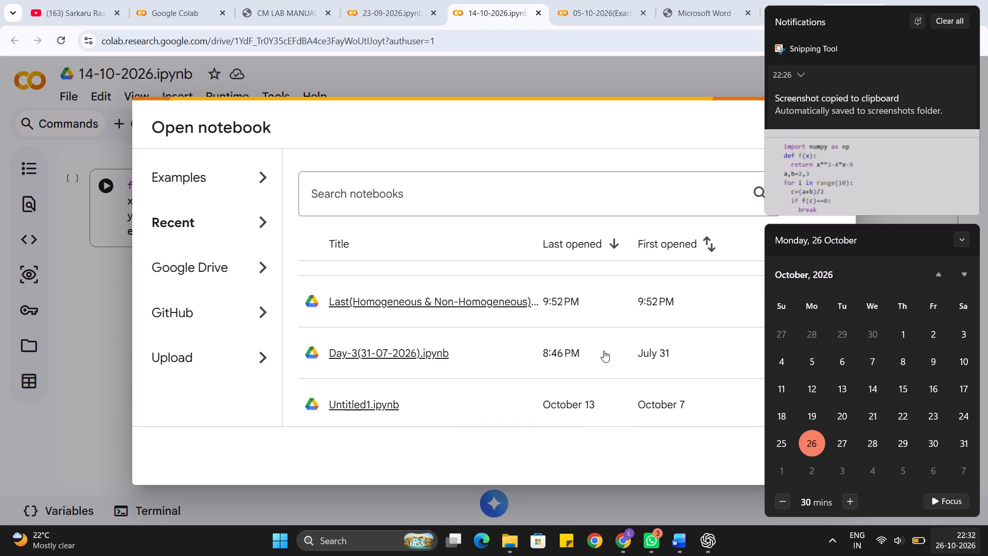
scroll(604, 351, "down", 6)
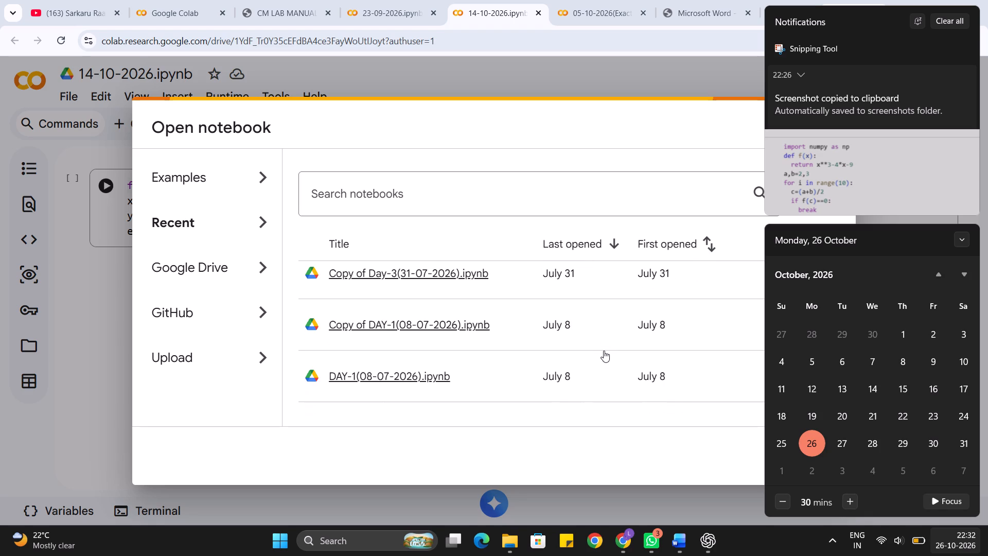
scroll(604, 351, "down", 1)
left_click(540, 422)
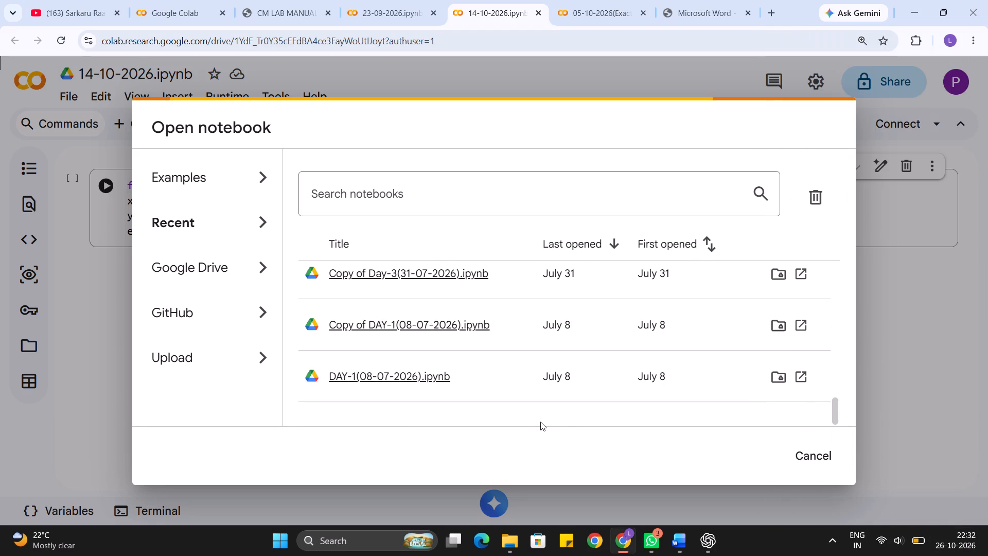
left_click(110, 270)
Create a new Colab notebook in Drive.
left_click(74, 89)
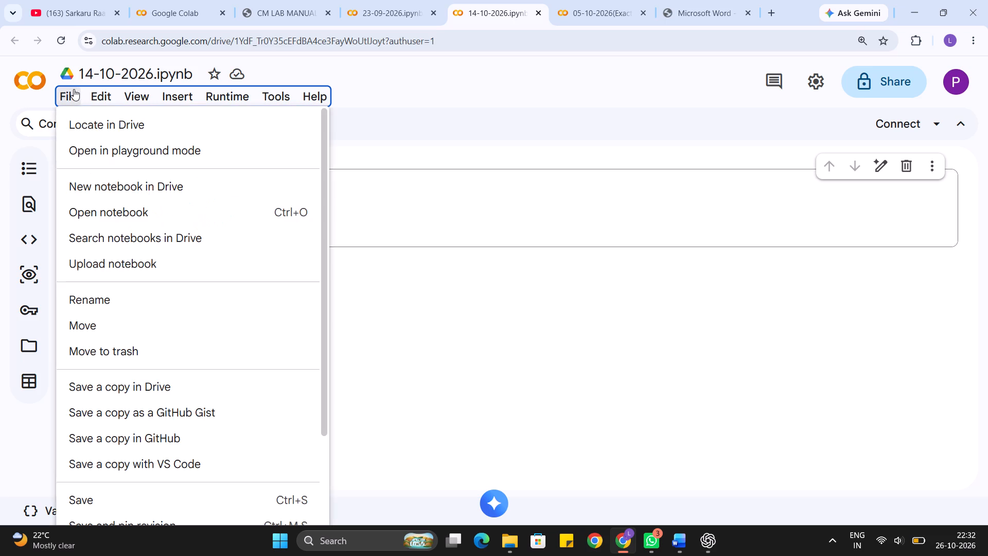
left_click(84, 195)
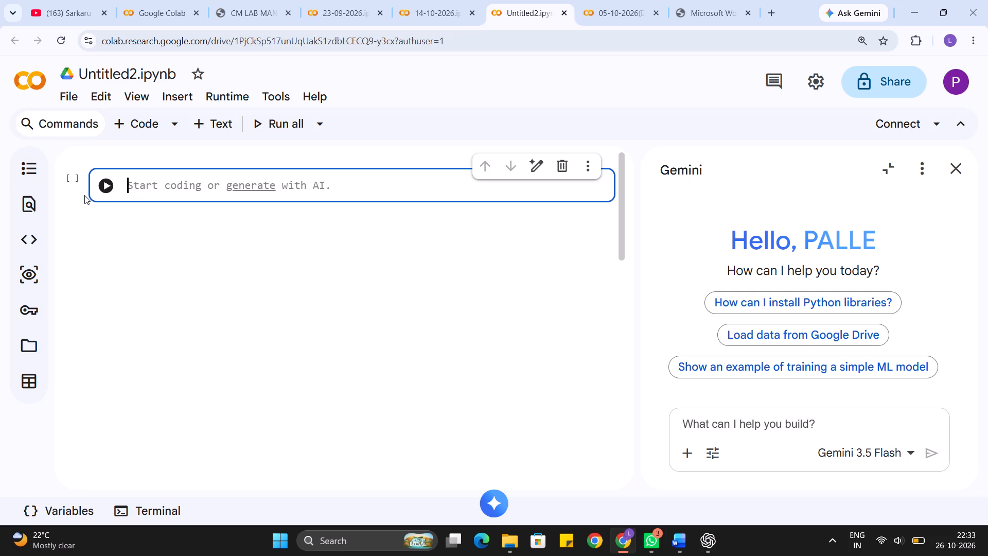
Write the first code line as T0 = float(input("Enter initial temperature T0: ")).
type("T0")
key("space")
type("=")
key("space")
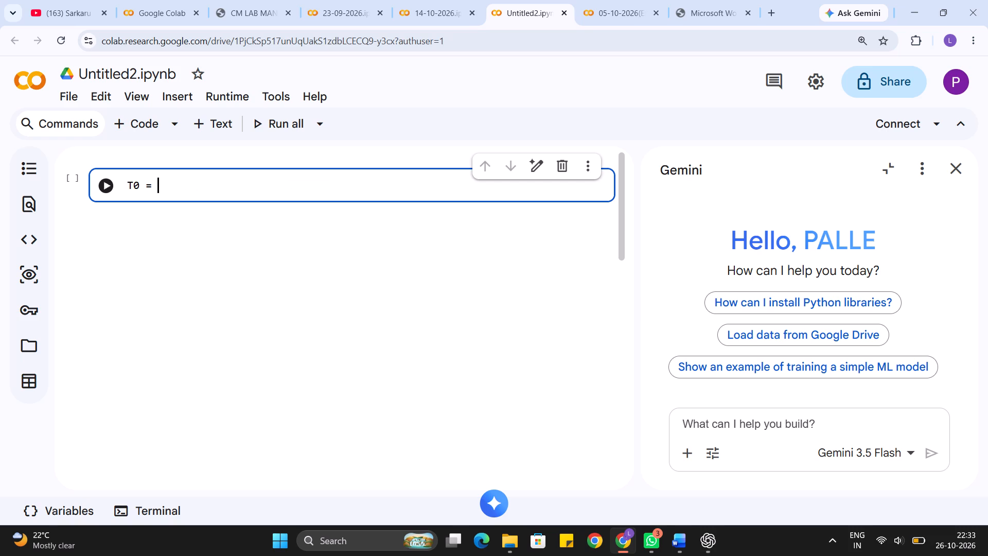
type("float")
key("shift+parenleft")
type("input")
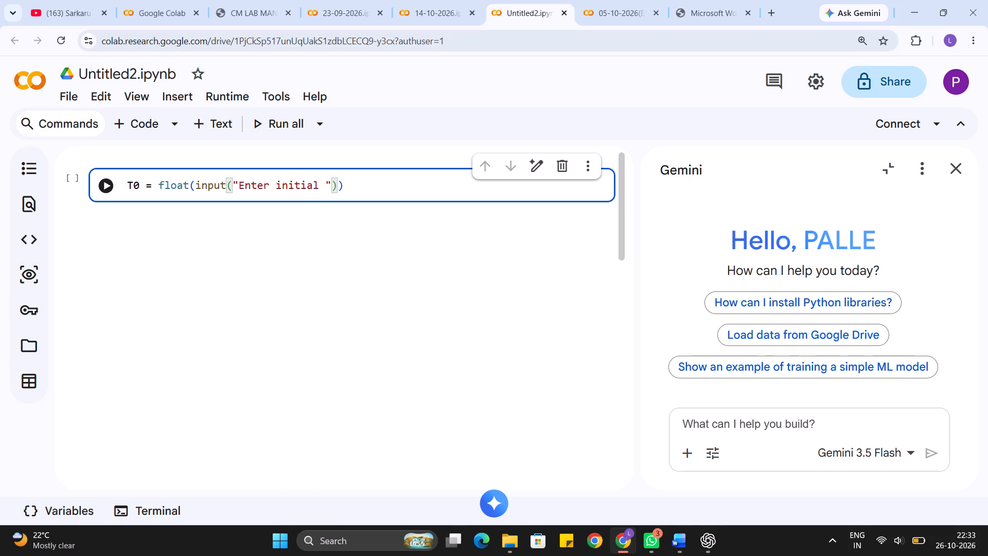
type("temperature")
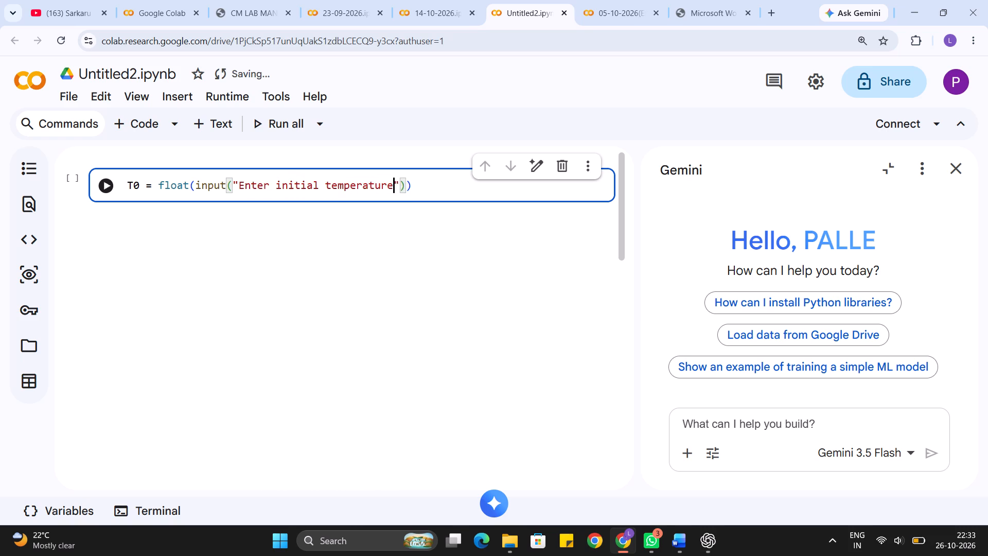
key("space")
key("0")
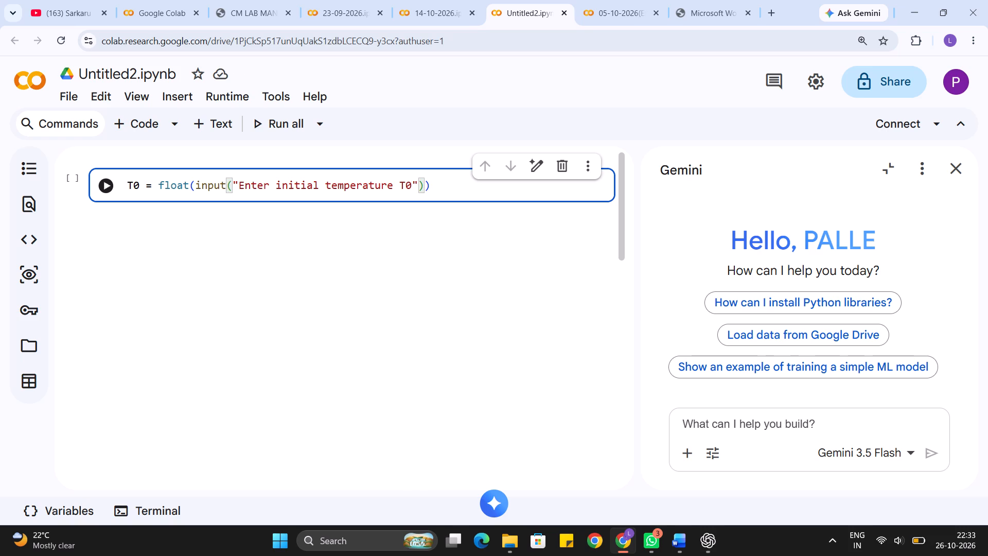
key("shift+colon")
key("space")
key("Right")
key("Right")
key("Right")
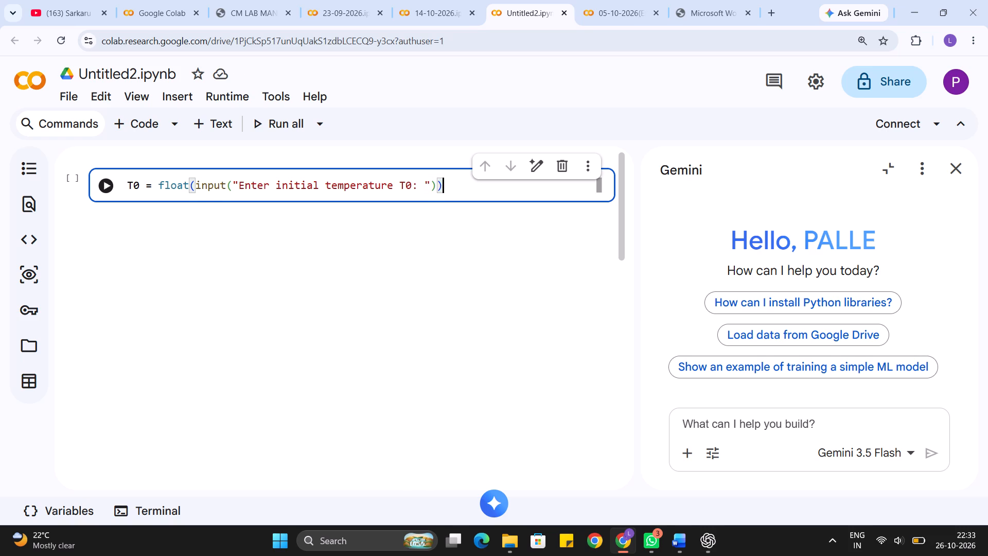
Duplicate the T0 input line three times below itself.
key("alt+shift+Left")
key("alt+shift+Right")
key("alt+shift+Down")
key("alt+shift+Down")
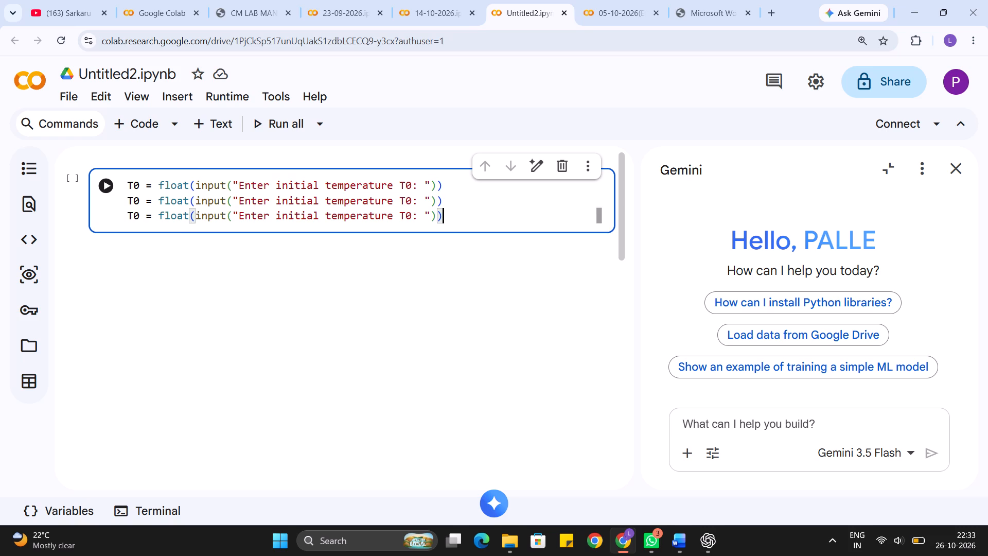
key("alt+shift+Down")
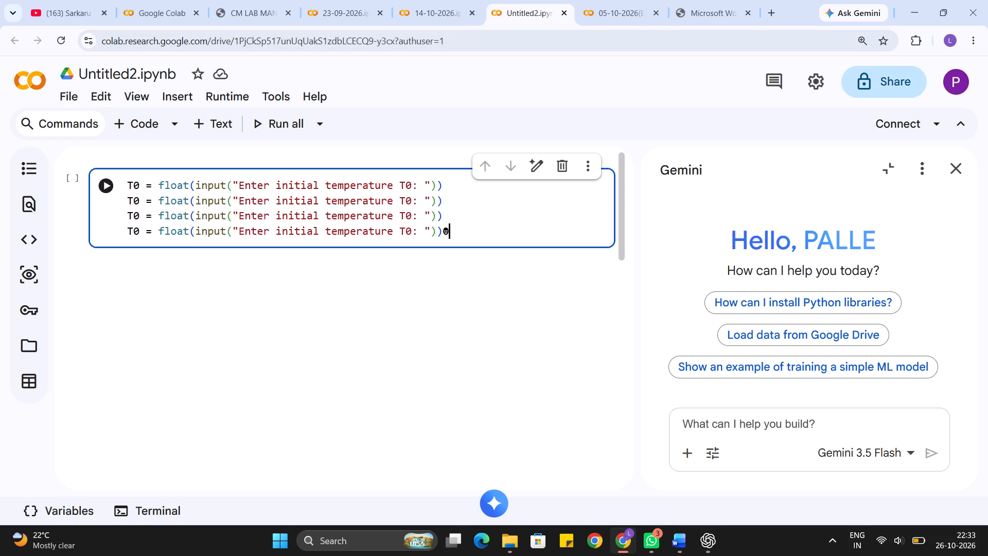
Rename the variable in the second input line to TS.
left_click(140, 202)
key("BackSpace")
key("s")
Replace the word "initial" with "surrounding" in the TS line's prompt text.
key("Right")
key("Right")
key("Right")
key("Right")
key("Right")
key("Right")
key("Right")
key("Right")
key("Right")
key("Right")
key("Right")
key("Right")
key("Right")
key("Right")
key("Right")
key("Right")
key("Right")
key("Right")
key("Right")
key("Right")
key("Right")
key("Right")
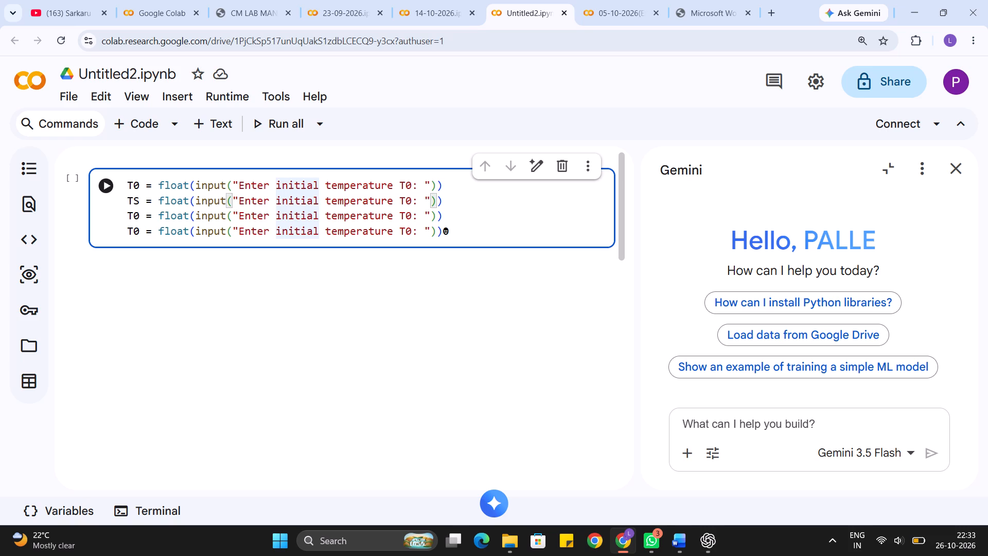
key("shift+Right")
key("shift+Right")
key("shift+Right")
key("shift+Right")
key("shift+Right")
key("shift+Right")
key("shift+Right")
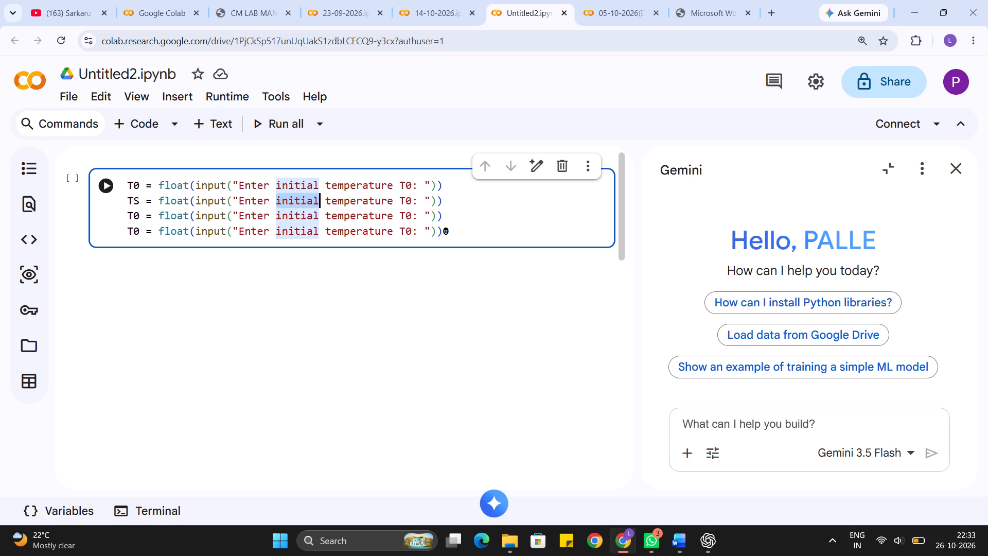
type("surrounding")
Change the T0 label at the end of the surrounding temperature prompt to TS.
key("Right")
key("Right")
key("Right")
key("Right")
key("Right")
key("Right")
key("Right")
key("Right")
key("Right")
key("Right")
key("Right")
key("Right")
key("Right")
key("Right")
key("Right")
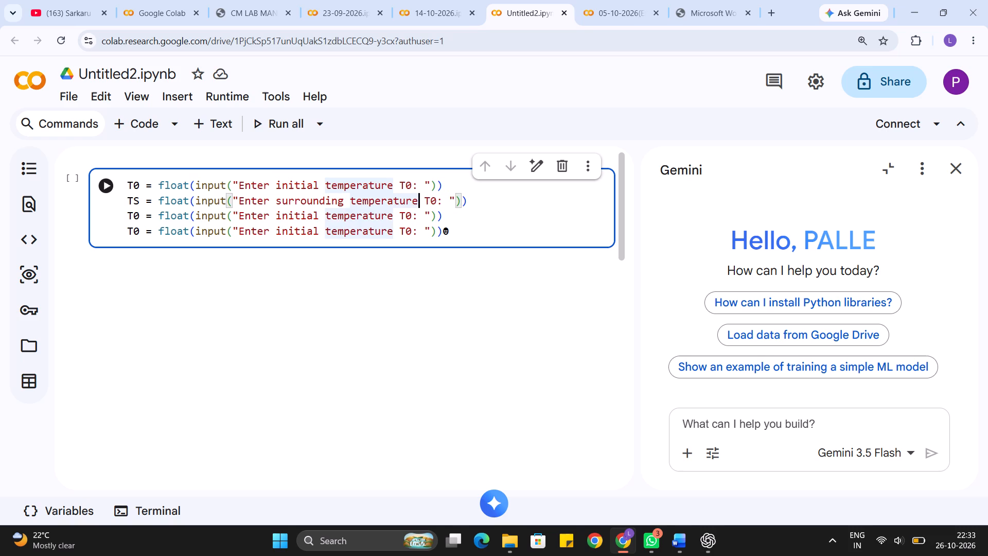
key("BackSpace")
key("shift+s")
Replace "initial temperature T0" in the third input line's prompt with "the cooling constant".
key("Down")
key("Left")
key("Left")
key("Left")
key("Left")
key("Left")
key("Left")
key("Right")
key("Right")
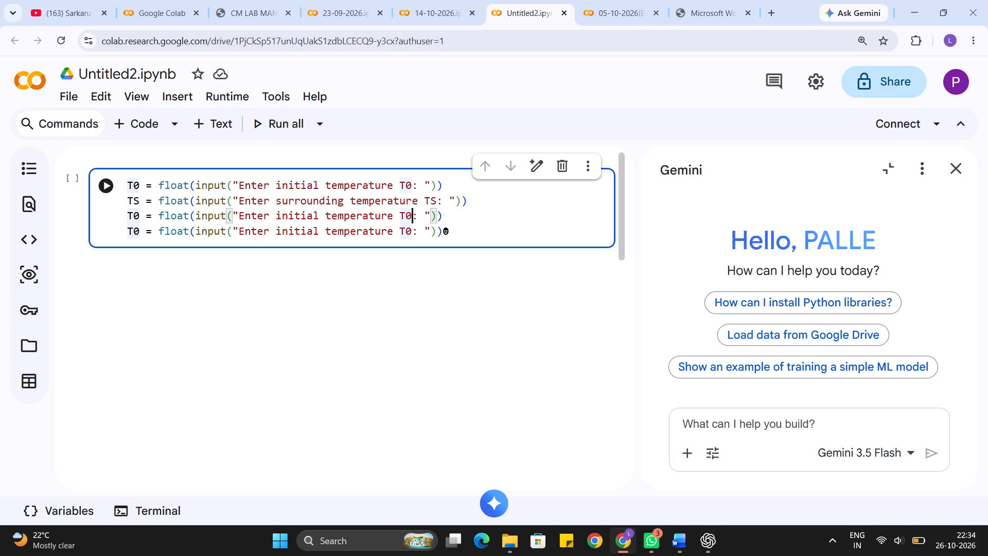
key("shift+Left")
key("shift+Left")
key("shift+Left")
key("shift+Left")
key("shift+Left")
key("shift+Left")
key("shift+Left")
key("shift+Left")
key("shift+Left")
key("shift+Left")
key("shift+Left")
key("shift+Left")
key("shift+Left")
key("shift+Left")
key("shift+Left")
key("shift+Left")
key("shift+Left")
key("shift+Left")
key("shift+Left")
key("shift+Left")
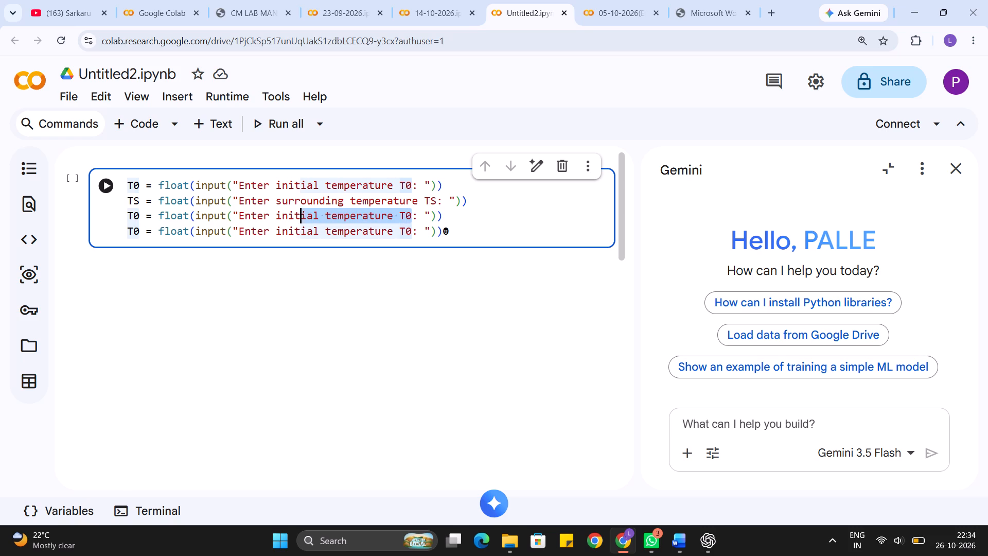
key("shift+Left")
type("the cooling constant")
Rename the variable in the cooling constant line to k.
key("Left")
key("Left")
key("Left")
key("Left")
key("Left")
key("Left")
key("Left")
key("Left")
key("Left")
key("Left")
key("Left")
key("Left")
key("Left")
key("Left")
key("Left")
key("Left")
key("Left")
key("Left")
key("Left")
key("Left")
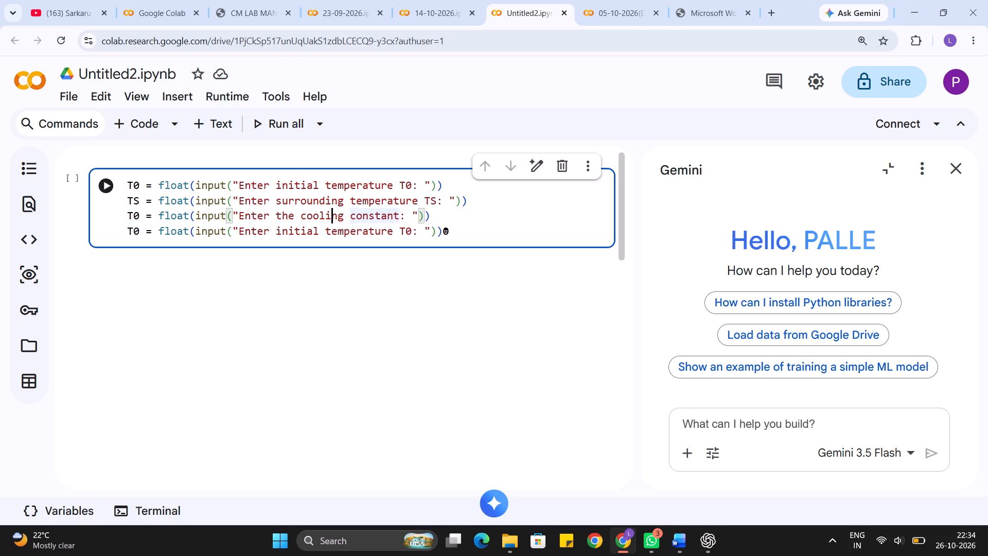
key("Left")
key("Left")
key("Left")
key("Left")
key("Left")
key("Left")
key("Left")
key("Left")
key("Left")
key("Left")
key("Left")
key("Left")
key("Left")
key("BackSpace")
key("BackSpace")
key("k")
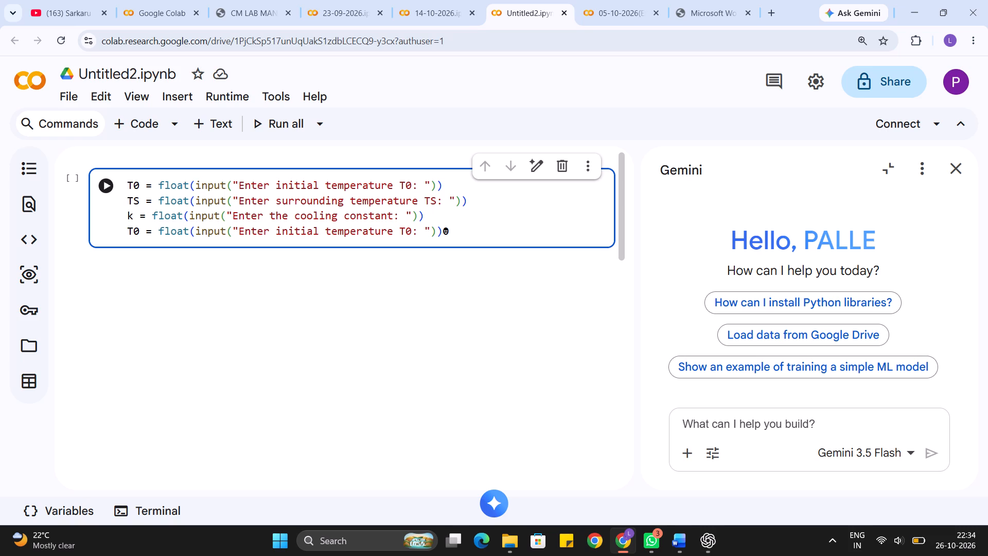
Rename the variable in the fourth input line to h, keeping it on its own line.
key("Down")
key("Right")
key("BackSpace")
key("BackSpace")
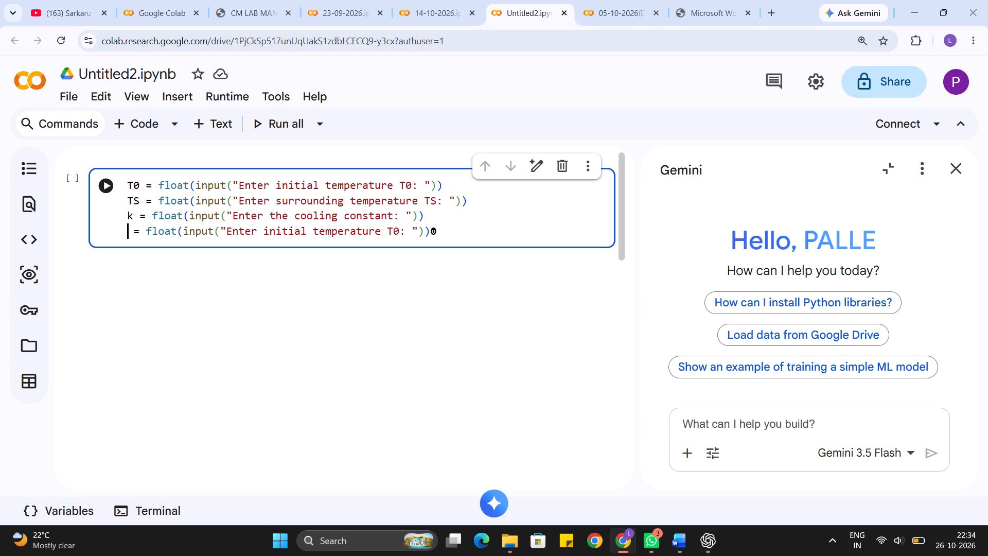
key("BackSpace")
key("Return")
key("h")
Replace "initial temperature T0" in the fourth input line's prompt with "the step size".
key("Right")
key("Right")
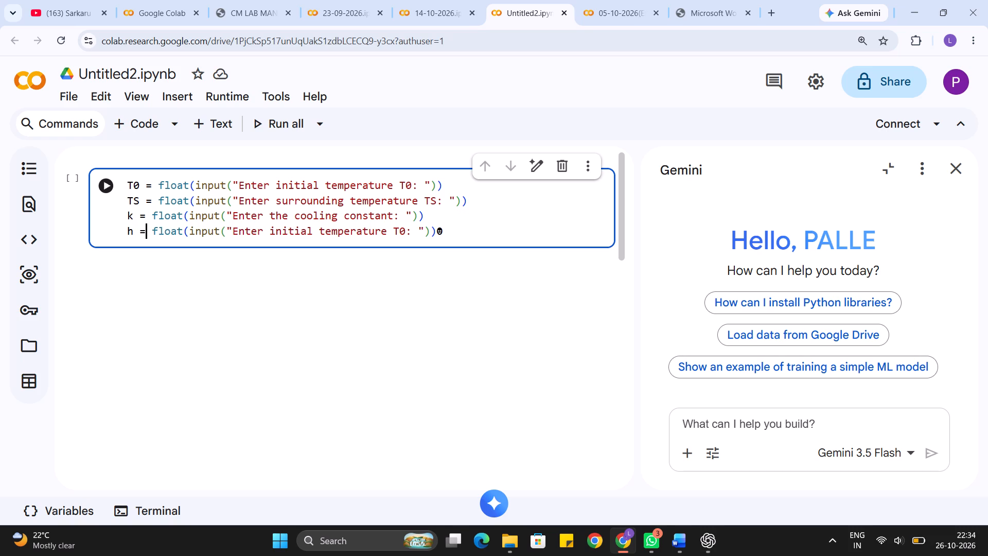
key("Right")
key("Right")
key("Right")
key("Right")
key("Right")
key("Right")
key("Right")
key("Right")
key("Right")
key("Right")
key("Right")
key("Right")
key("Right")
key("Right")
key("Right")
key("Right")
key("Right")
key("Right")
key("Right")
key("Right")
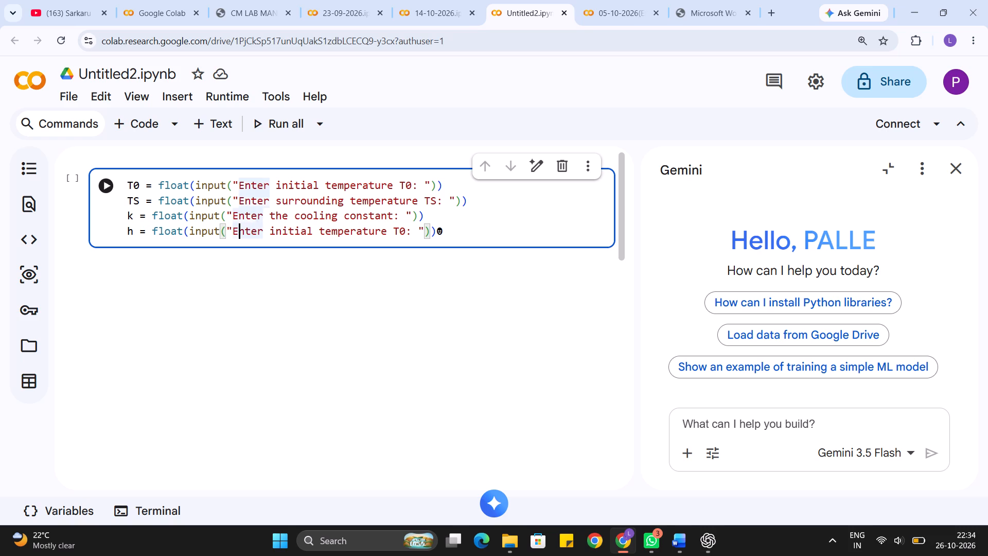
key("shift+Right")
key("shift+Right")
key("shift+Right")
key("shift+Right")
key("shift+Right")
key("shift+Right")
key("shift+Right")
key("shift+Right")
key("shift+Right")
key("shift+Right")
key("shift+Right")
key("shift+Right")
key("shift+Right")
key("shift+Right")
key("shift+Right")
key("shift+Right")
key("shift+Right")
key("shift+Right")
key("shift+Right")
key("shift+Right")
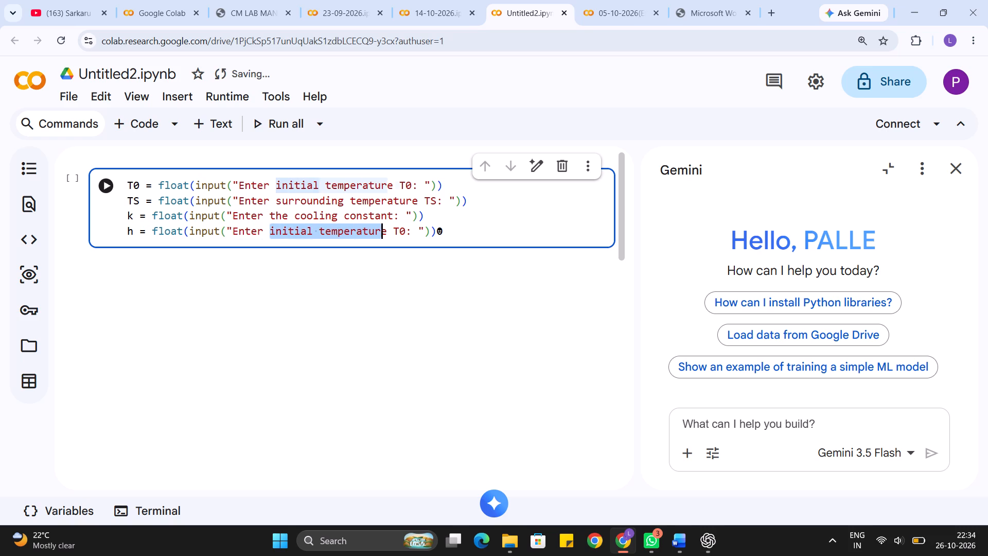
key("shift+Right")
type("the step size")
key("Right")
key("Right")
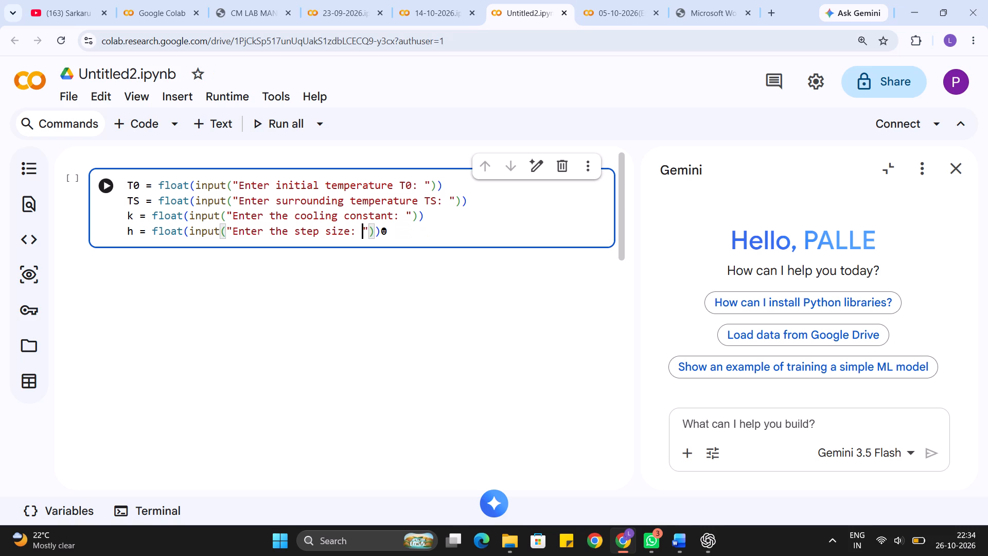
Delete the stray character at the end of the step size line.
key("Right")
key("Right")
key("Right")
key("Right")
key("BackSpace")
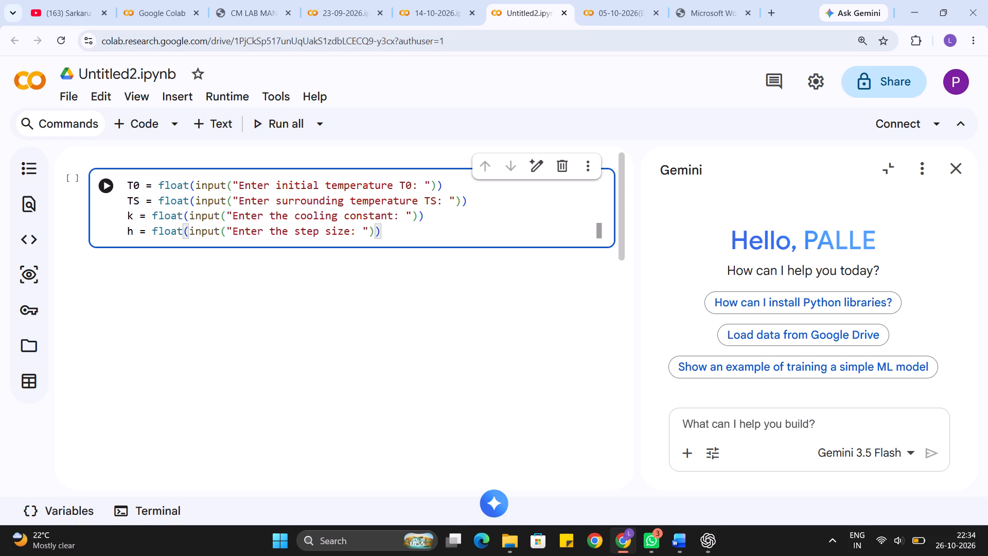
Duplicate the step size line below itself and change the copy's prompt to "Enter number of steps: ".
key("alt+shift+Down")
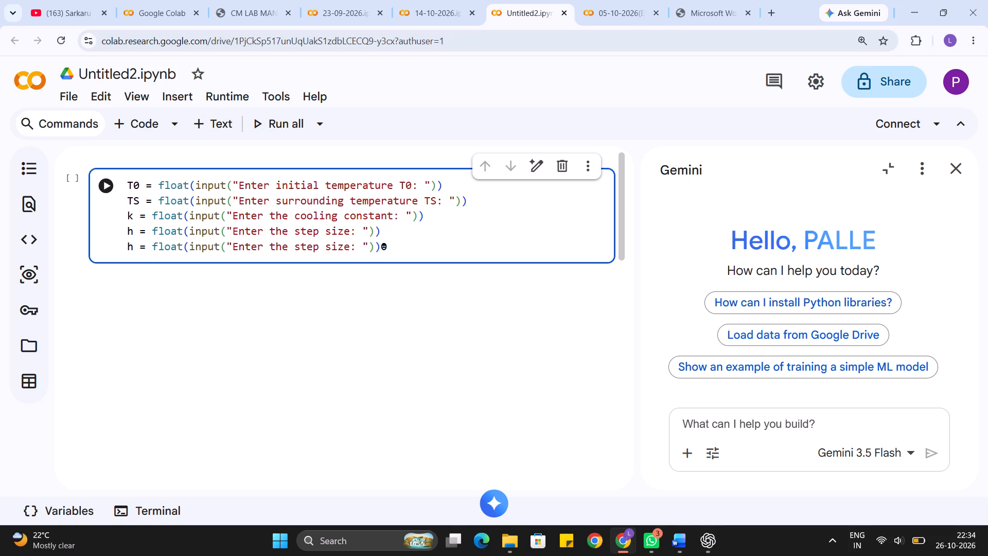
key("Left")
key("Left")
key("Left")
key("Left")
key("Left")
key("Left")
key("BackSpace")
key("BackSpace")
key("BackSpace")
key("BackSpace")
key("BackSpace")
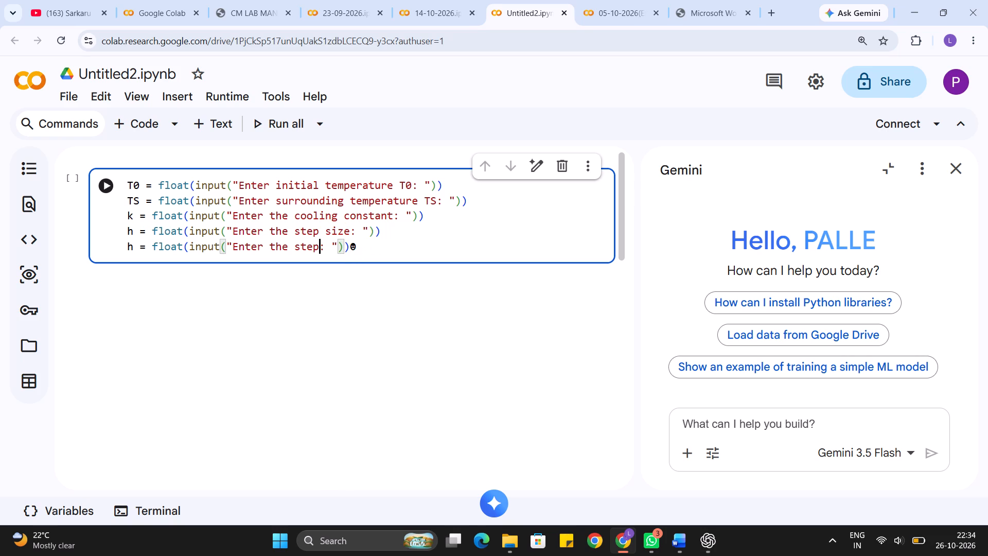
key("s")
key("Left")
key("Left")
key("Left")
key("Left")
key("Left")
key("Left")
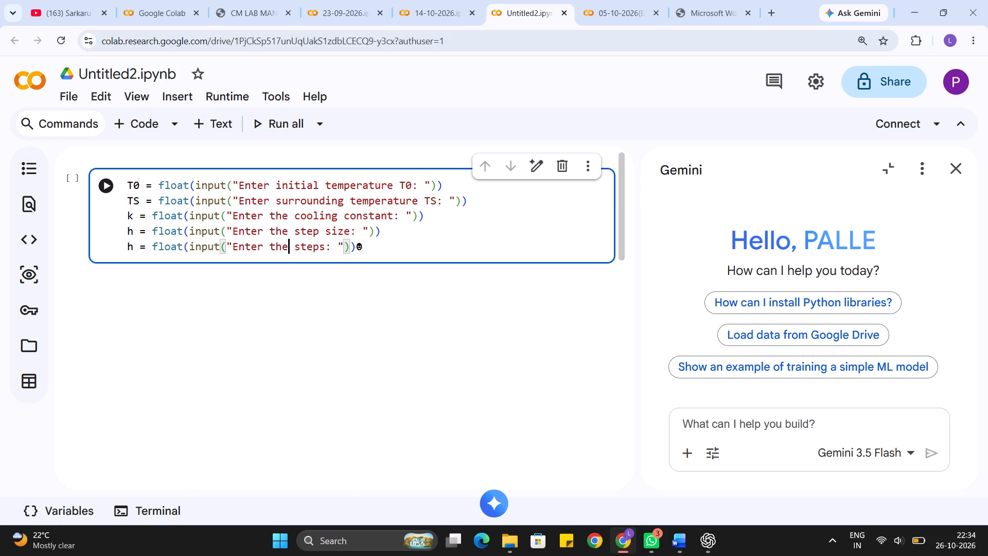
key("Left")
key("Right")
key("BackSpace")
key("BackSpace")
key("BackSpace")
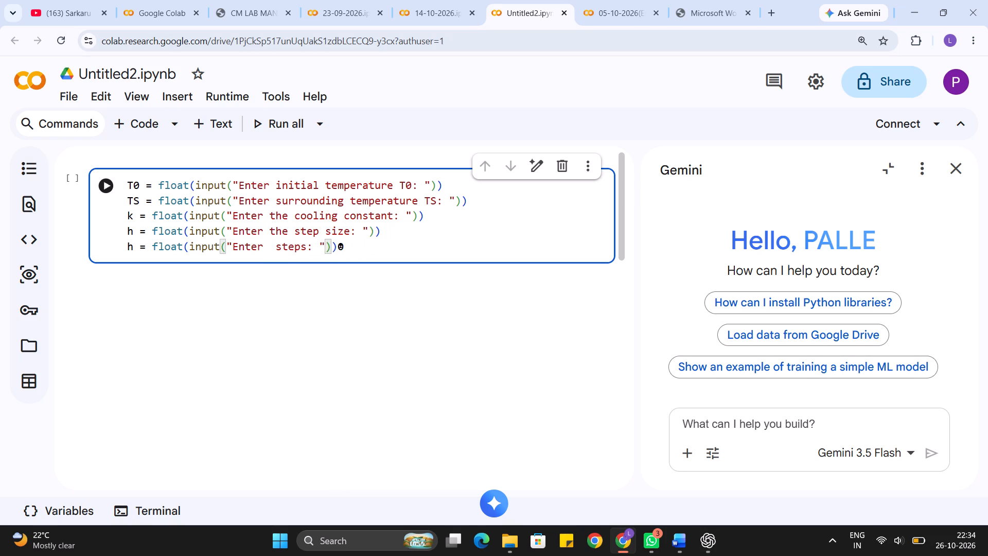
type("number of")
Delete the stray character at the end of the number of steps line.
key("Right")
key("Right")
key("Right")
key("Right")
key("Right")
key("Right")
key("Right")
key("Right")
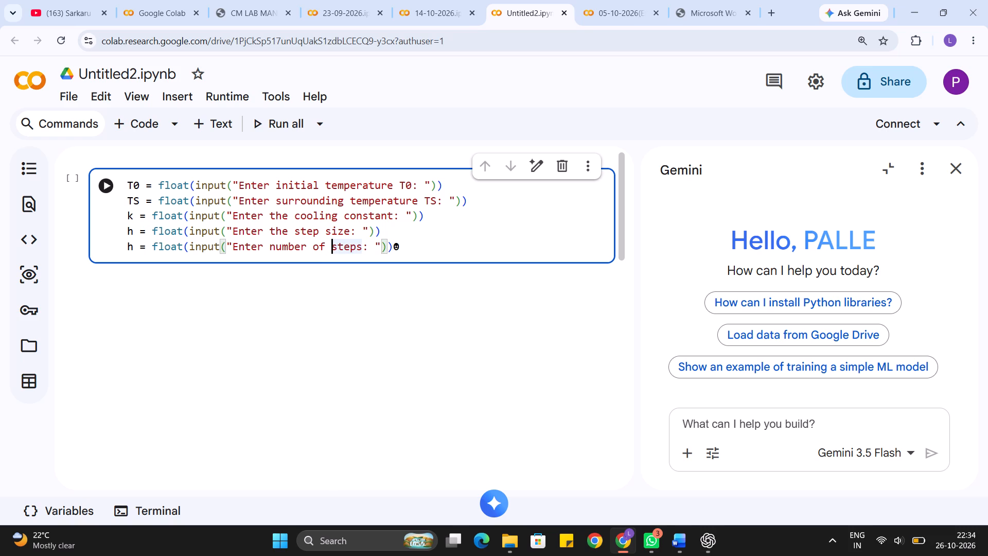
key("Right")
key("Right")
key("Right")
key("Right")
key("BackSpace")
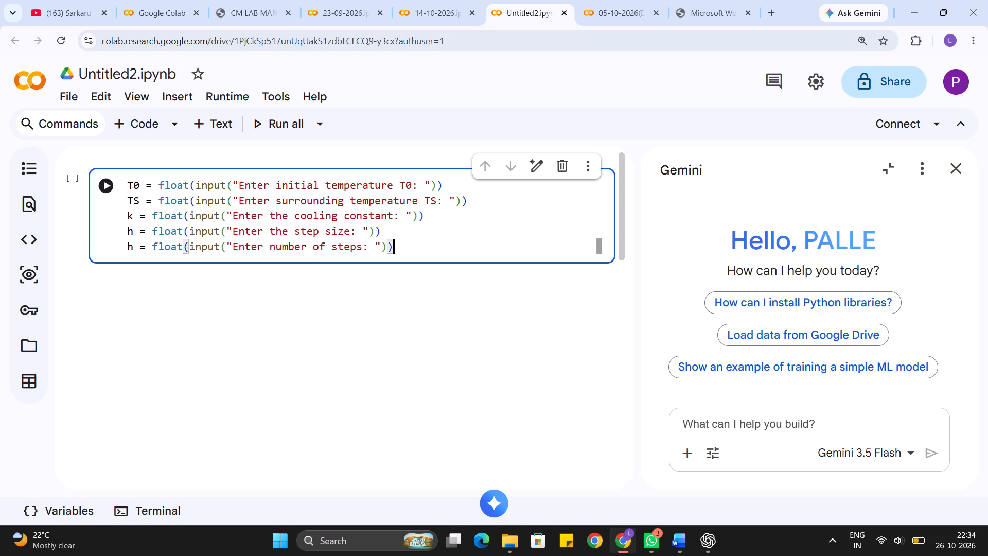
Change the conversion in the number of steps line to int.
key("Left")
key("Left")
key("Left")
key("Left")
key("Left")
key("Left")
key("Left")
key("Left")
key("Left")
key("Left")
key("Left")
key("Left")
key("Left")
key("Left")
key("Left")
key("Left")
key("Left")
key("Left")
key("Left")
key("Left")
key("Left")
key("BackSpace")
key("BackSpace")
key("BackSpace")
key("BackSpace")
key("BackSpace")
type("int")
Rename the variable in the number of steps line to n.
key("Left")
key("Left")
key("Left")
key("Left")
key("Left")
key("Left")
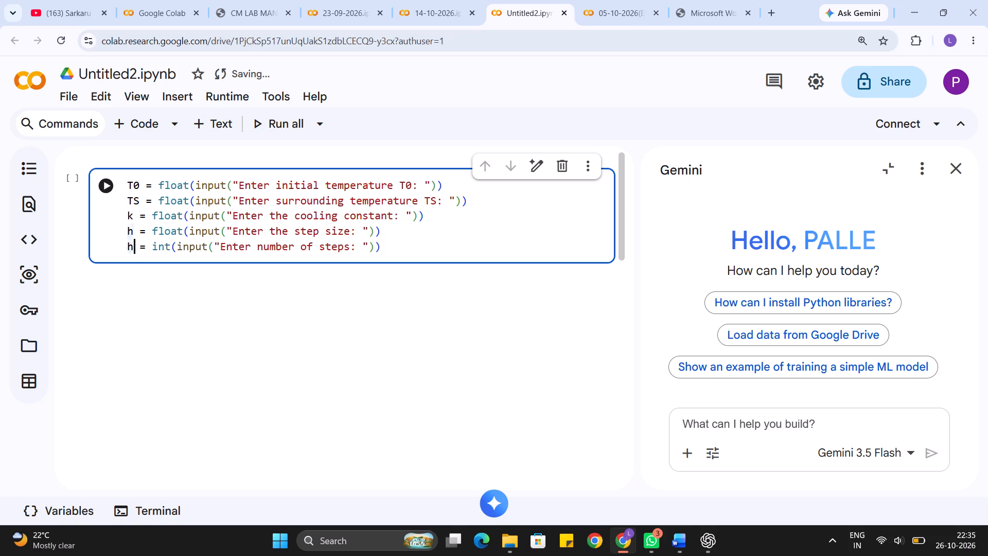
key("BackSpace")
key("n")
Below the number of steps line, initialise the variables with the lines T = T0 and t = 0.
key("Right")
key("Right")
key("Right")
key("Right")
key("Right")
key("Right")
key("Right")
key("Right")
key("Right")
key("Right")
key("Right")
key("Right")
key("Right")
key("Right")
key("Right")
key("Right")
key("Right")
key("Right")
key("Right")
key("Right")
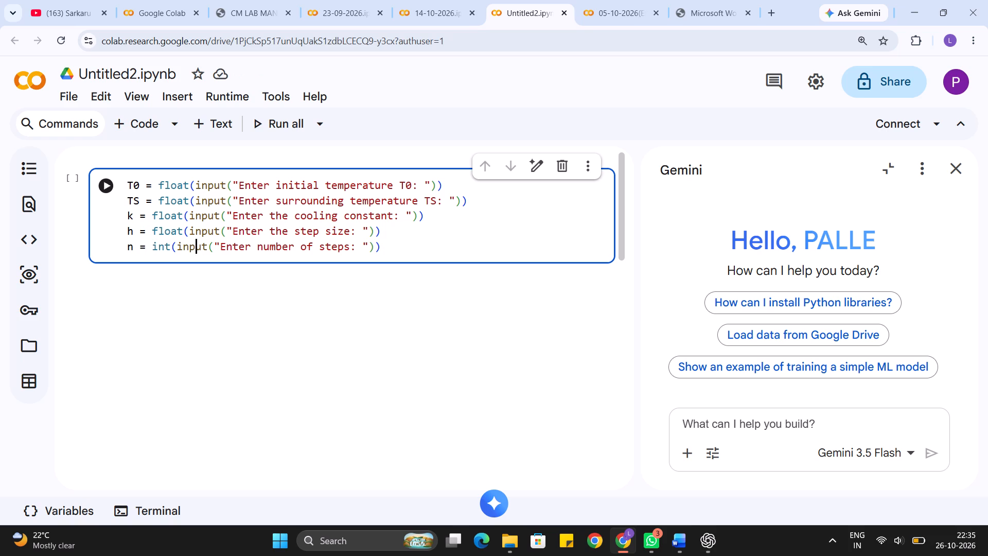
key("Right")
key("Right")
key("Right")
key("Return")
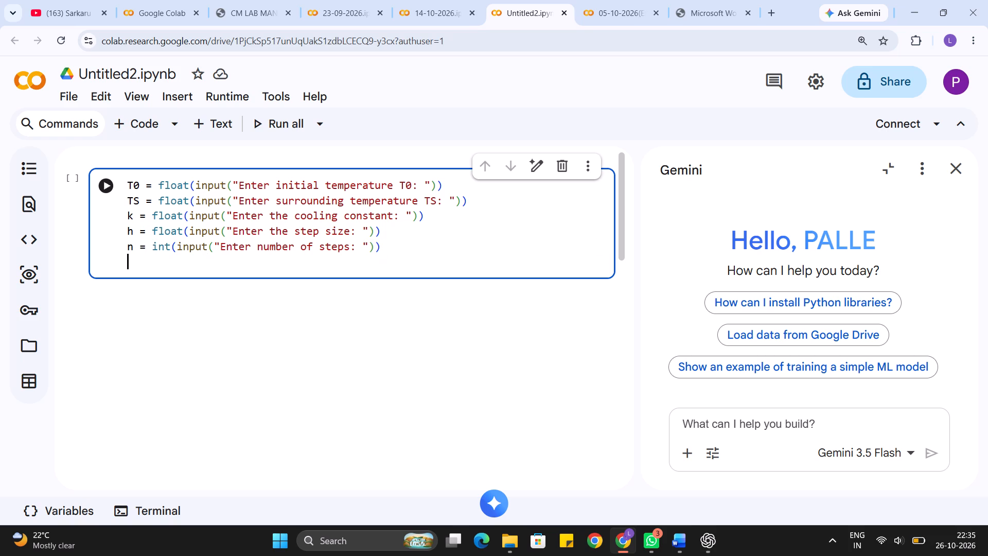
type("T = T0")
key("Return")
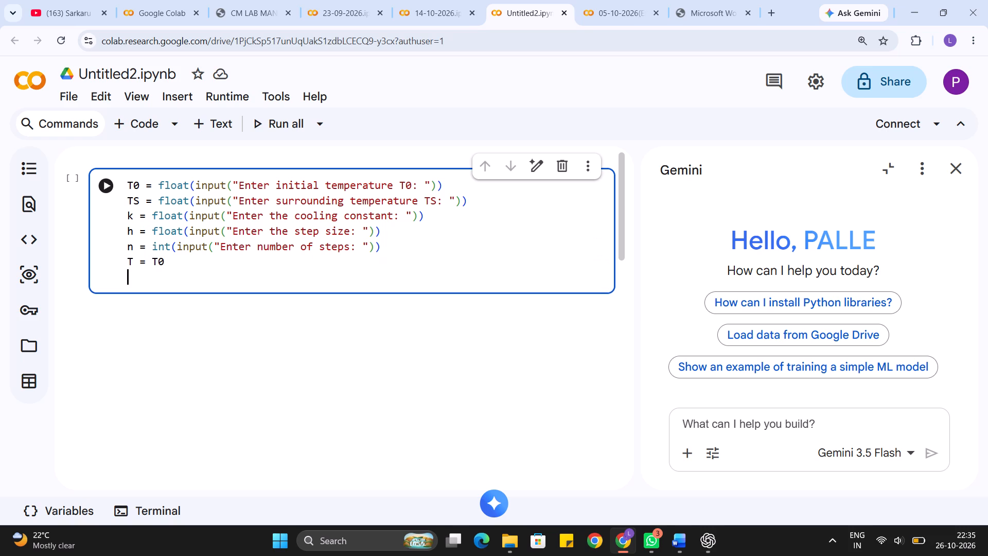
key("t")
key("space")
type("= 0")
key("Return")
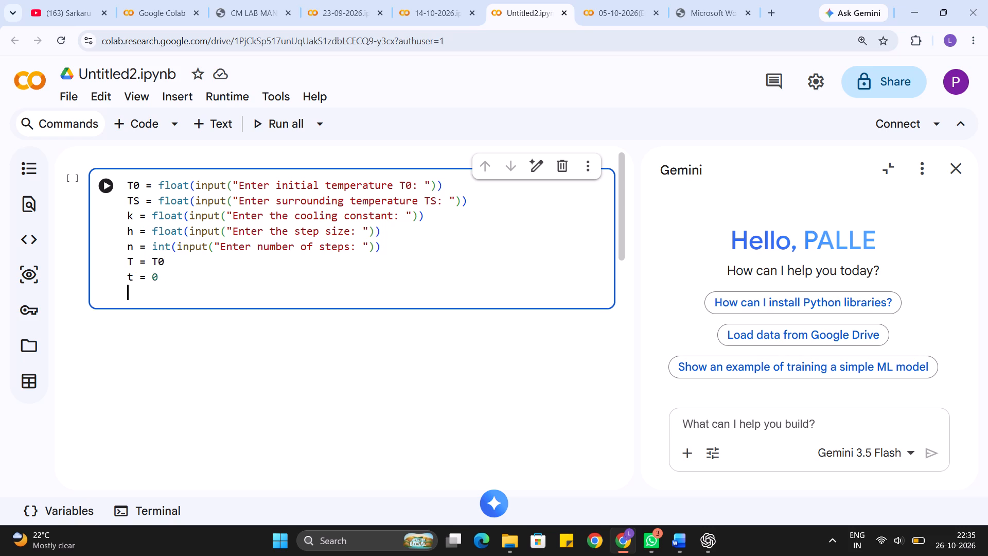
Below t = 0, add the table header line print("\n t\t Temperature").
type("print(")
type("\"\\n t/")
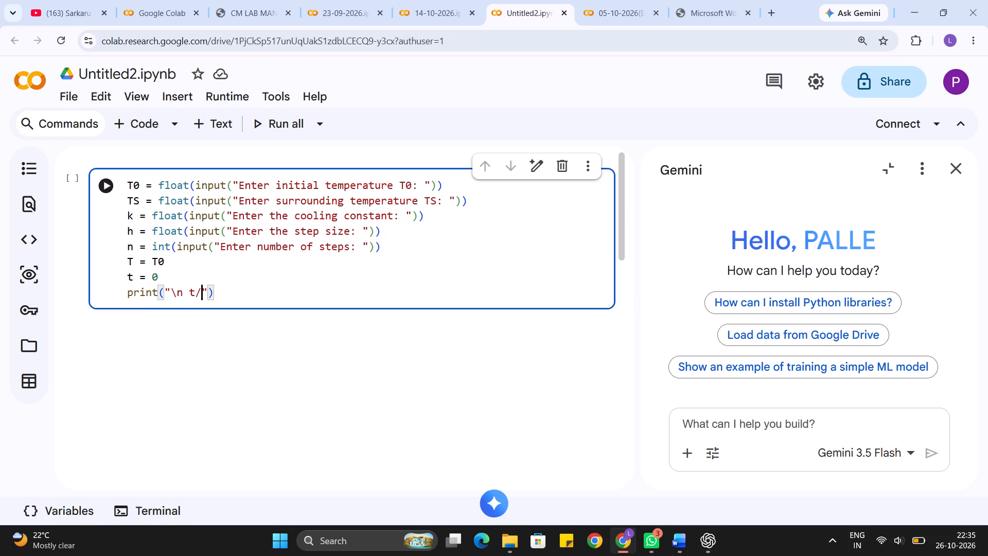
key("BackSpace")
type("\\t")
key("space")
key("shift+t")
type("emperature")
key("Right")
key("Right")
key("Return")
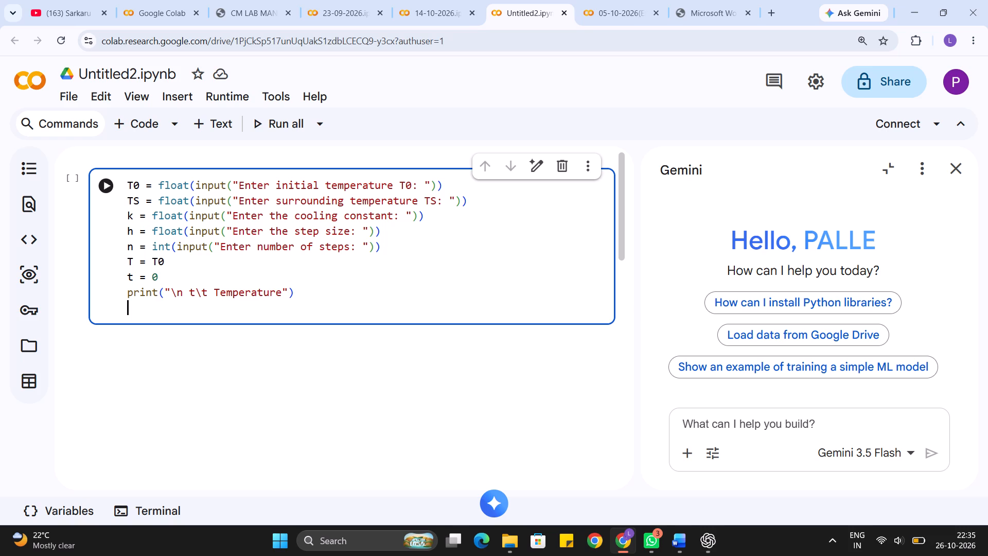
Below the header line, add a print statement that outputs a separator row of 18 dashes.
type("print(\"")
type("------------------")
key("Right")
key("Right")
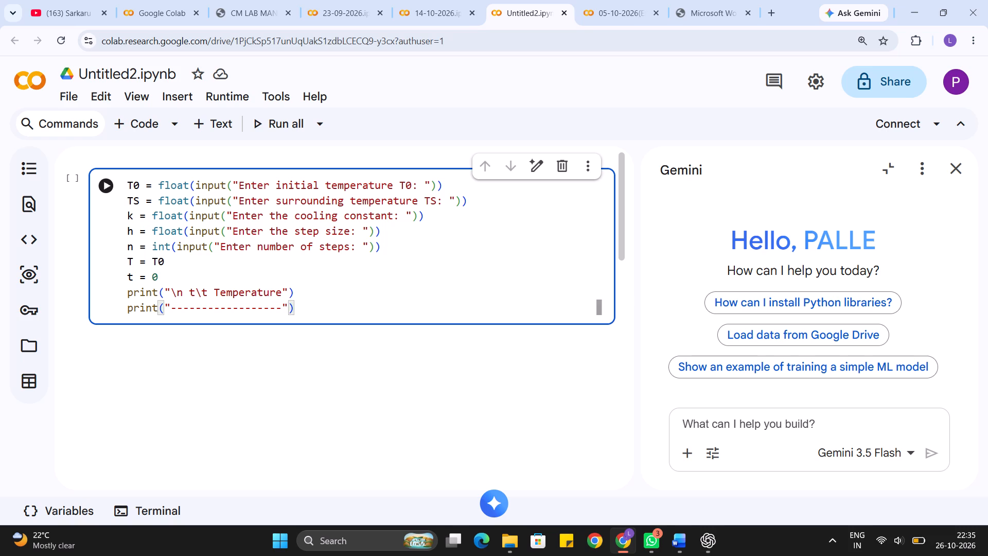
Below the separator line, start the iteration loop with the line for i in range (n+1):.
key("Return")
type("for i in range")
key("space")
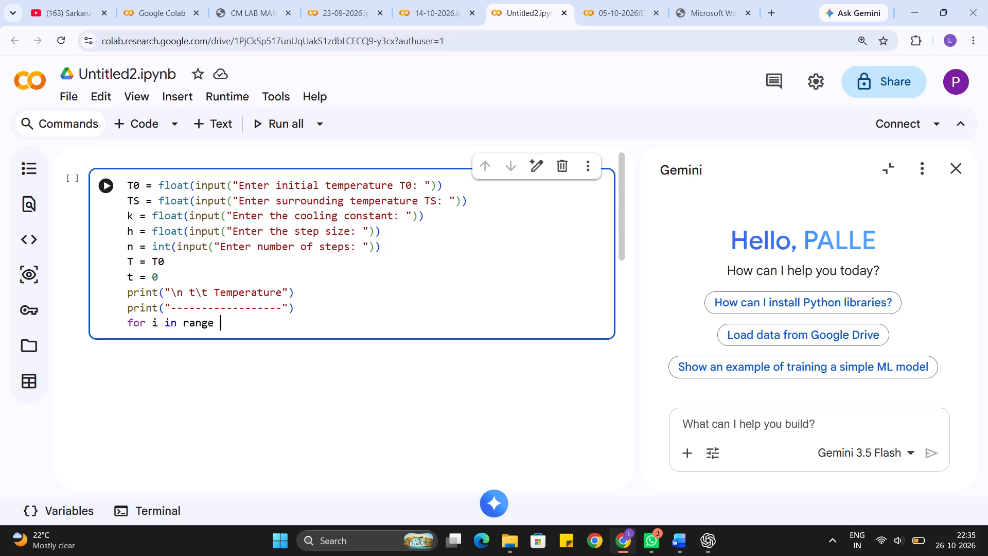
type("(n+1")
key("Right")
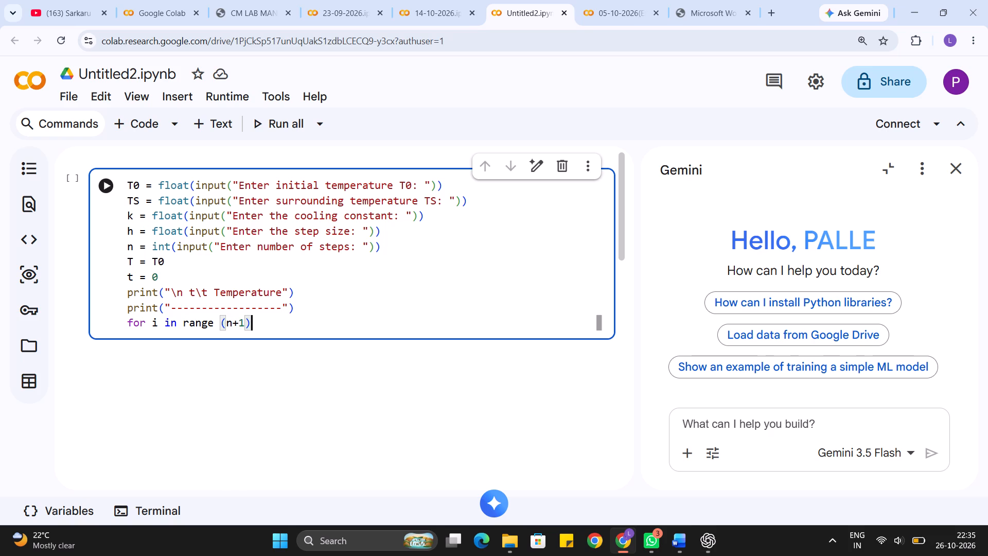
key("shift+l")
key("BackSpace")
key("shift+colon")
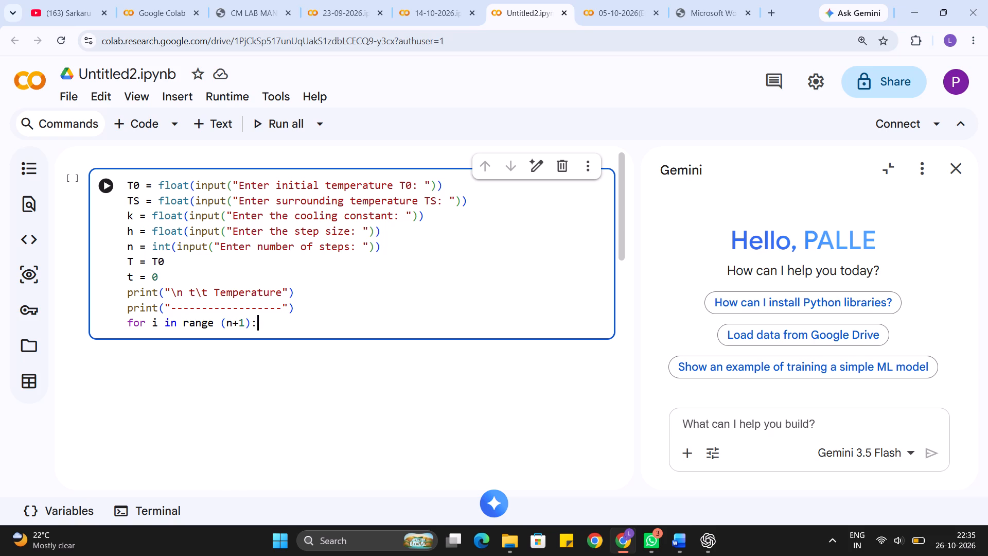
Inside the loop, add the output line print(f"{t:2f} \t {t:4t}").
key("Return")
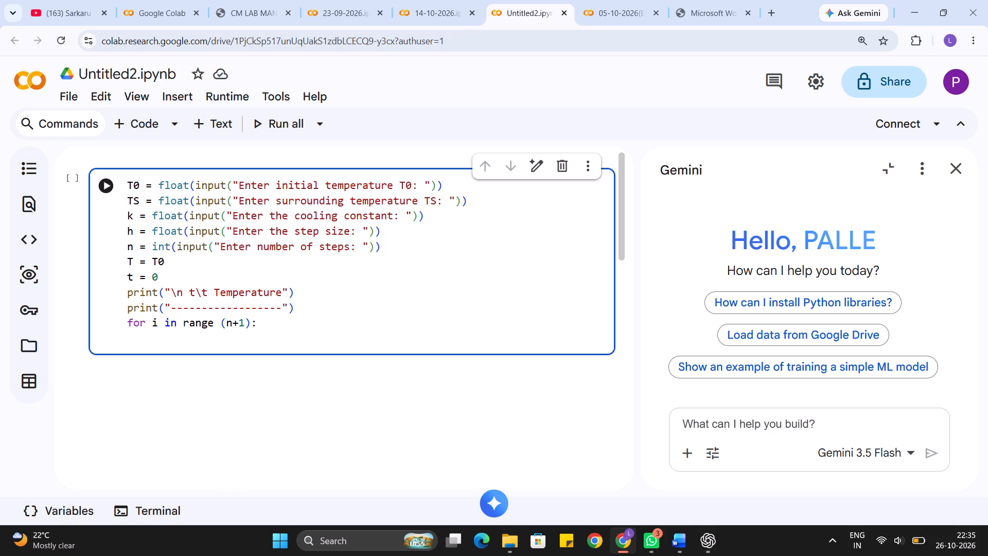
type("print")
key("shift+parenleft")
key("f")
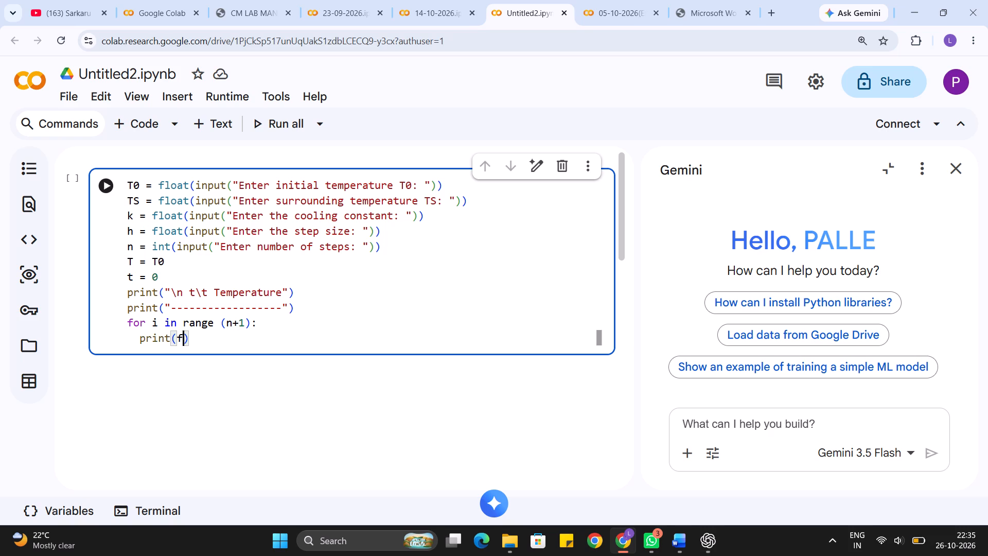
key("shift+quotedbl")
type("{t:")
type("2f")
key("Right")
key("space")
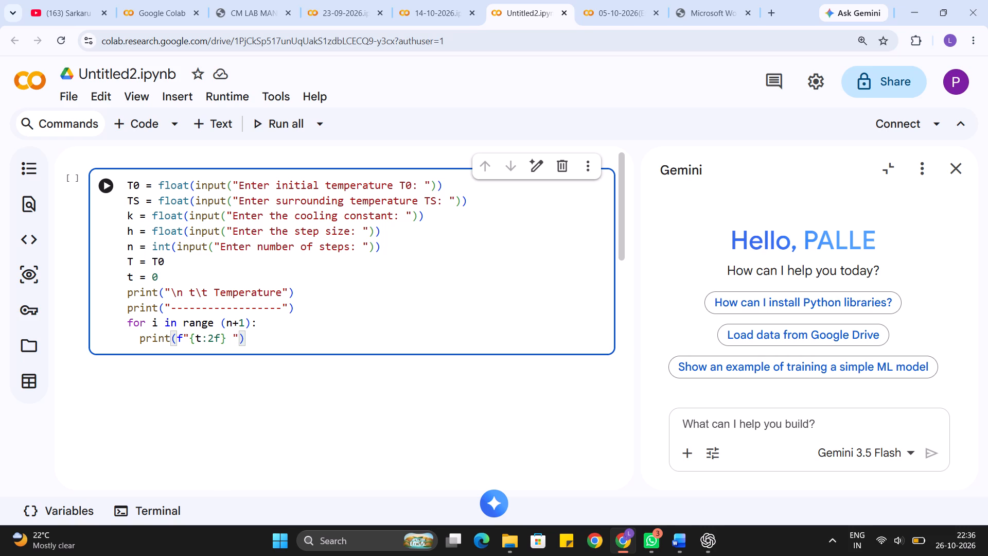
type("\\t")
key("space")
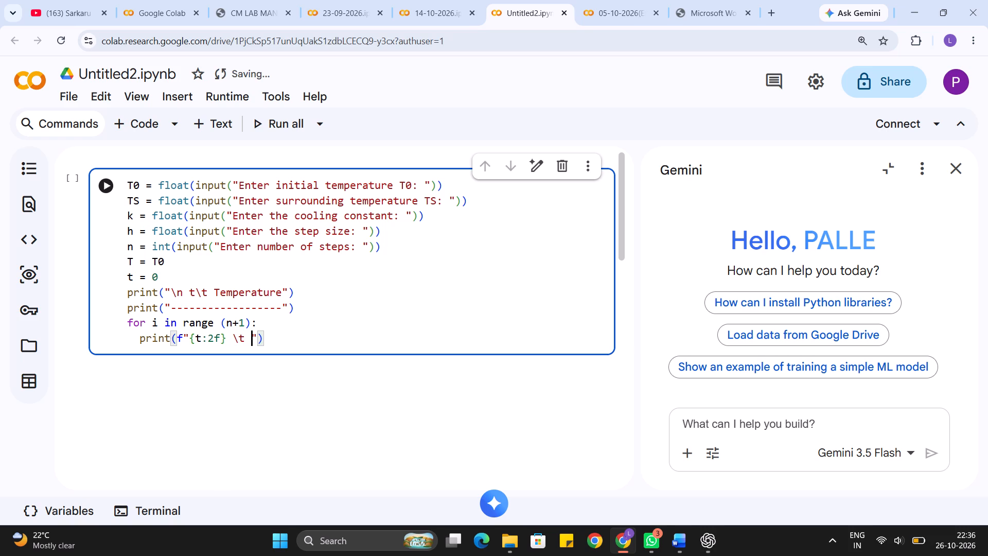
type("{t:")
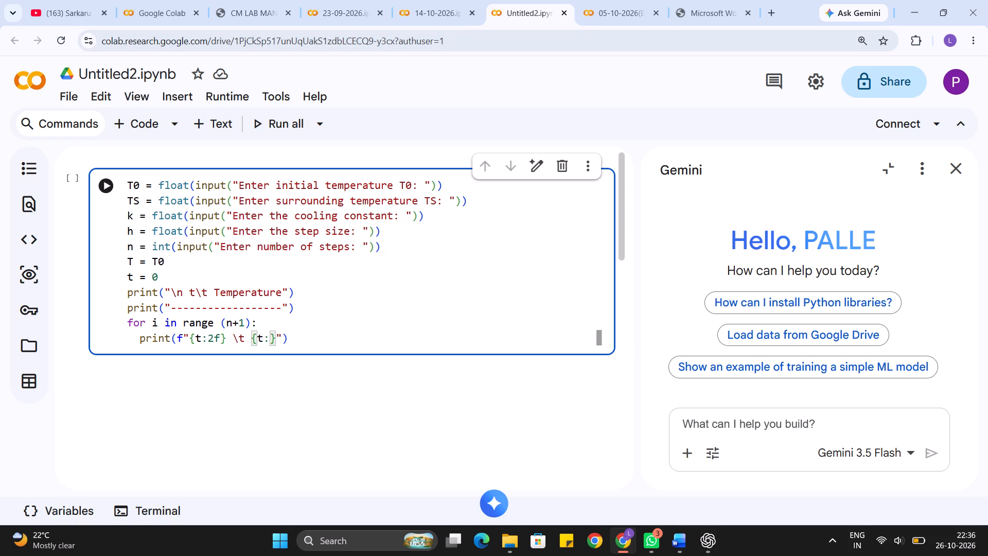
type("4t")
key("Right")
key("Right")
key("Right")
key("Right")
key("Right")
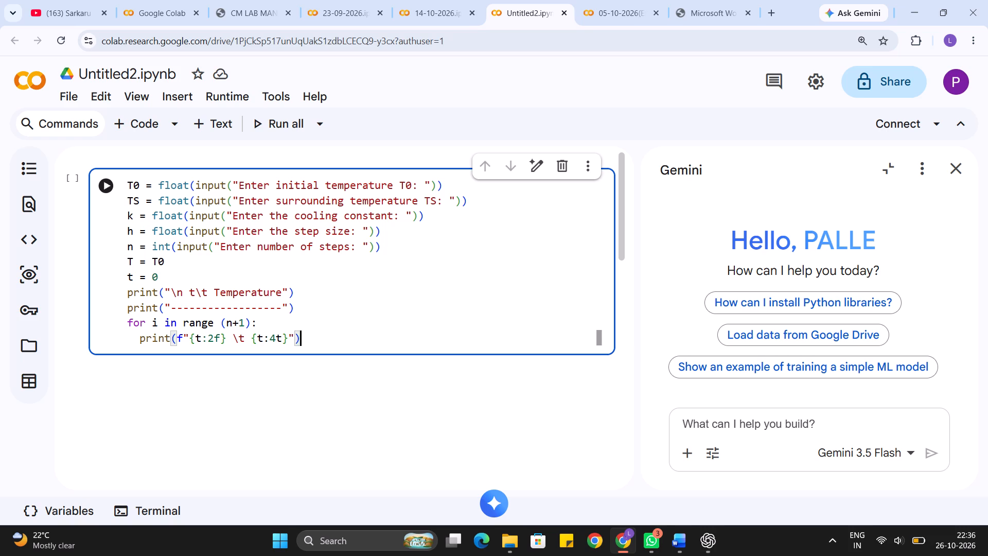
Inside the loop, add the temperature update line T = T-h*k*(T-T).
key("Return")
type("T = T-")
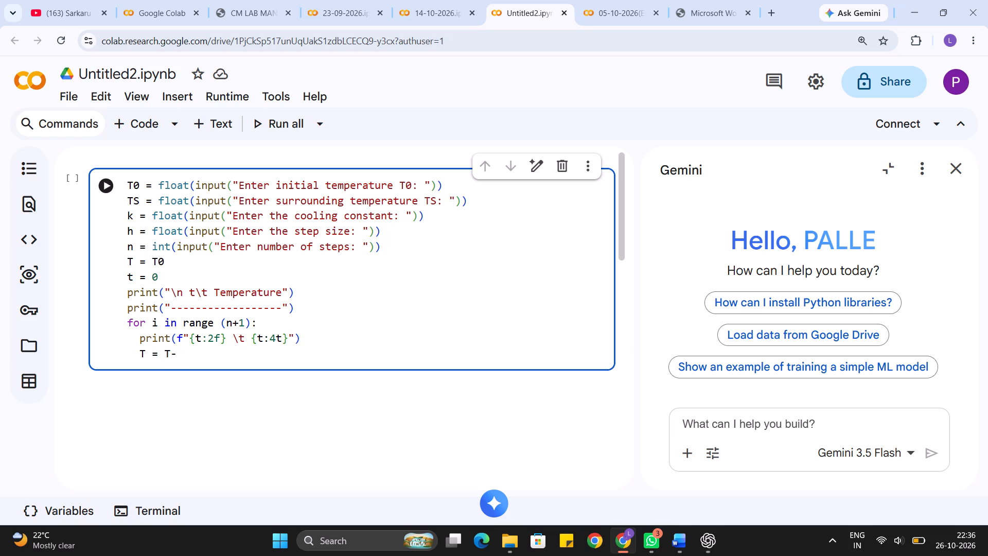
type("h*k")
key("shift+asterisk")
key("shift+parenleft")
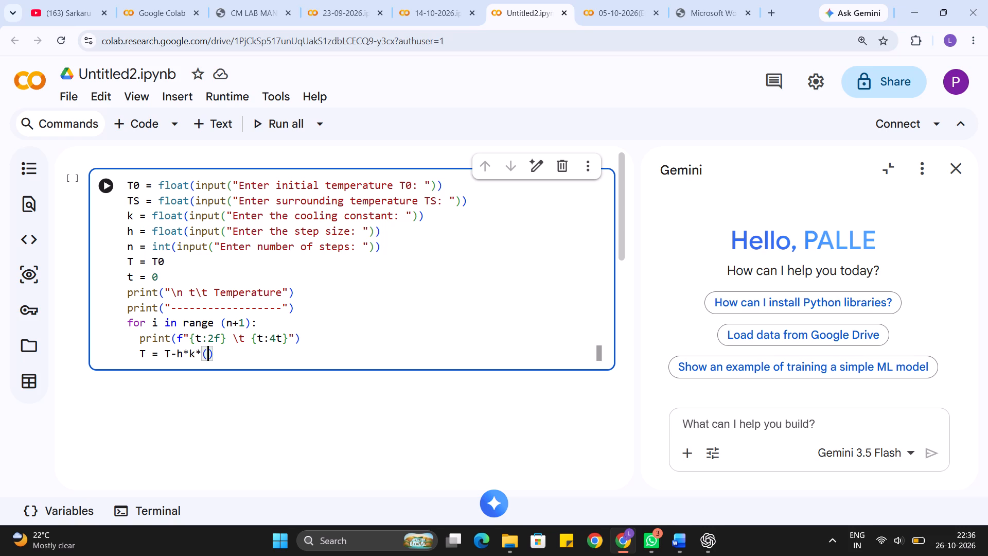
type("T-T")
key("Right")
Inside the loop, add the time update line t = t+h, with spaces around the equals sign.
key("Return")
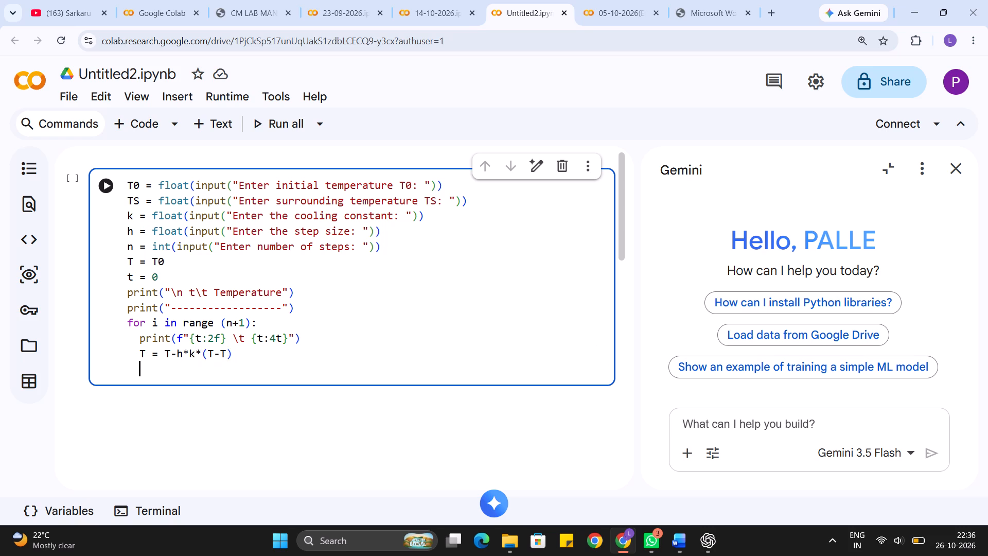
type("t=")
key("space")
key("t")
key("plus")
key("h")
key("Left")
key("Left")
key("Left")
key("Left")
key("Left")
key("space")
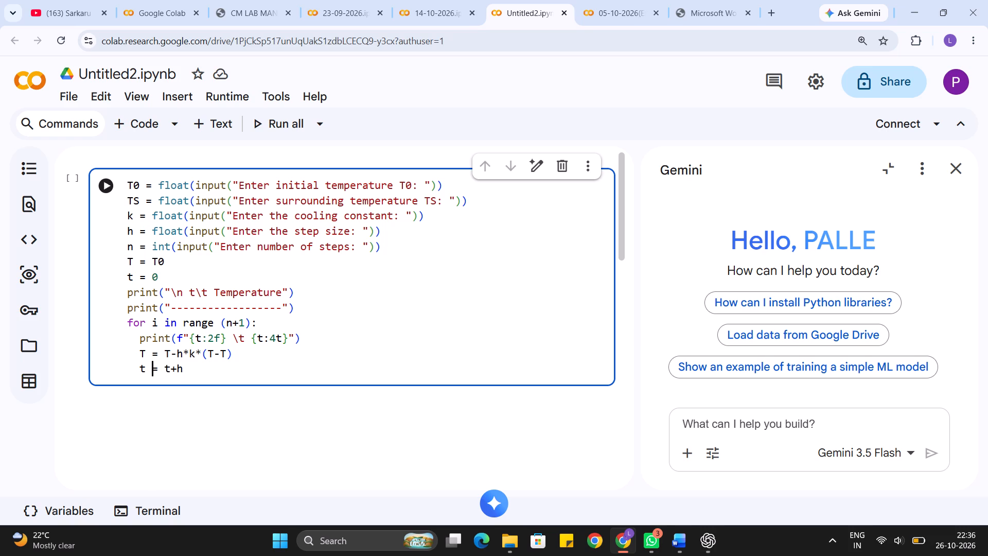
key("Right")
key("Right")
key("Right")
key("Right")
key("Right")
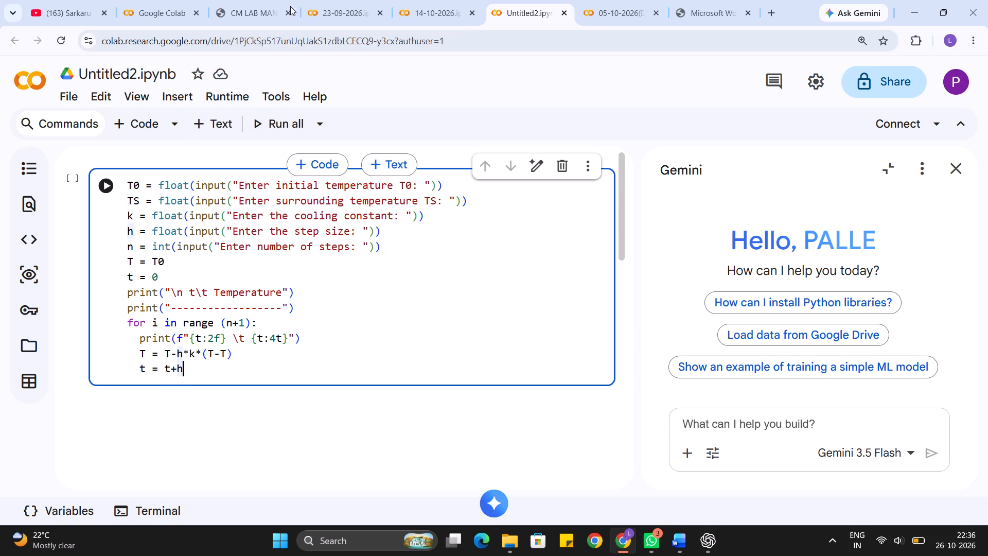
Switch to the CM LAB Record PDF and look through its experiment programs, down to the last pages.
left_click(684, 0)
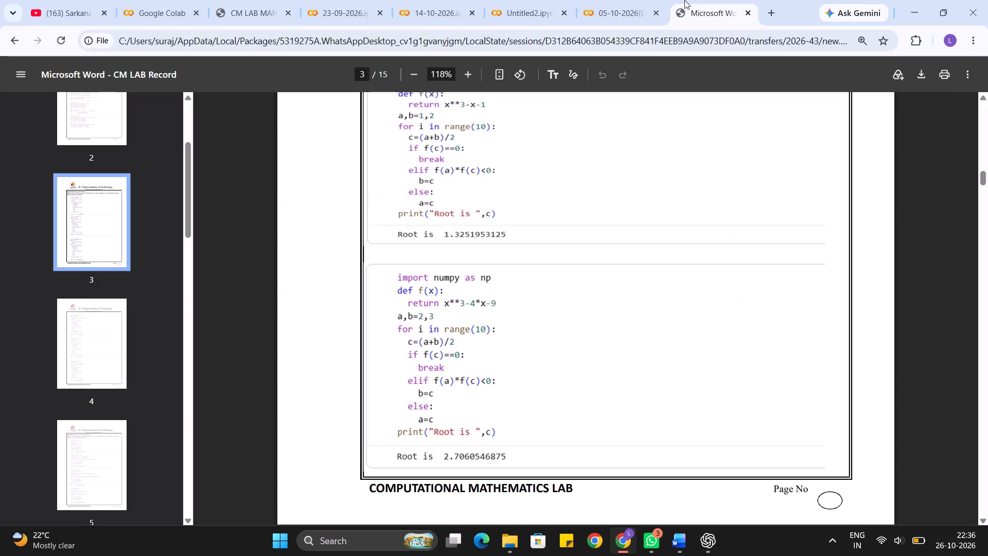
scroll(432, 251, "down", 14)
scroll(432, 251, "down", 7)
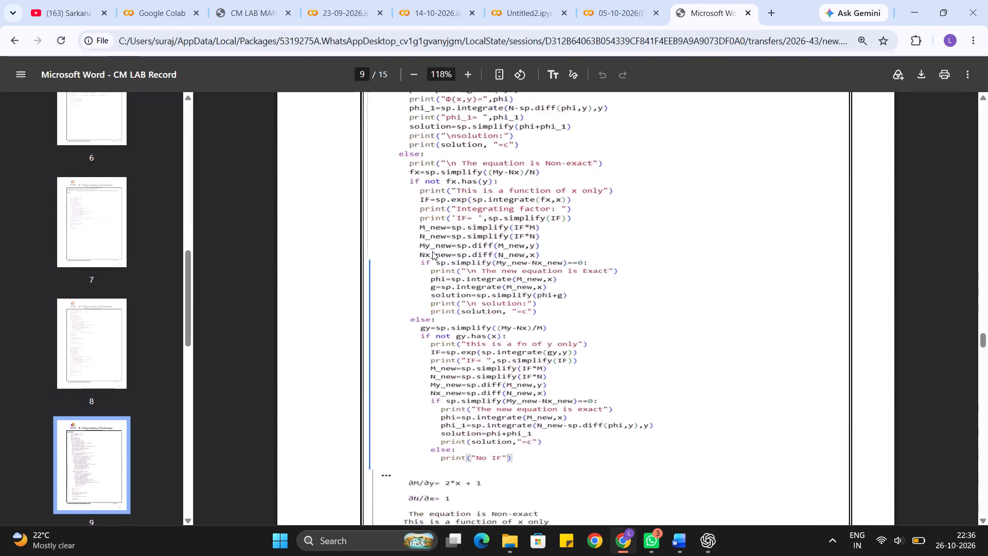
scroll(432, 251, "down", 13)
scroll(432, 251, "down", 8)
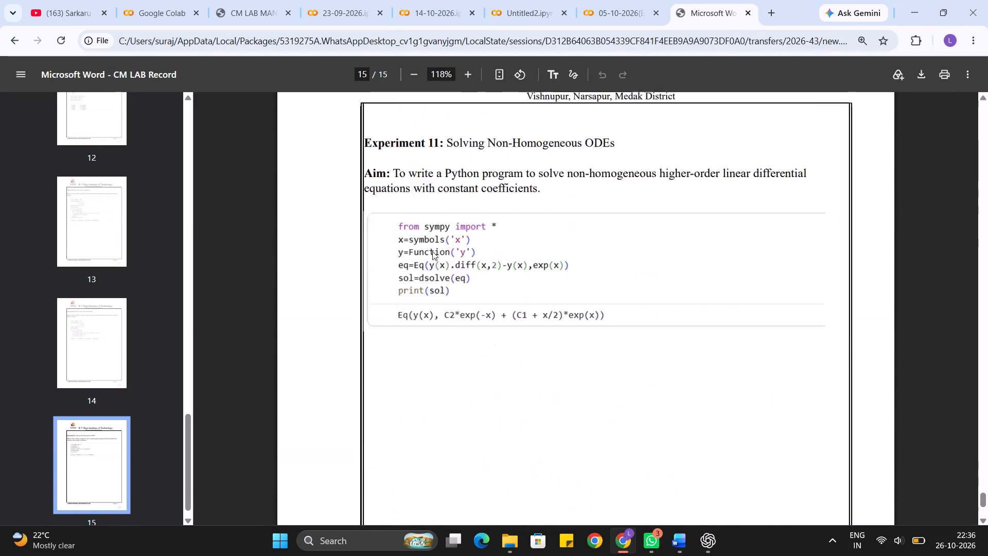
scroll(432, 251, "down", 9)
scroll(432, 251, "up", 7)
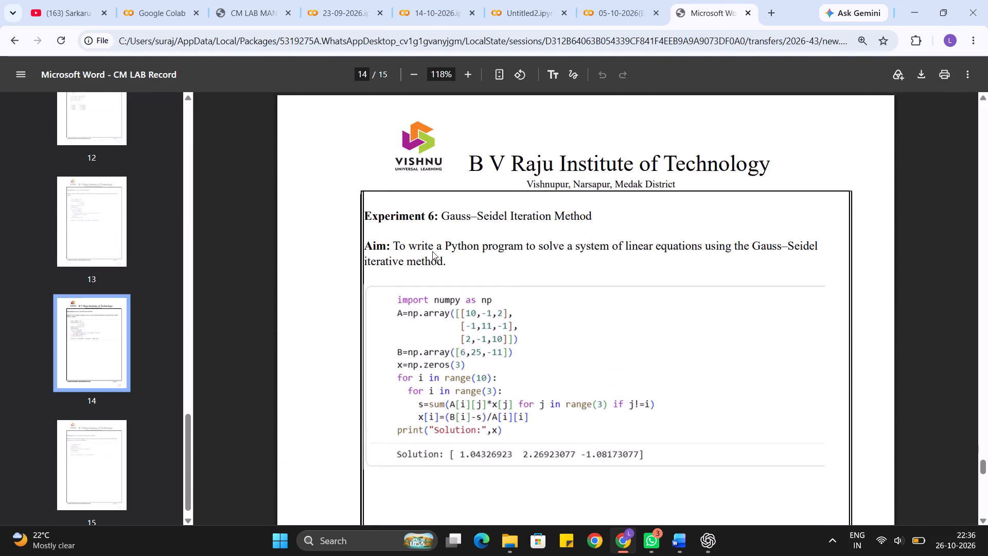
scroll(432, 251, "up", 2)
scroll(432, 251, "down", 1)
scroll(432, 251, "up", 1)
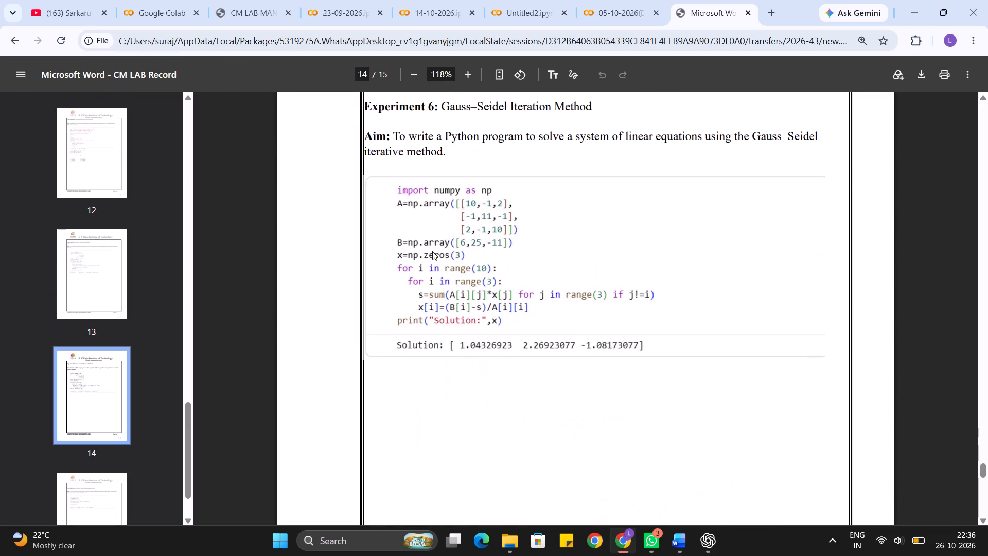
scroll(432, 251, "up", 2)
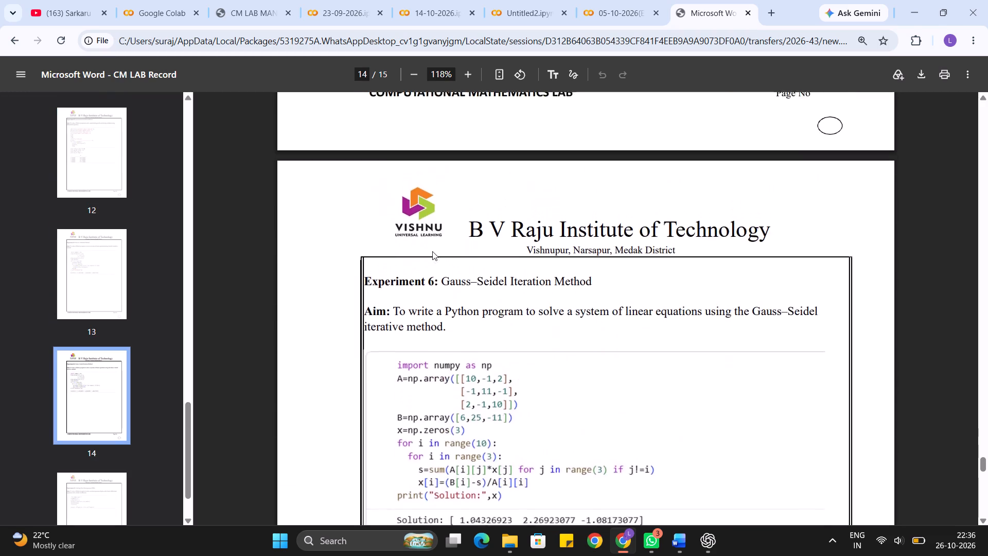
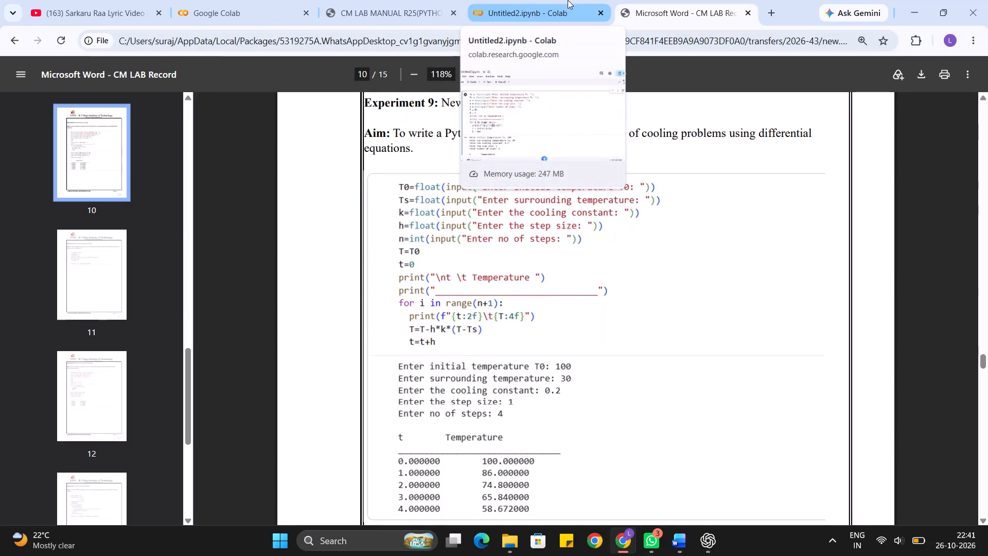
Check the notebook code against the lab record PDF and change the loop print line's second placeholder to {T:4f}.
left_click(568, 0)
left_click(617, 0)
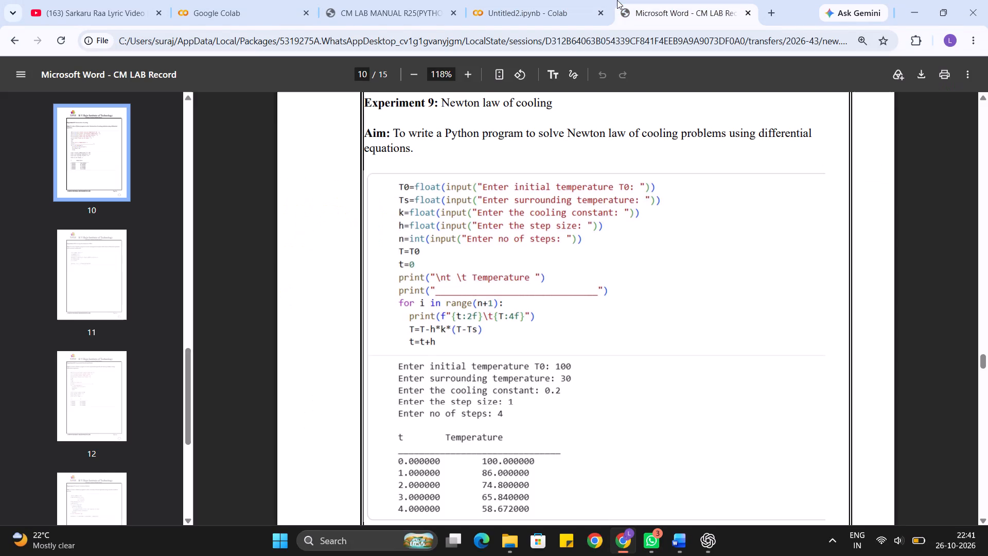
left_click(548, 0)
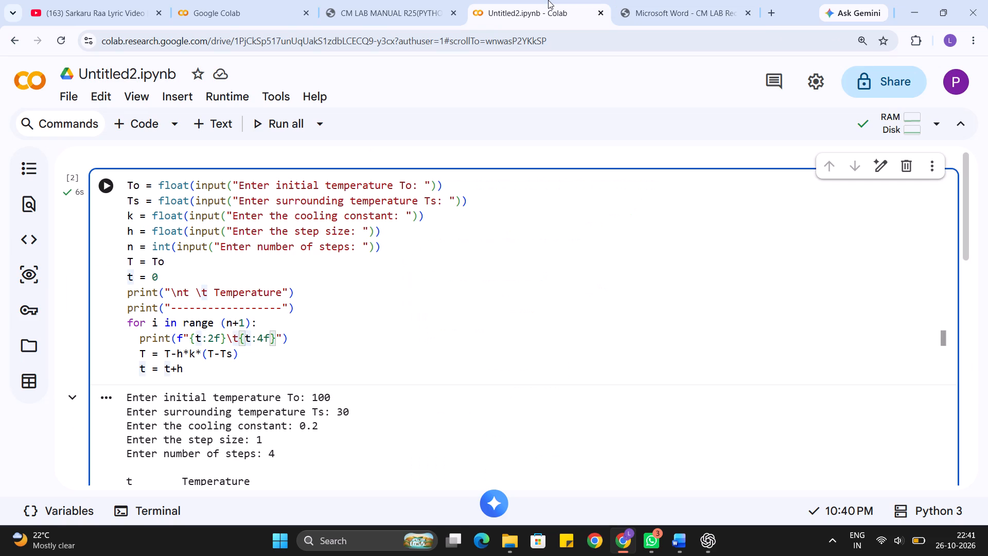
left_click(613, 0)
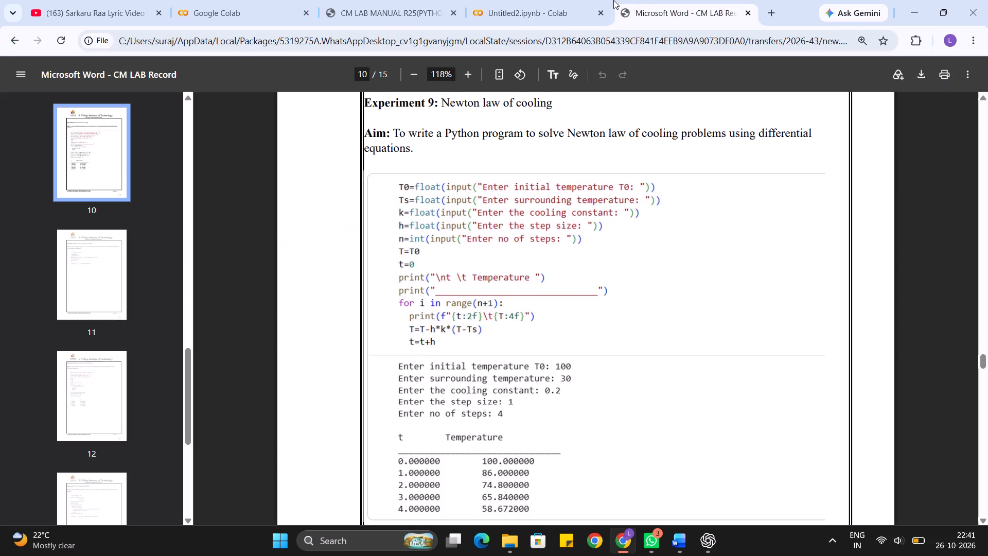
left_click(558, 0)
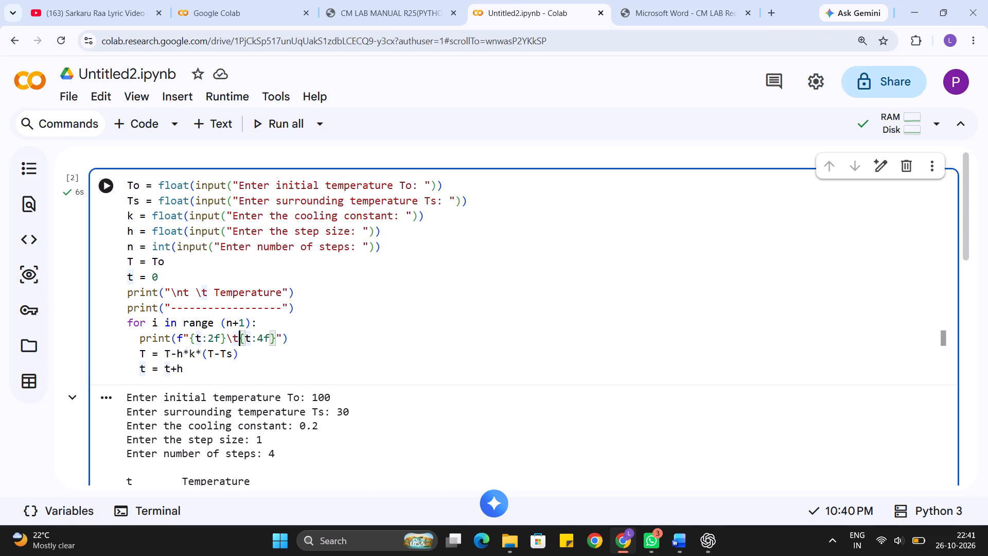
left_click(253, 336)
key("BackSpace")
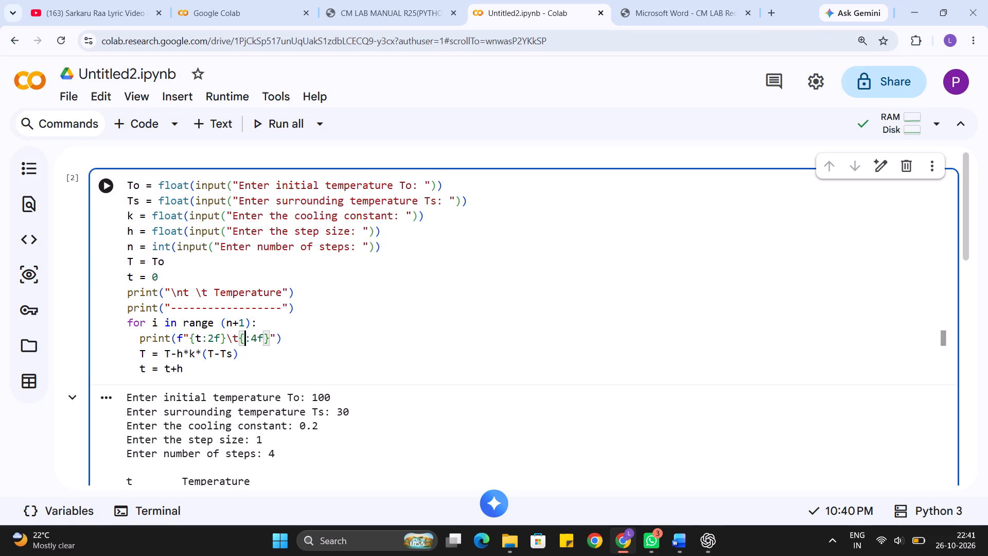
key("shift+t")
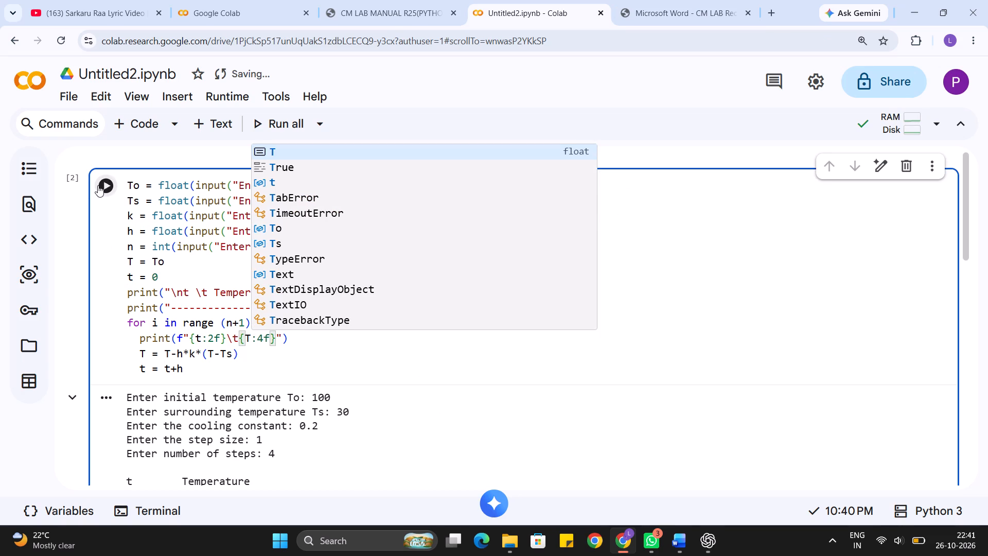
Run the cooling program with initial temperature 100, surrounding temperature 30, cooling constant 0.2, step size 1 and 4 steps.
left_click(98, 185)
type("100")
key("Return")
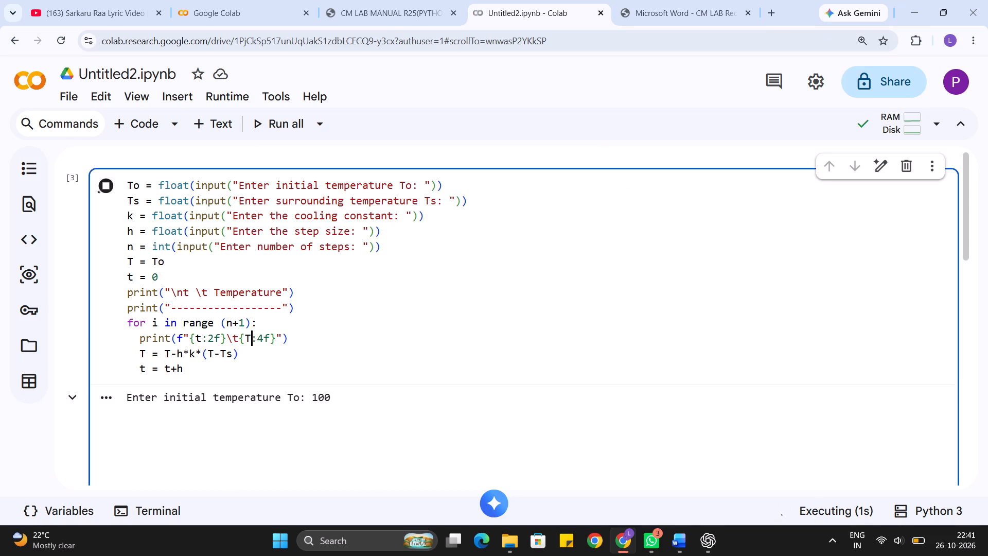
type("30")
key("Return")
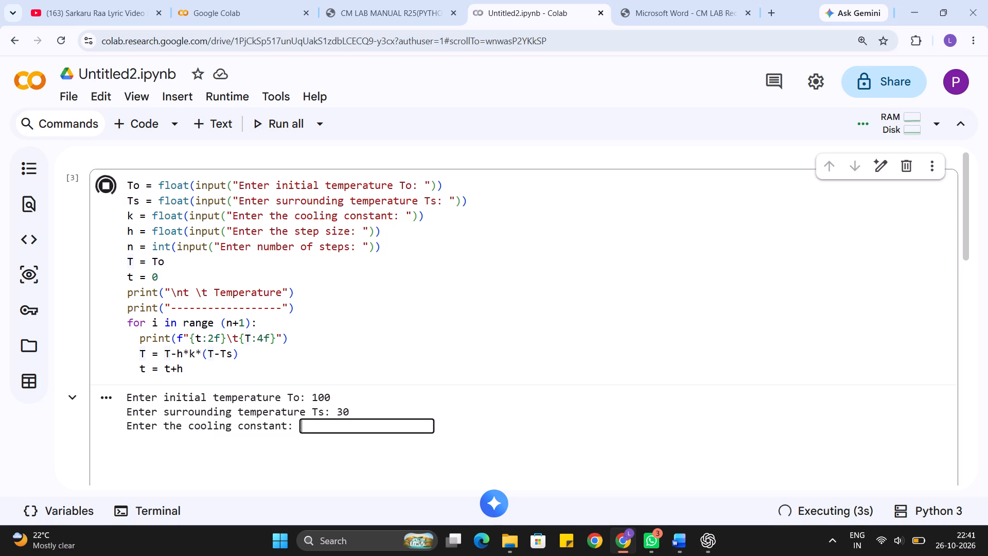
type("0.2")
key("Return")
key("1")
key("Return")
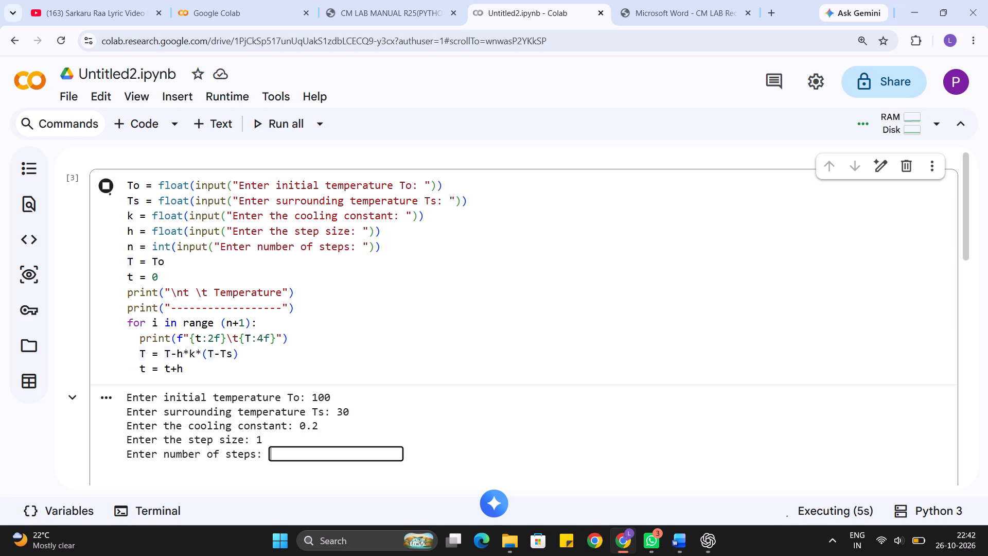
key("4")
key("Return")
Capture a screenshot of the whole program code together with the five entered input values below it.
scroll(251, 501, "down", 1)
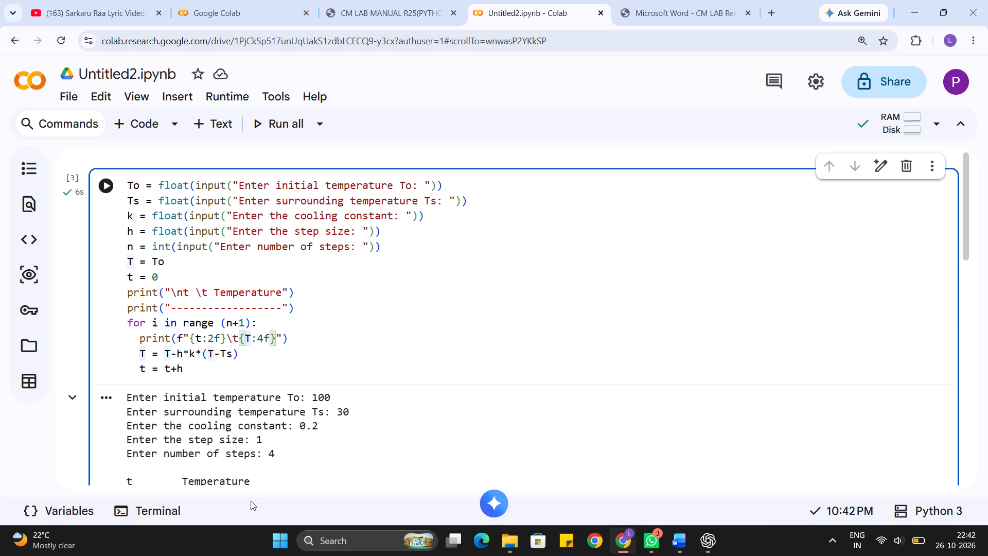
scroll(251, 501, "down", 1)
scroll(259, 438, "down", 2)
scroll(259, 438, "up", 3)
key("ctrl+minus")
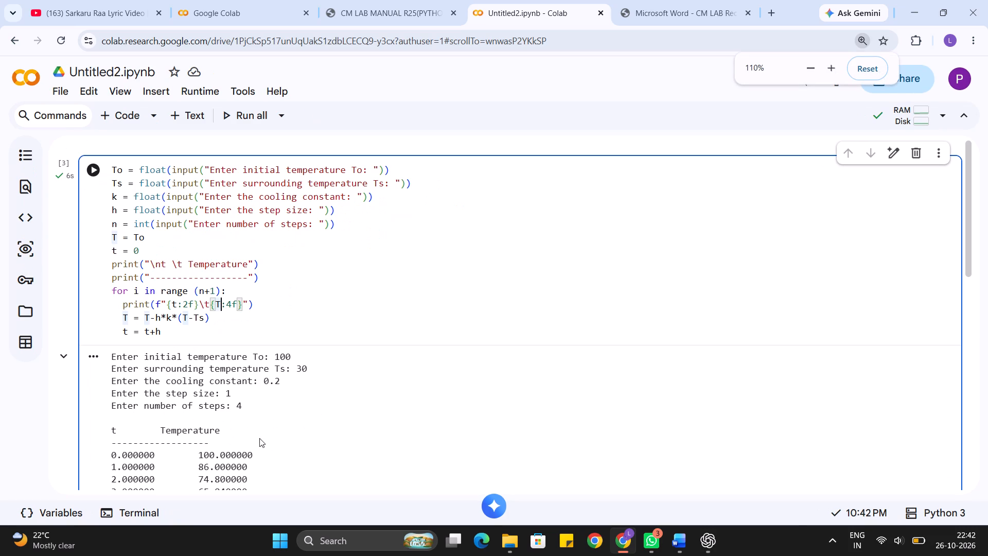
key("ctrl+plus")
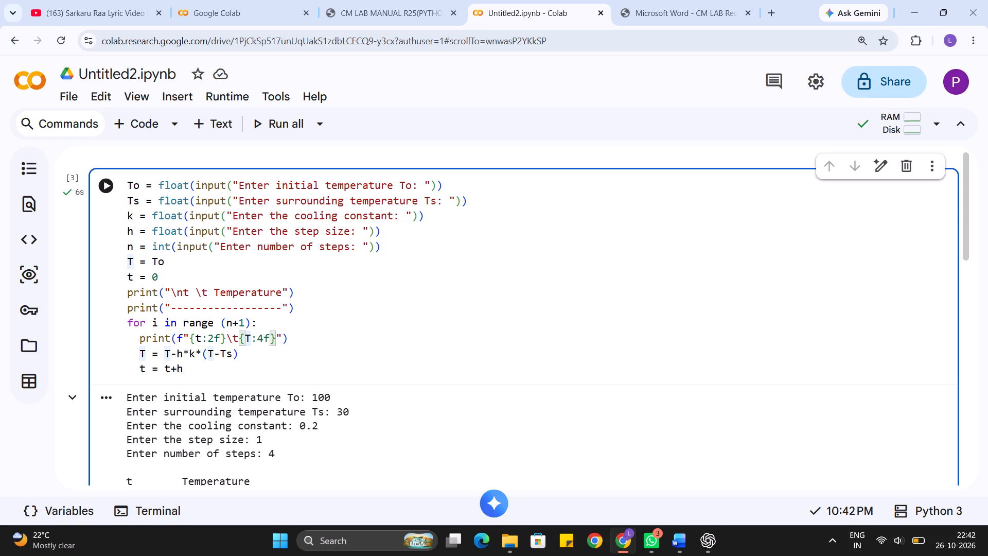
key("Print")
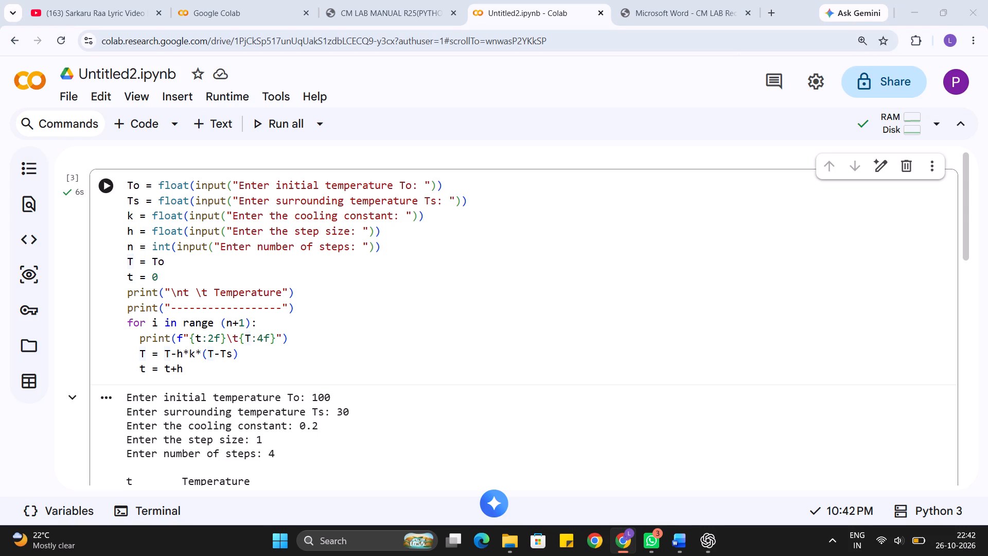
left_click_drag(84, 158, 486, 391)
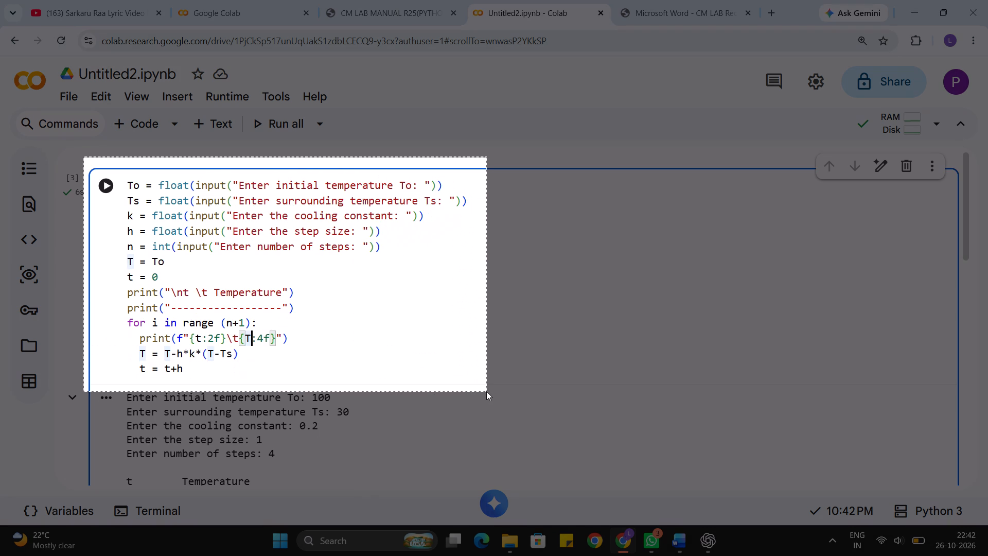
left_click_drag(486, 391, 475, 463)
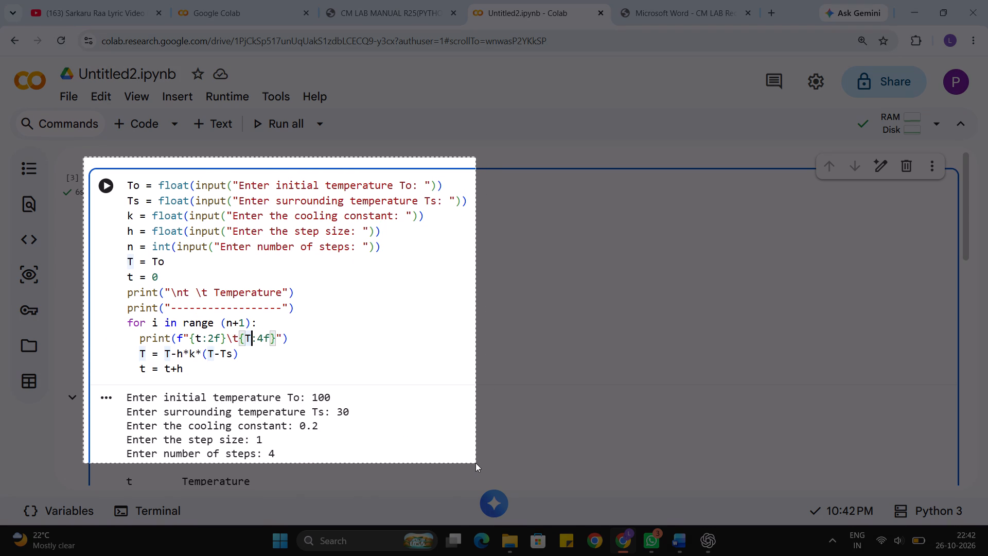
left_click_drag(475, 463, 489, 472)
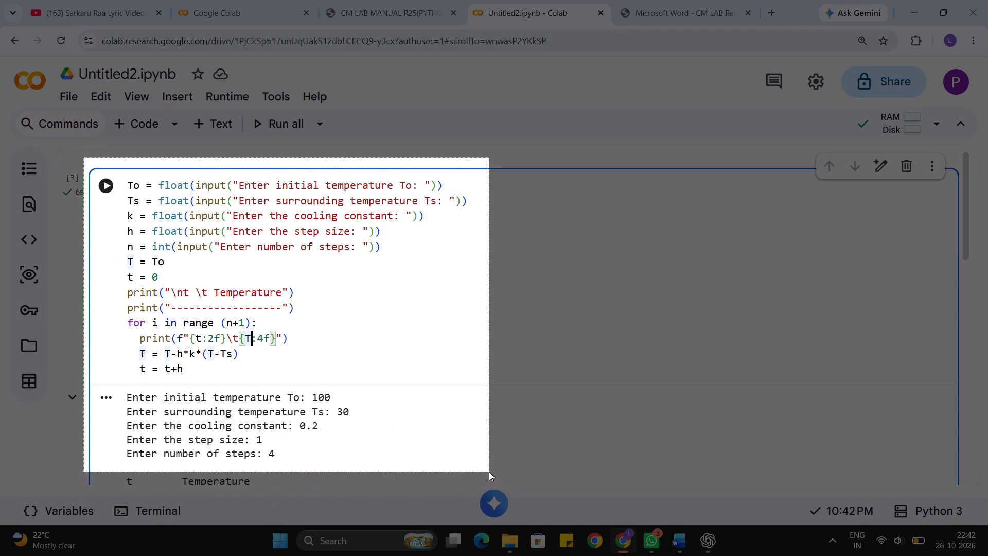
left_click_drag(489, 472, 501, 468)
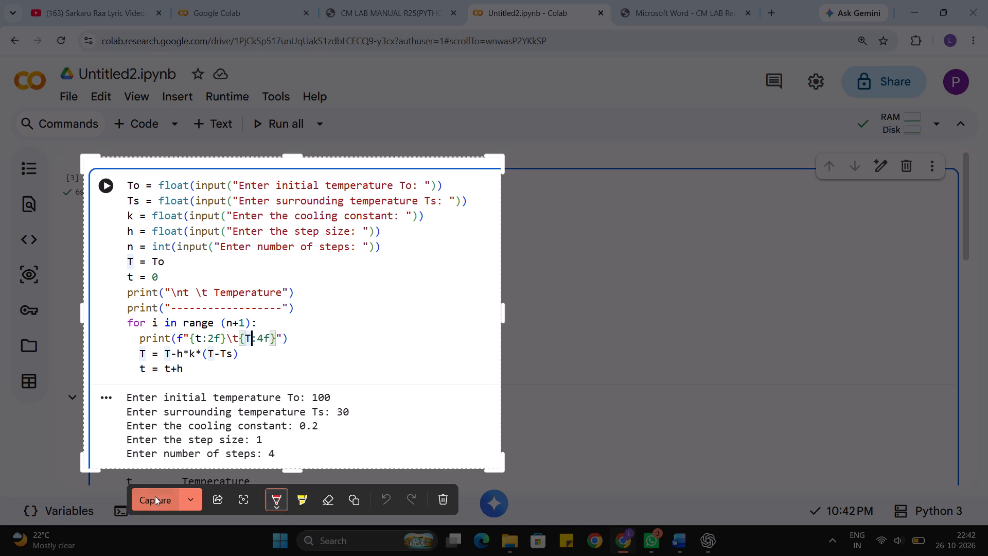
left_click(155, 496)
Capture a second screenshot covering only the output table of t and Temperature.
scroll(163, 436, "down", 2)
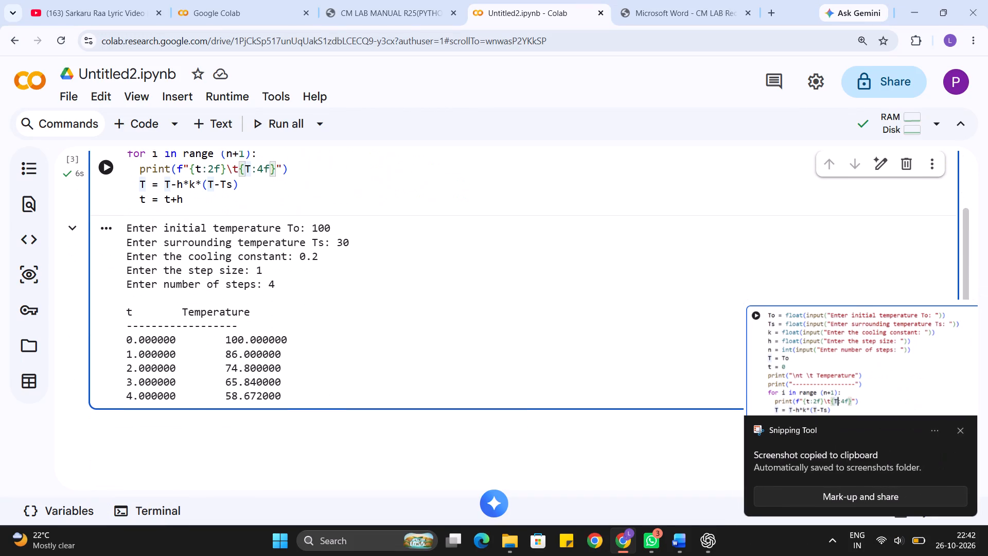
scroll(163, 436, "down", 1)
key("Print")
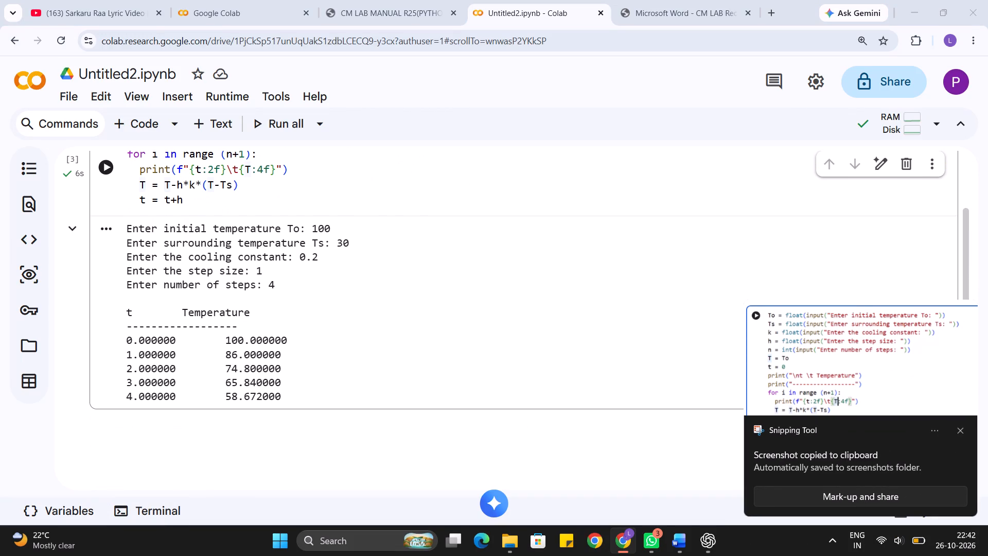
left_click_drag(80, 292, 412, 423)
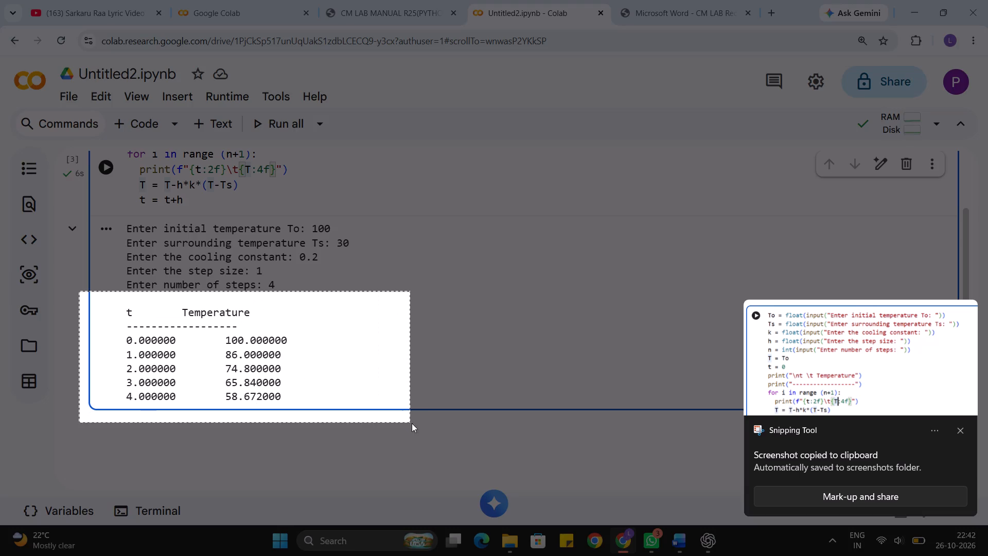
left_click_drag(412, 423, 440, 428)
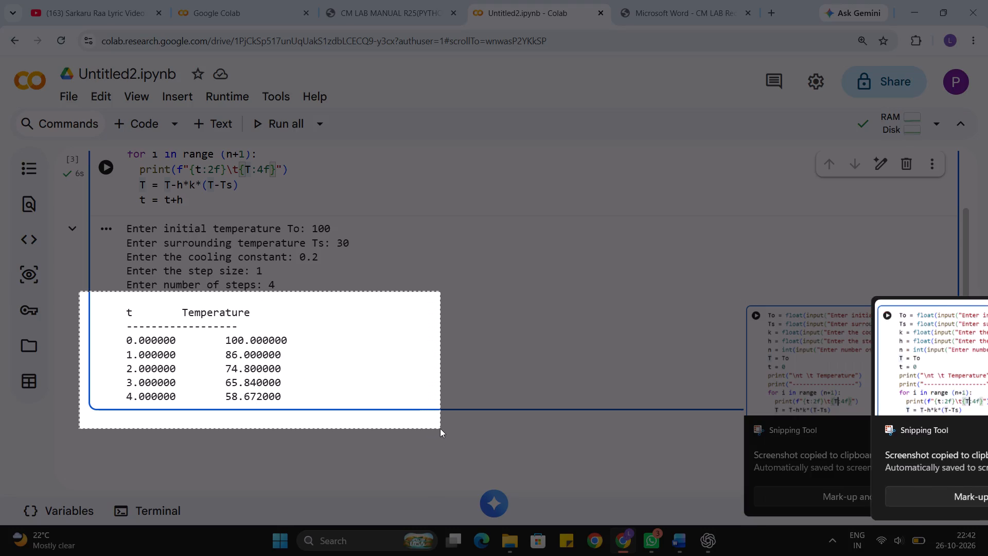
left_click_drag(440, 428, 465, 432)
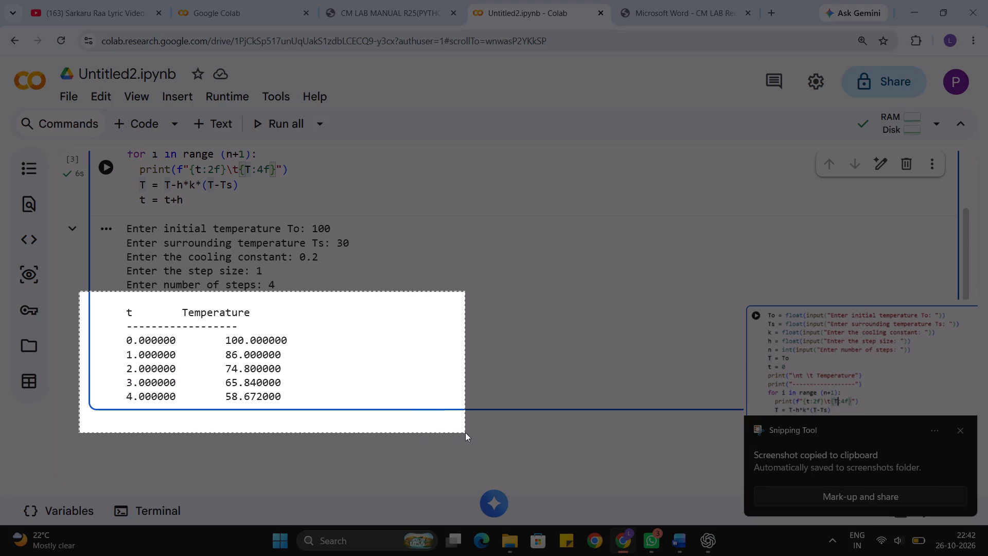
left_click(152, 461)
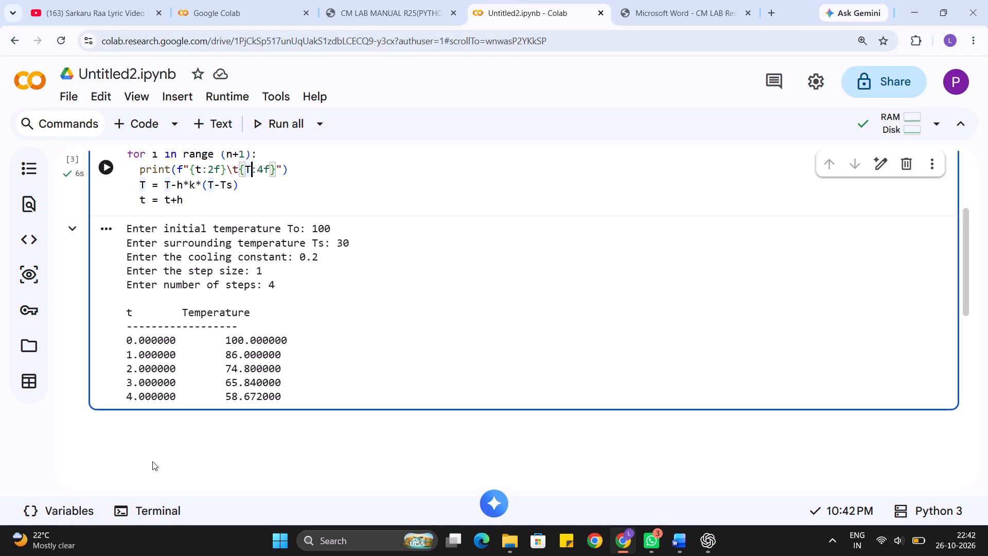
Switch to the Word lab record and draw a rectangle about 15.9 cm wide and 10 cm high below Experiment 9's aim.
left_click(676, 535)
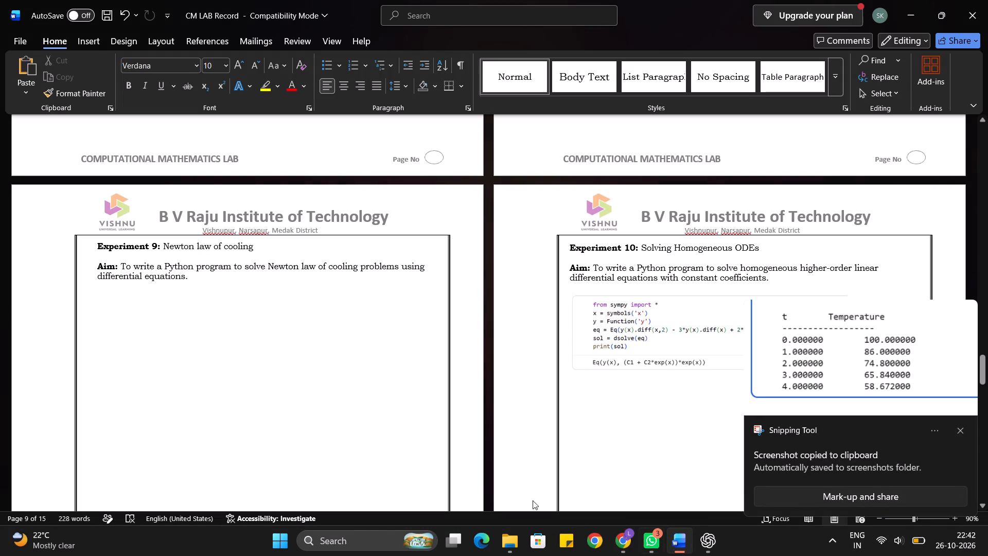
scroll(334, 217, "up", 4, "ctrl")
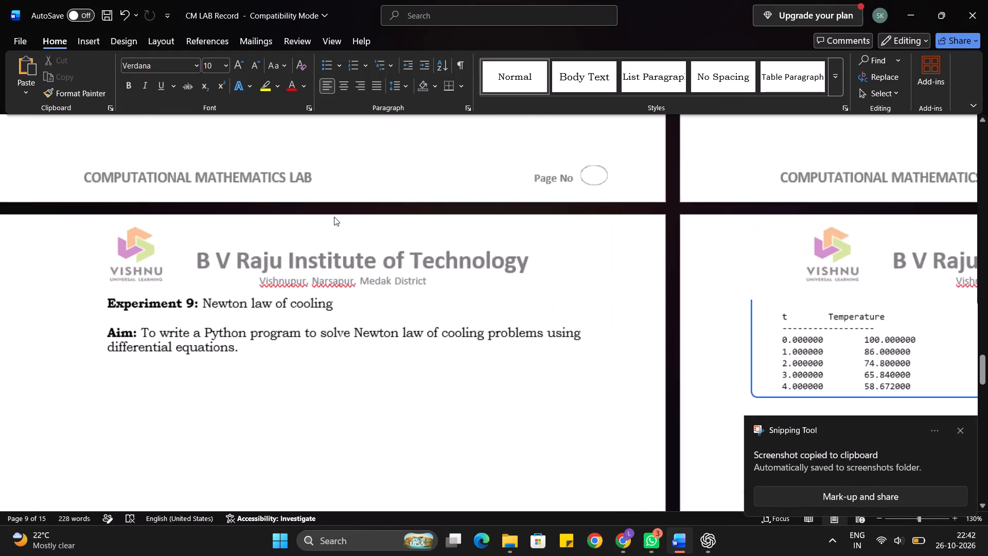
scroll(806, 362, "down", 6)
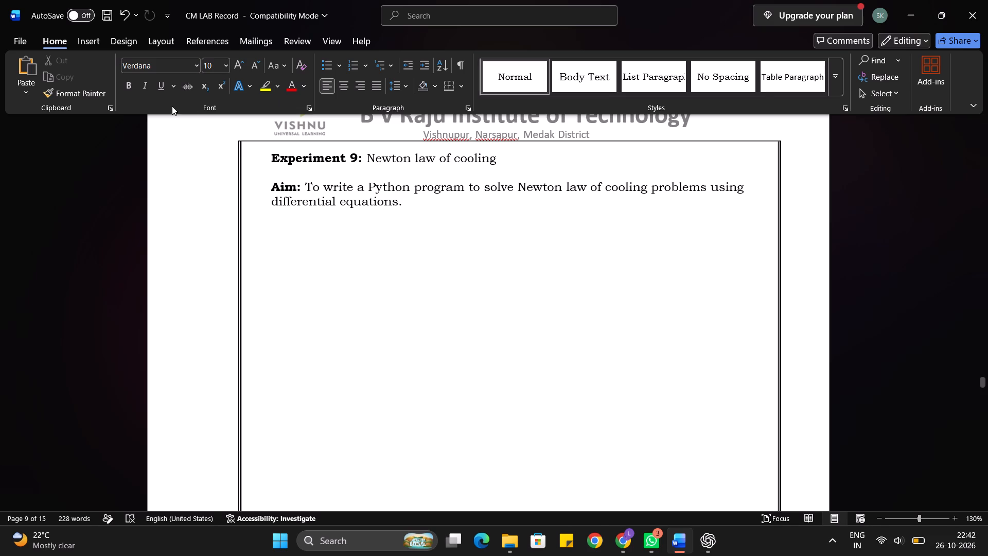
left_click(123, 47)
left_click(98, 42)
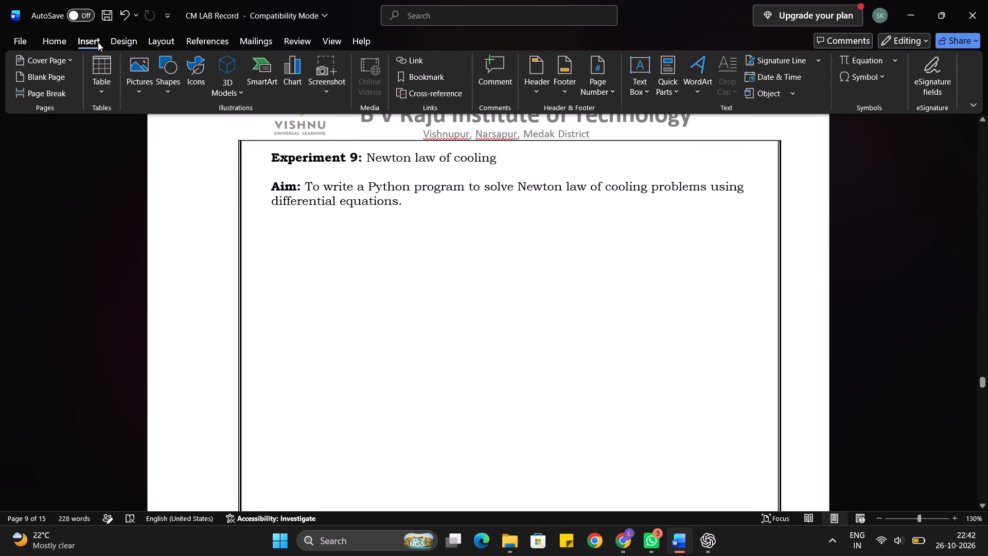
left_click(155, 71)
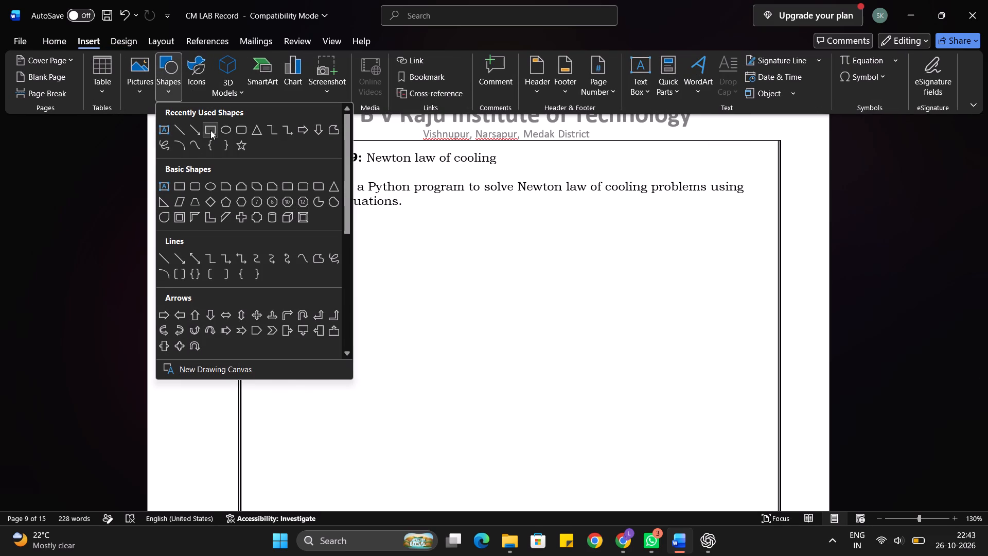
left_click(210, 130)
left_click_drag(255, 222, 758, 496)
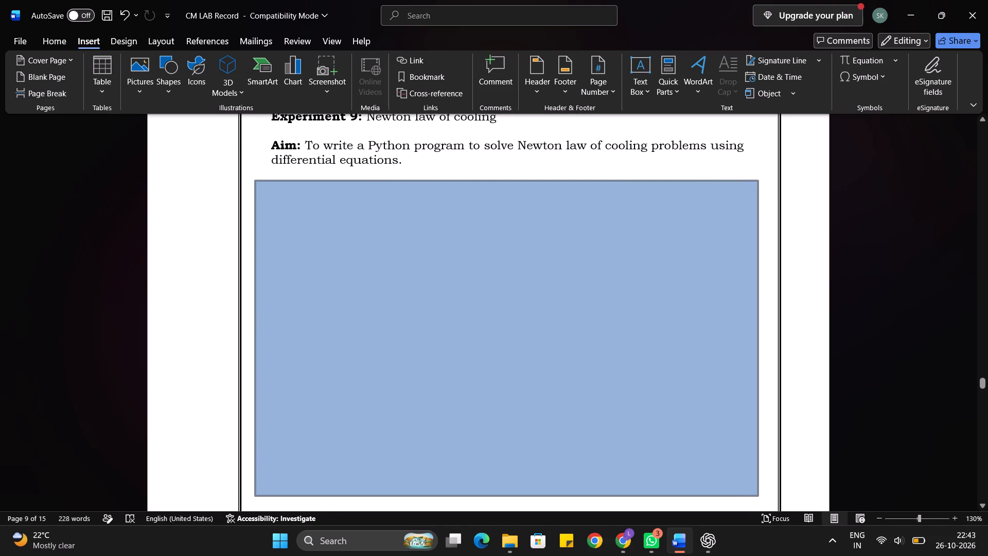
left_click_drag(758, 496, 758, 497)
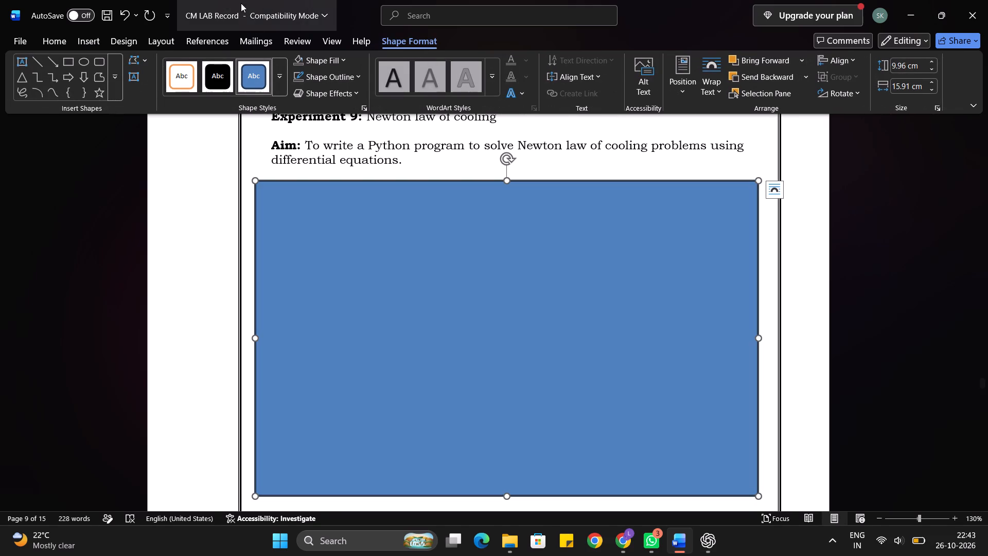
Remove the new rectangle's outline and its solid blue fill.
left_click(300, 73)
left_click(299, 62)
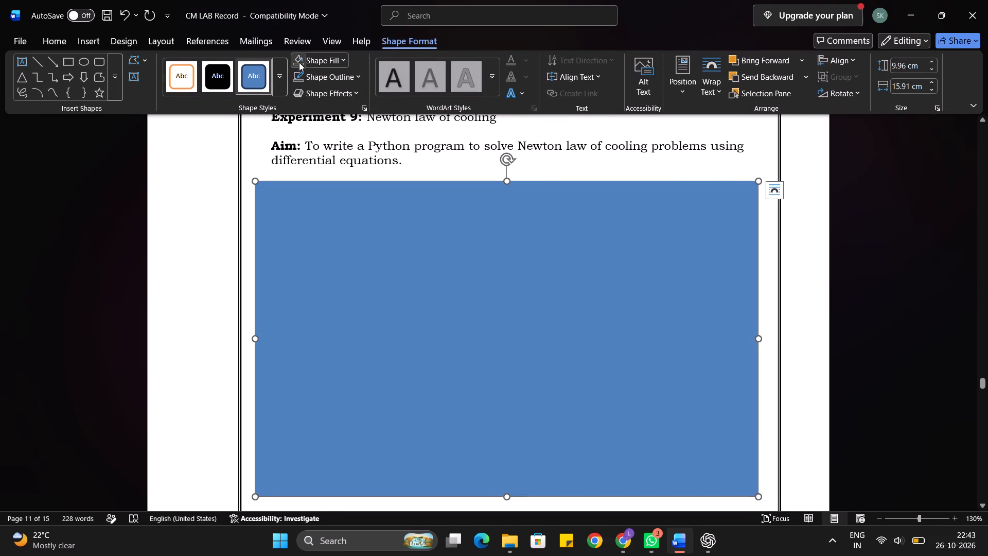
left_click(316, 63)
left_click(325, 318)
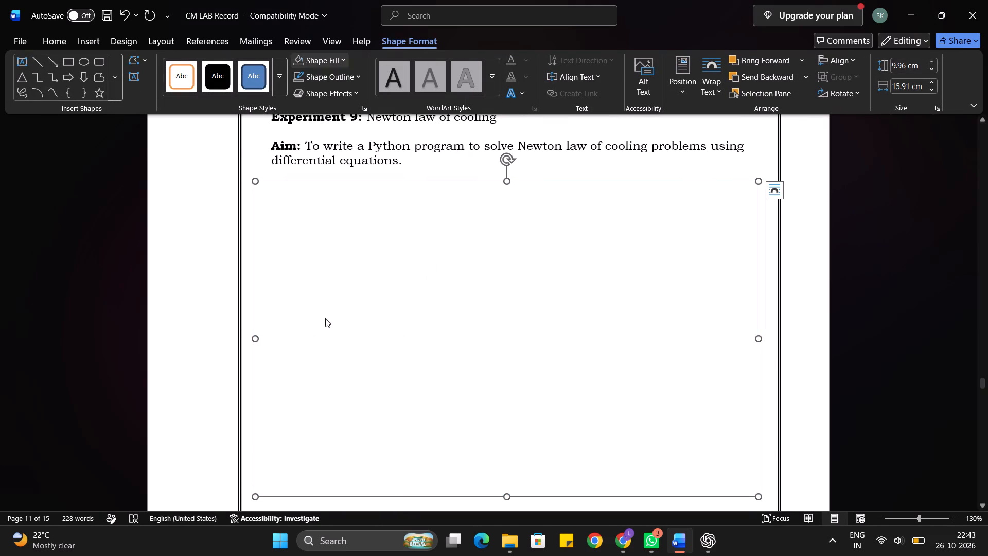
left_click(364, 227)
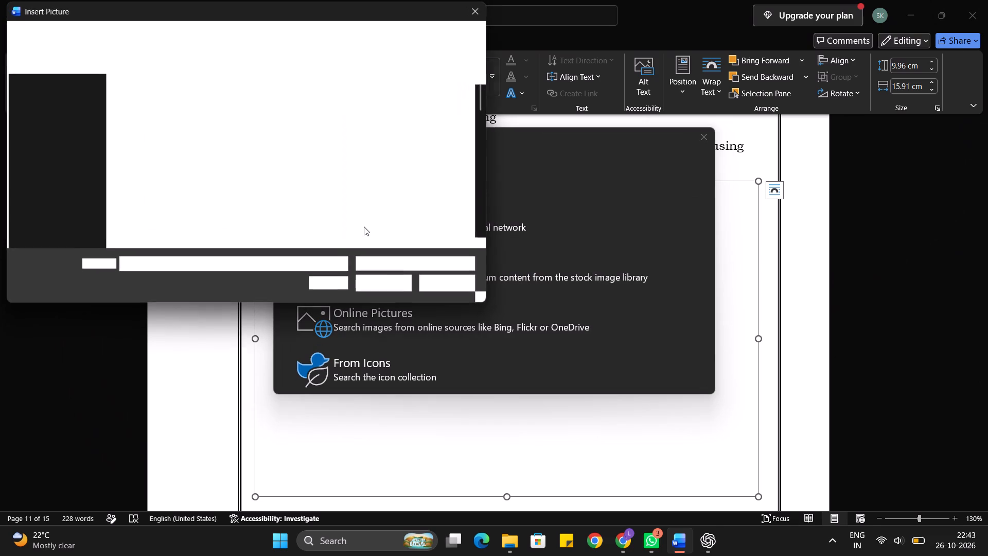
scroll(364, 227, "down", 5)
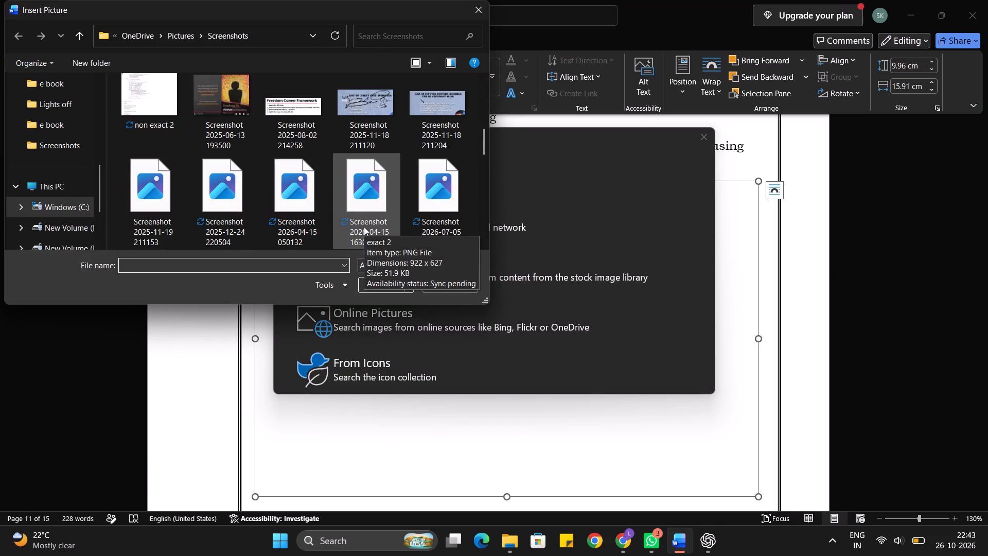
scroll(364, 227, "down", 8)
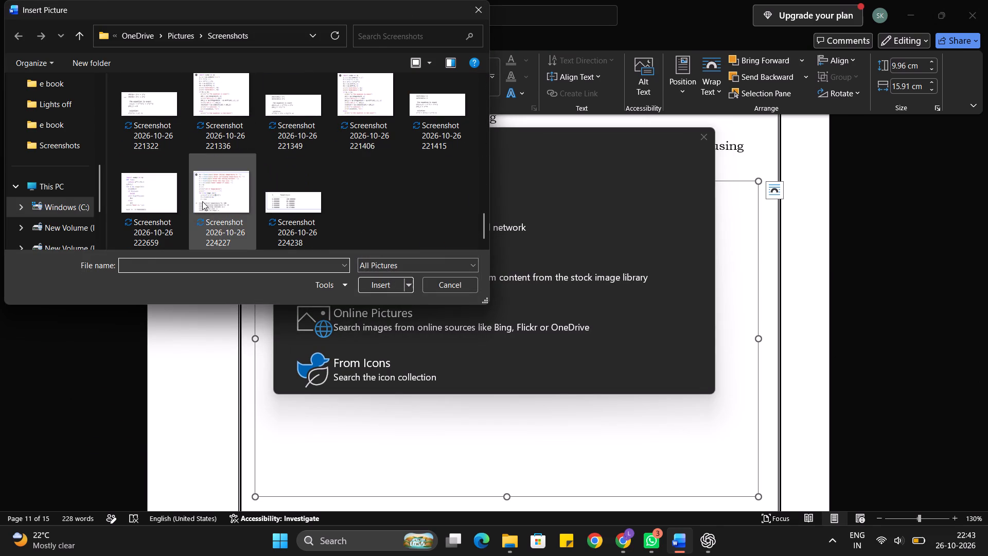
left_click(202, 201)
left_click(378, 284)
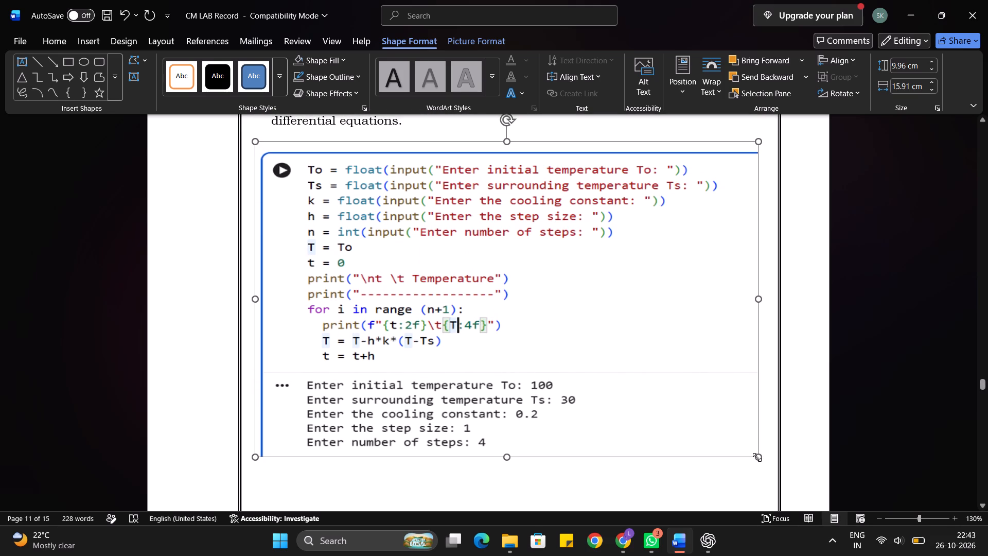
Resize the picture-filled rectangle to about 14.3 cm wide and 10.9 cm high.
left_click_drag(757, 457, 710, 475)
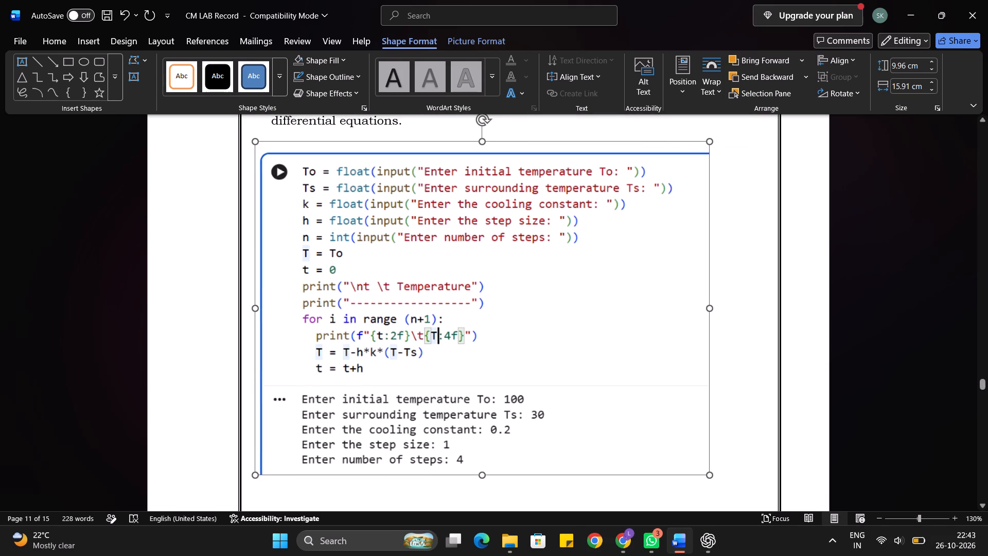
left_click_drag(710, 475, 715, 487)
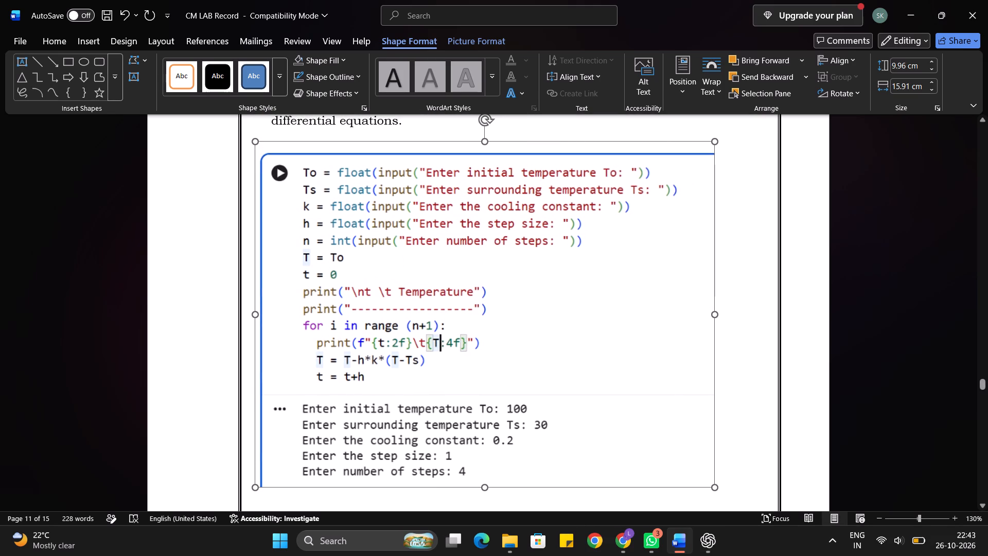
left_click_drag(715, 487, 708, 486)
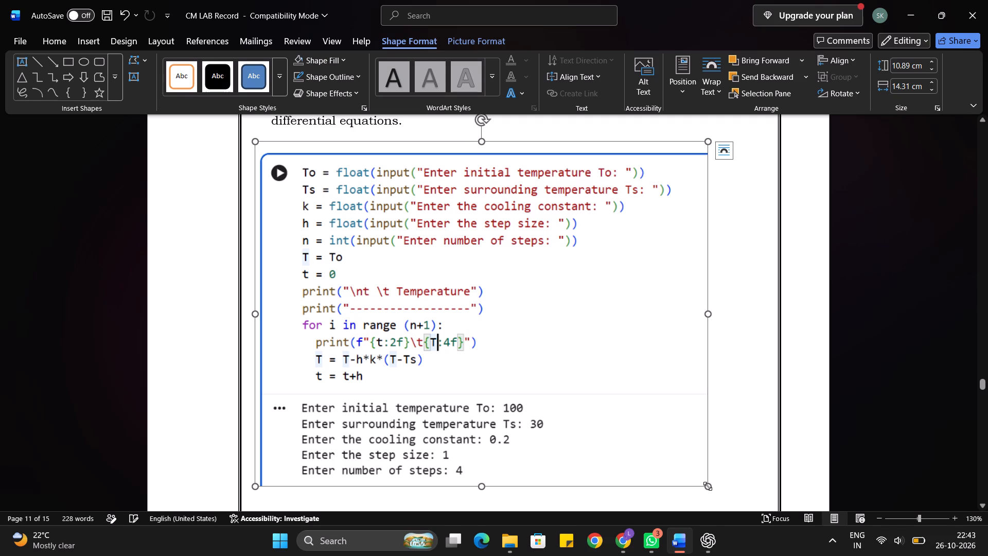
Delete the picture-filled rectangle from the Experiment 9 page.
scroll(708, 486, "down", 1)
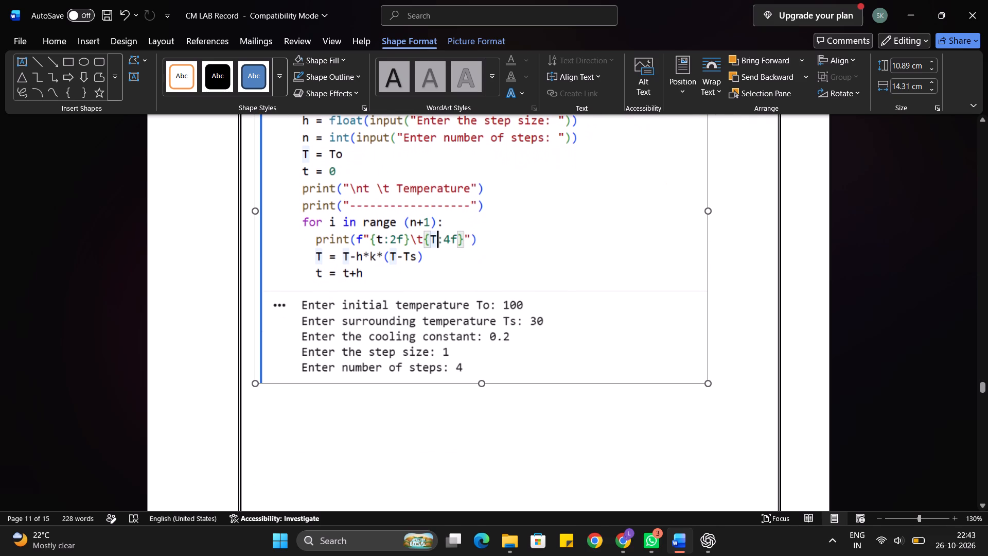
key("Delete")
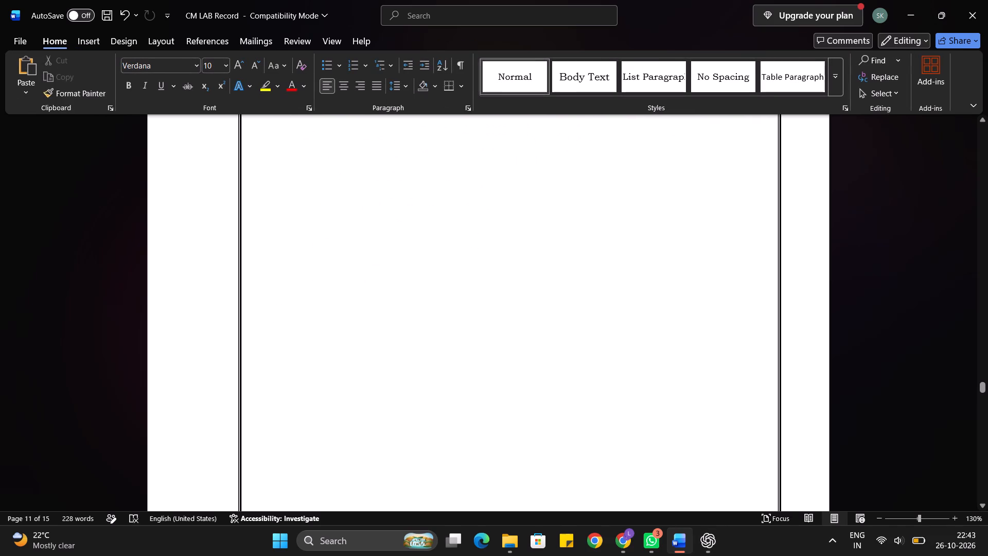
Switch to the Colab notebook and capture one screenshot covering the whole program code, the entered values and the full temperature table.
left_click(626, 540)
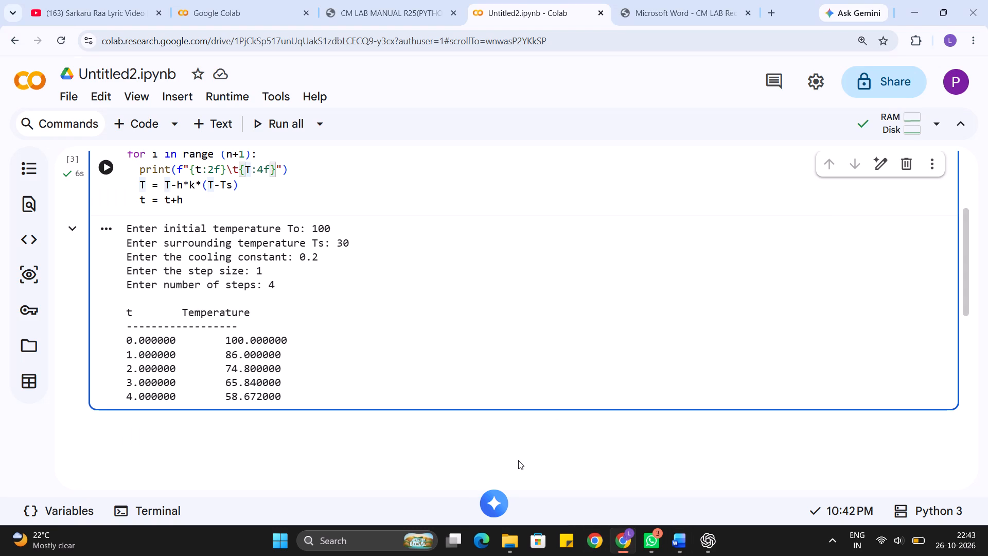
left_click(518, 460)
scroll(518, 460, "up", 2)
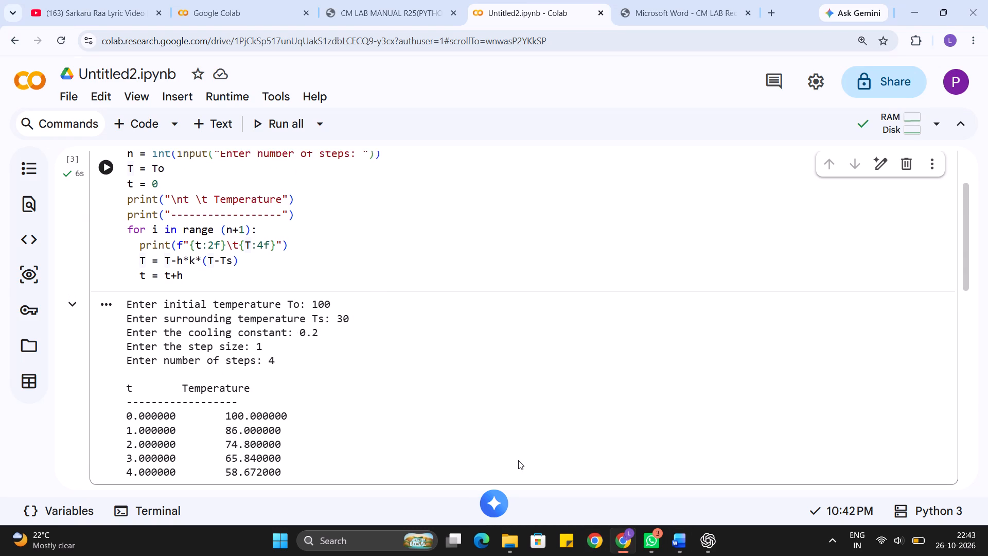
scroll(518, 460, "up", 2)
left_click(518, 460)
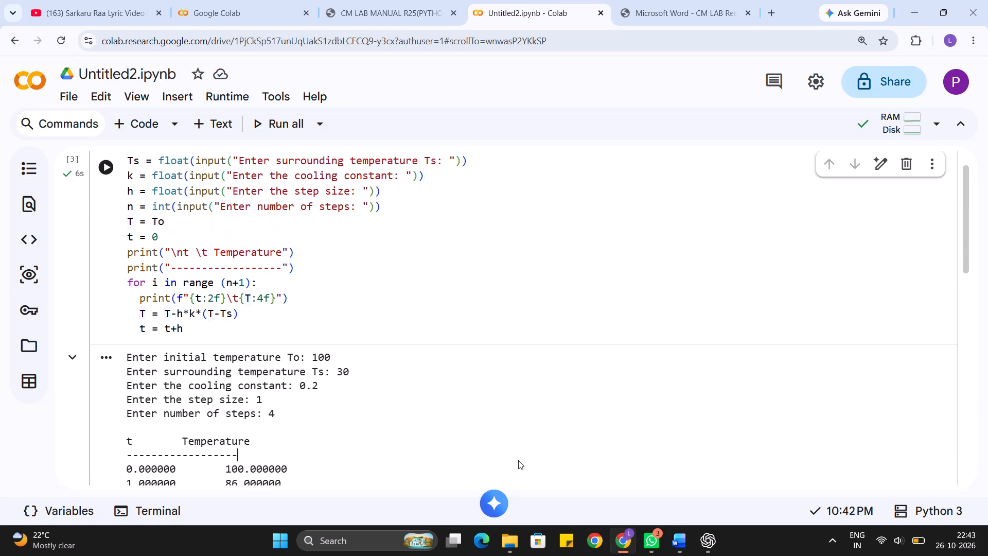
left_click(292, 311)
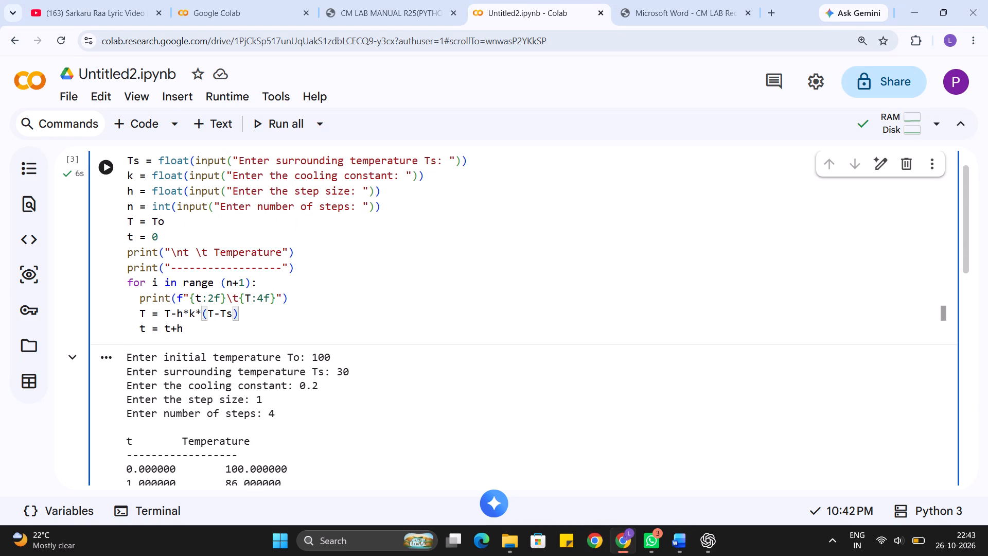
scroll(303, 384, "down", 2)
left_click(302, 391)
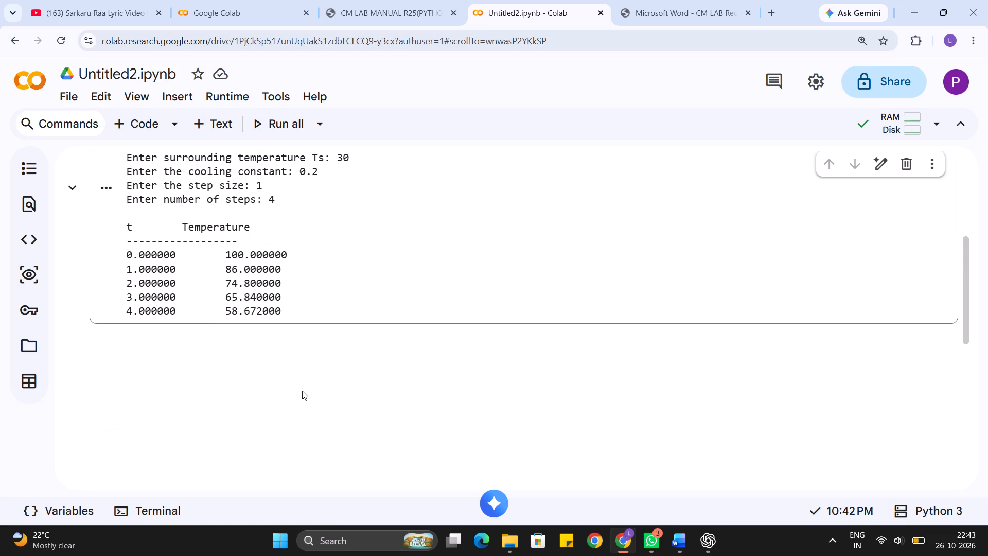
scroll(302, 391, "up", 5)
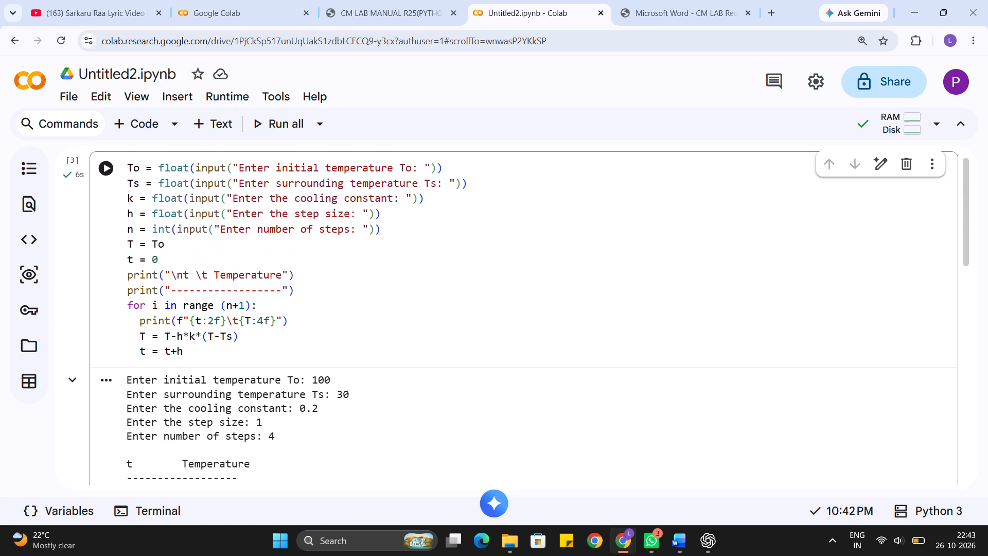
key("ctrl+minus")
key("ctrl+minus")
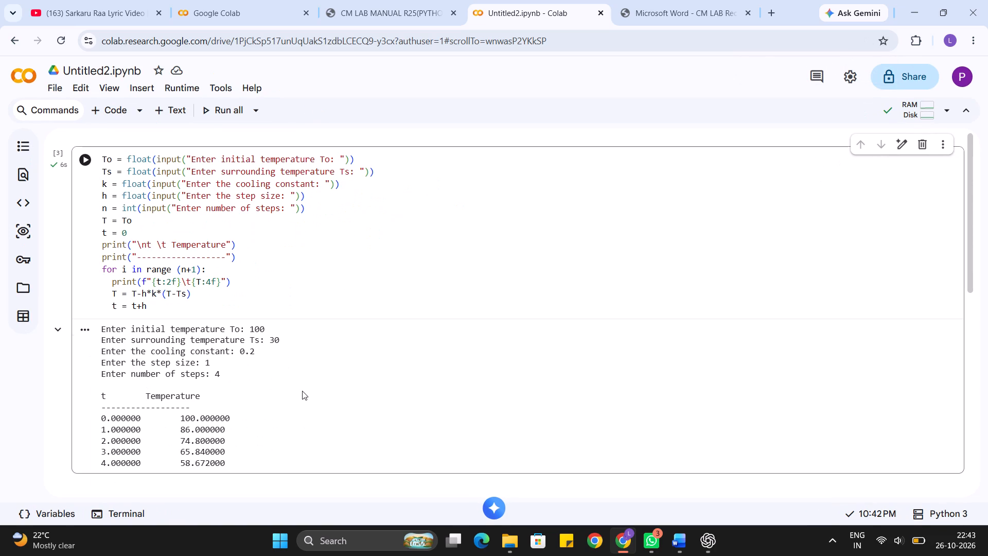
key("Print")
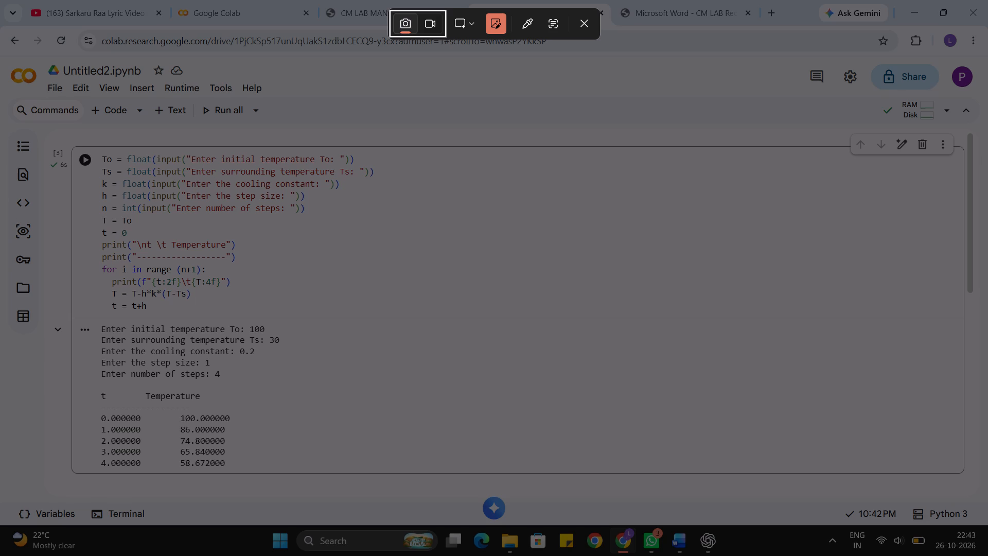
left_click_drag(68, 138, 436, 451)
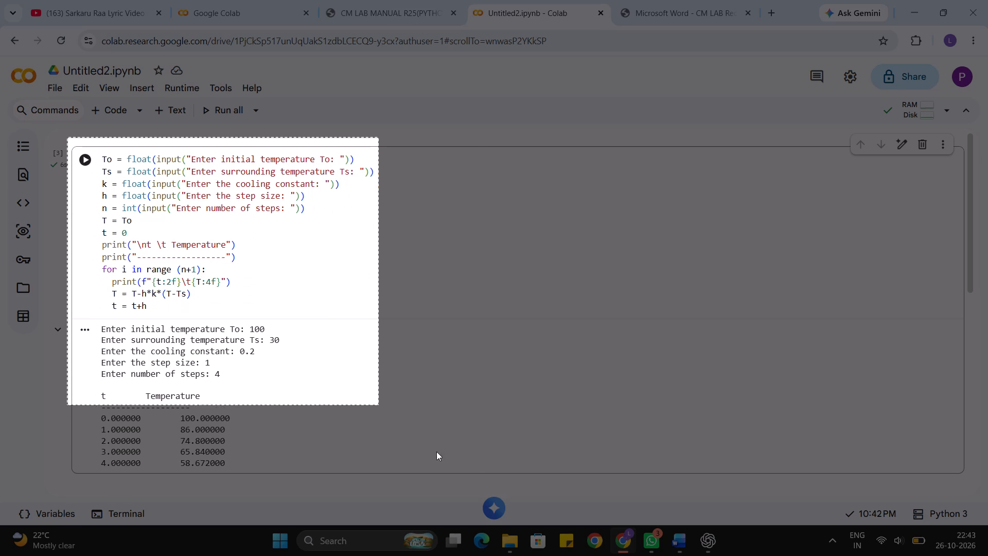
left_click_drag(436, 451, 490, 484)
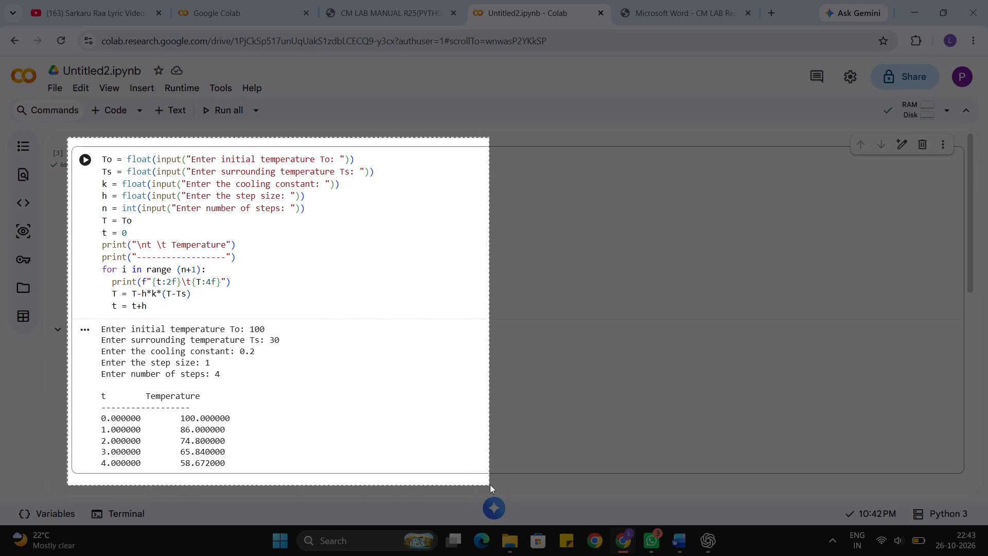
left_click_drag(490, 484, 495, 481)
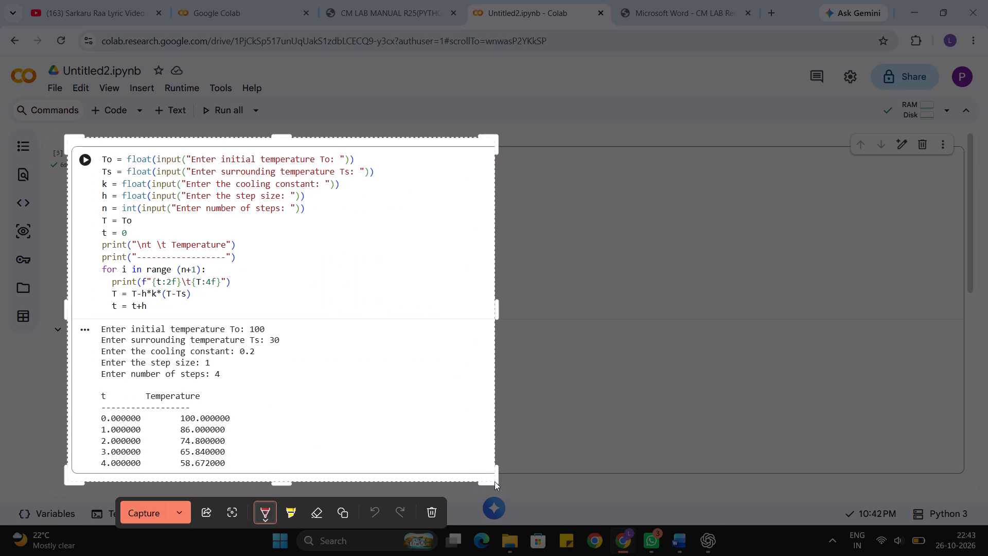
left_click(145, 509)
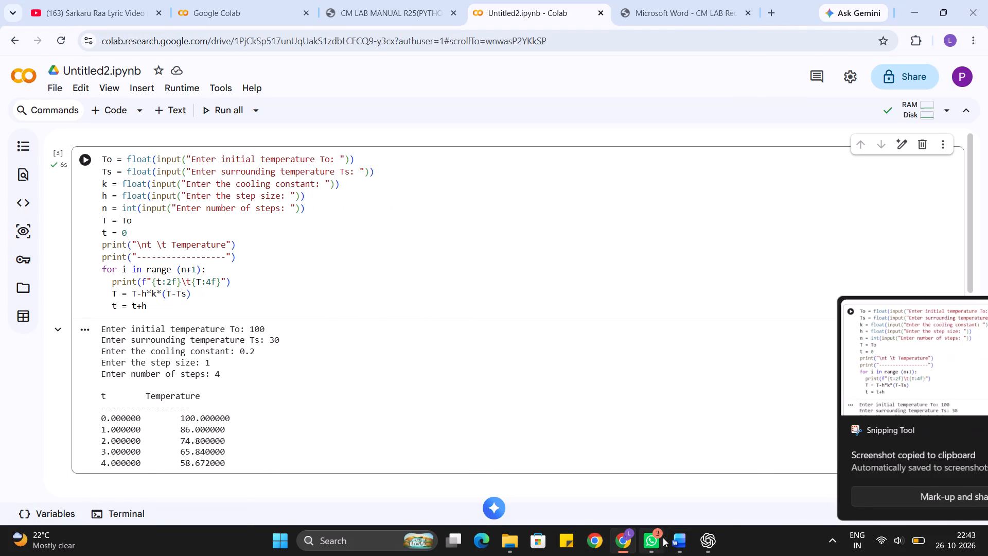
Switch to the Word lab record and draw a rectangle about 16 cm wide and 9.6 cm high below Experiment 9's aim.
left_click(672, 537)
scroll(306, 258, "up", 1)
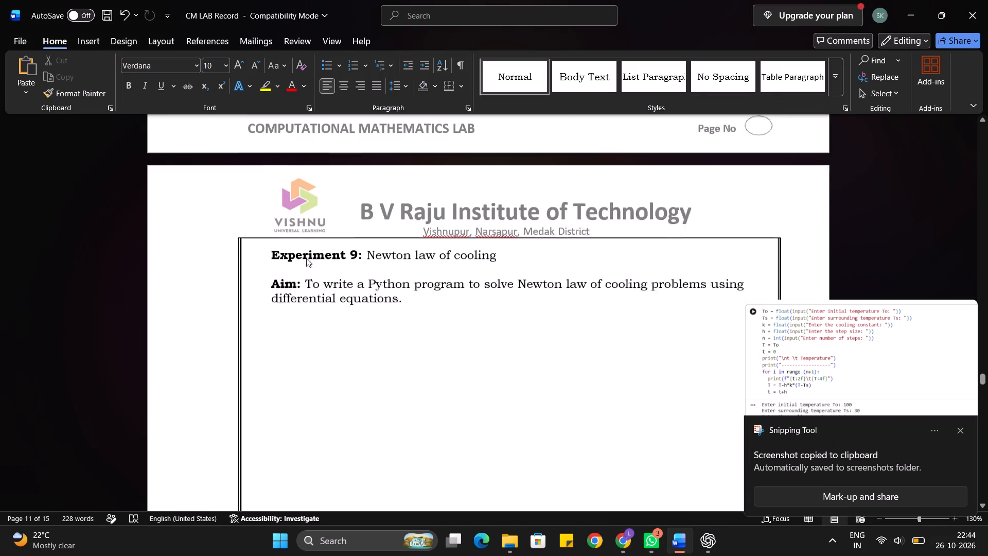
scroll(306, 258, "up", 1)
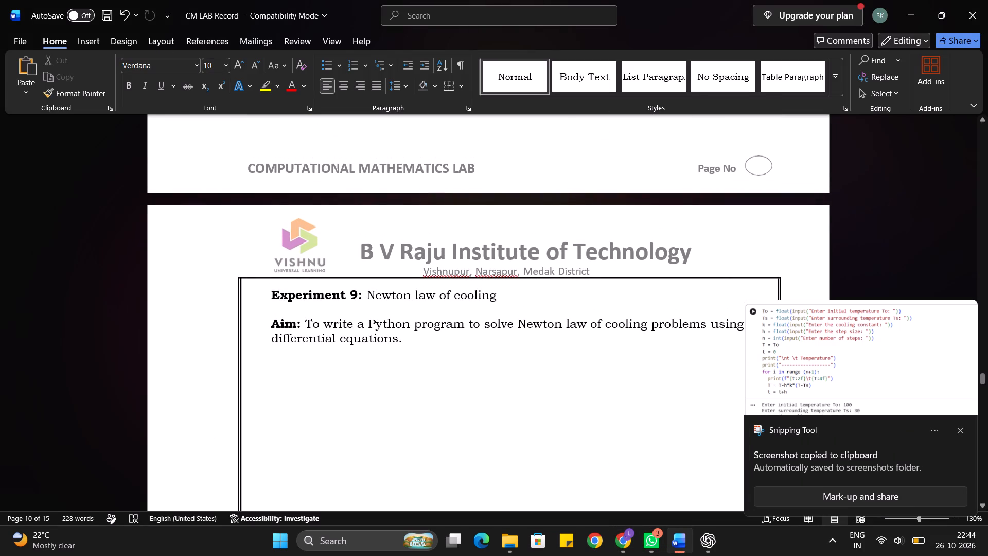
left_click(123, 42)
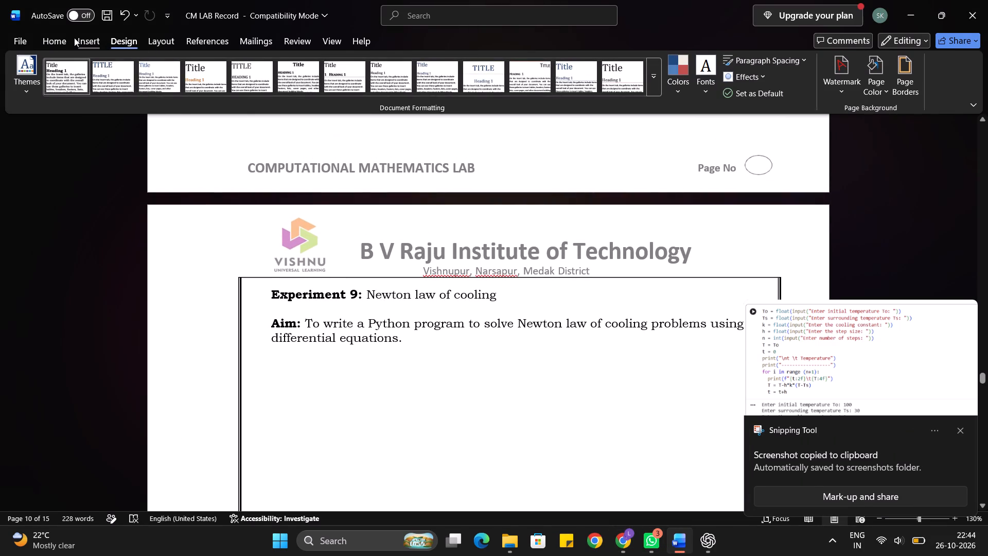
left_click(74, 37)
left_click(174, 70)
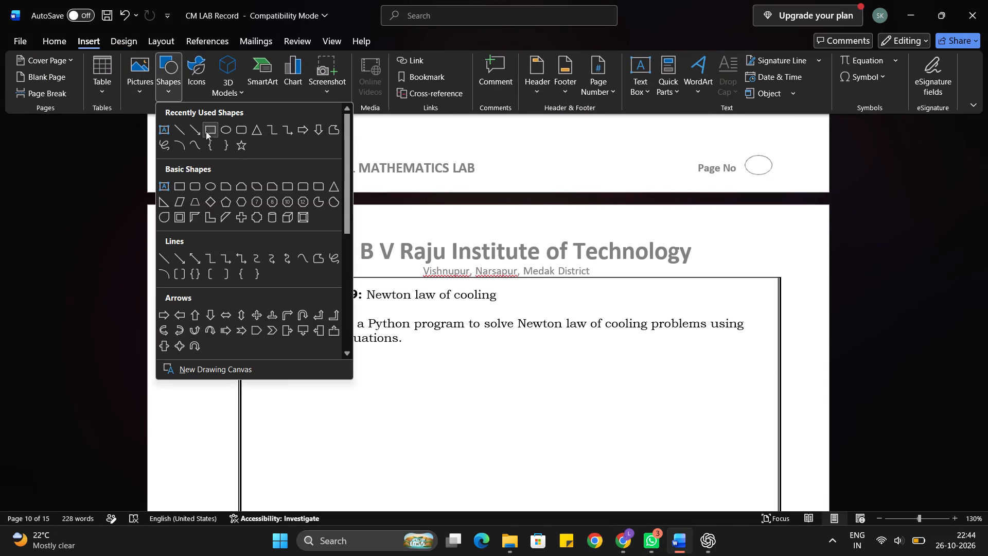
left_click(210, 130)
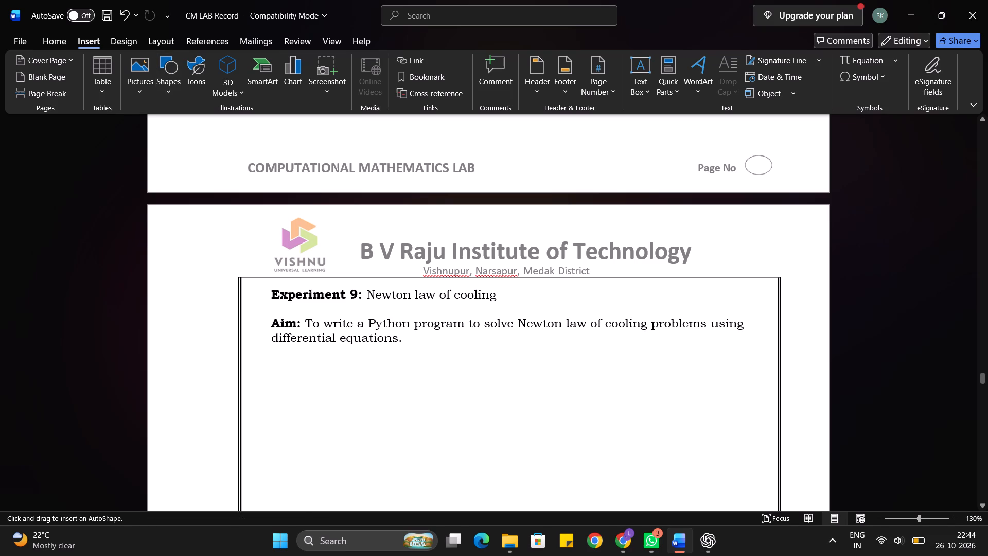
left_click_drag(258, 355, 660, 532)
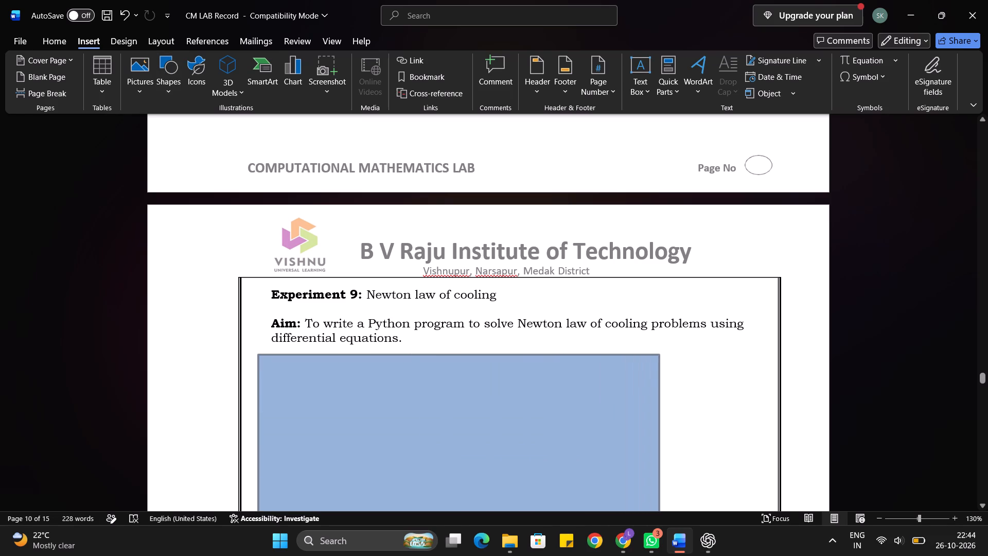
left_click_drag(660, 532, 762, 513)
scroll(762, 513, "down", 2)
scroll(651, 388, "up", 1)
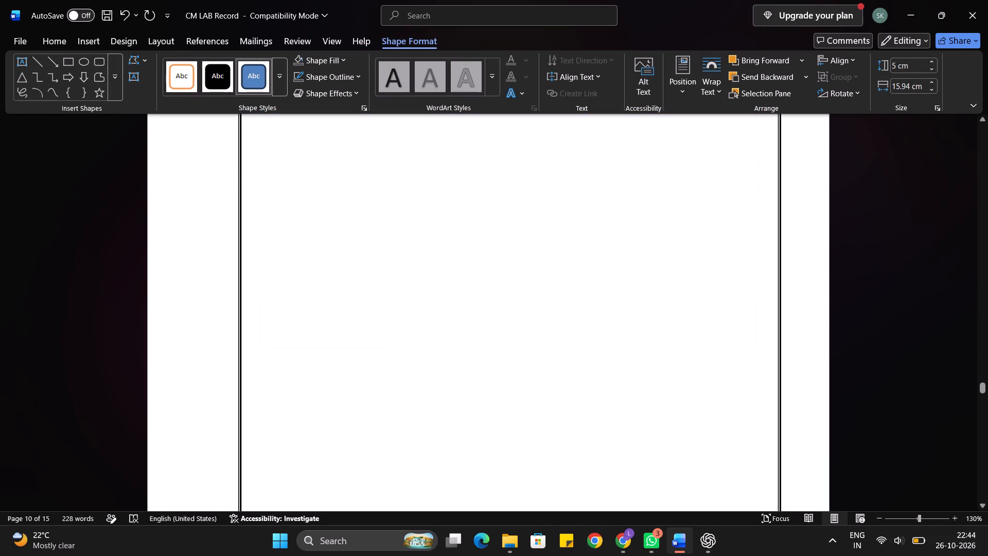
scroll(651, 388, "up", 1)
left_click_drag(762, 388, 761, 474)
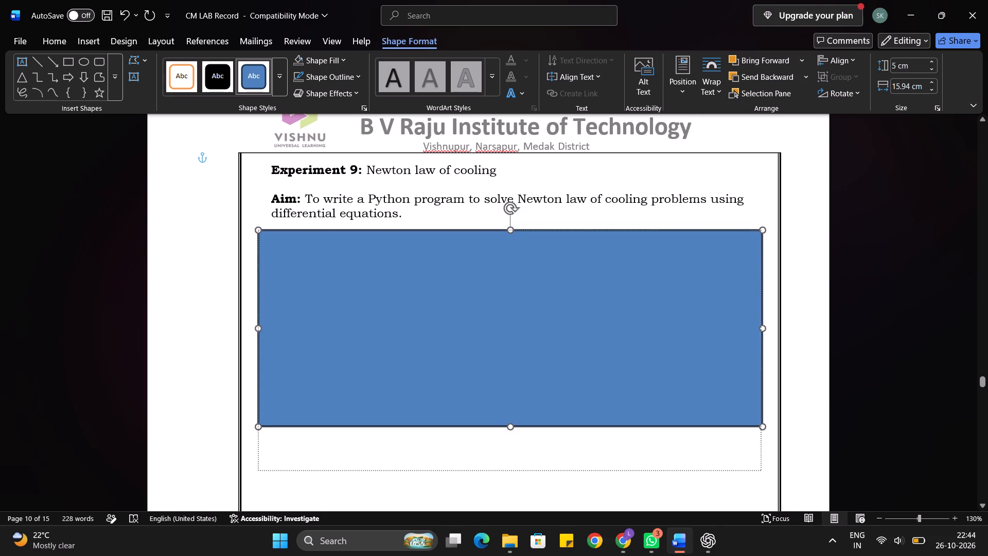
left_click_drag(761, 474, 764, 512)
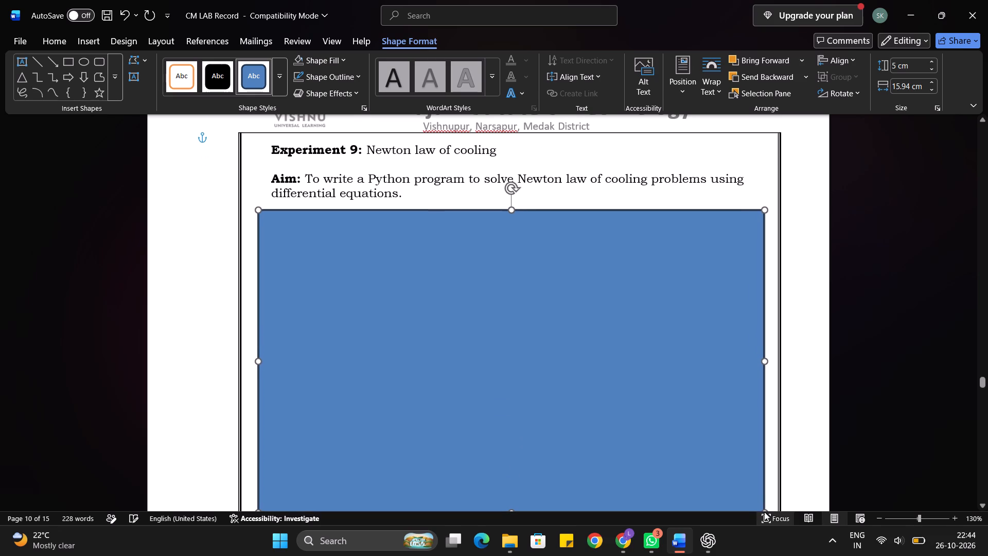
Remove the new rectangle's outline and its solid blue fill.
left_click(302, 74)
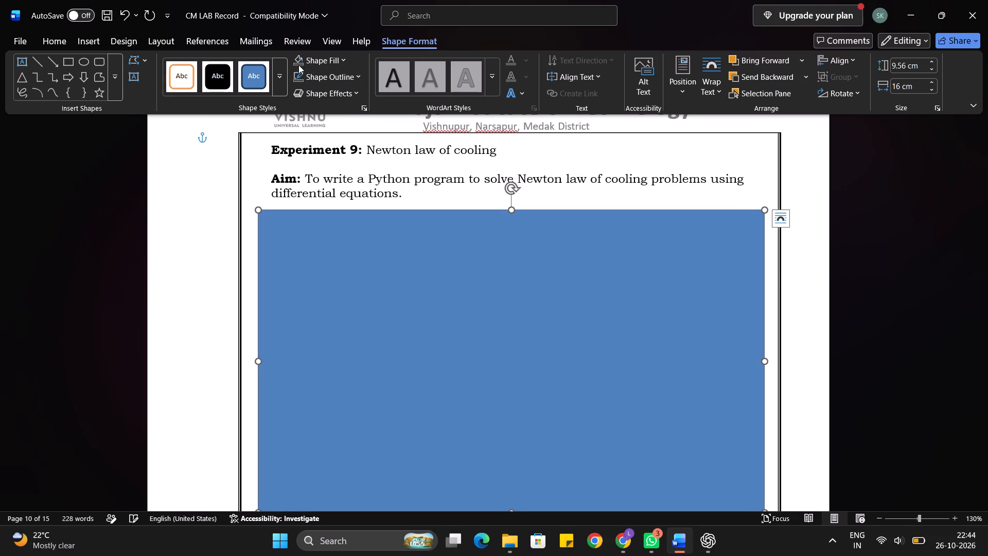
left_click(296, 59)
left_click(328, 62)
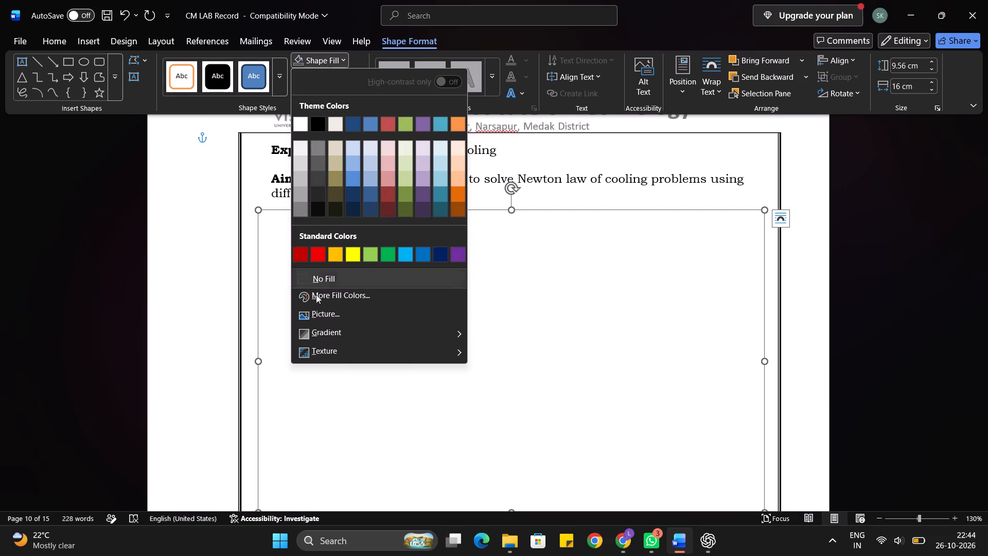
left_click(309, 311)
left_click(391, 222)
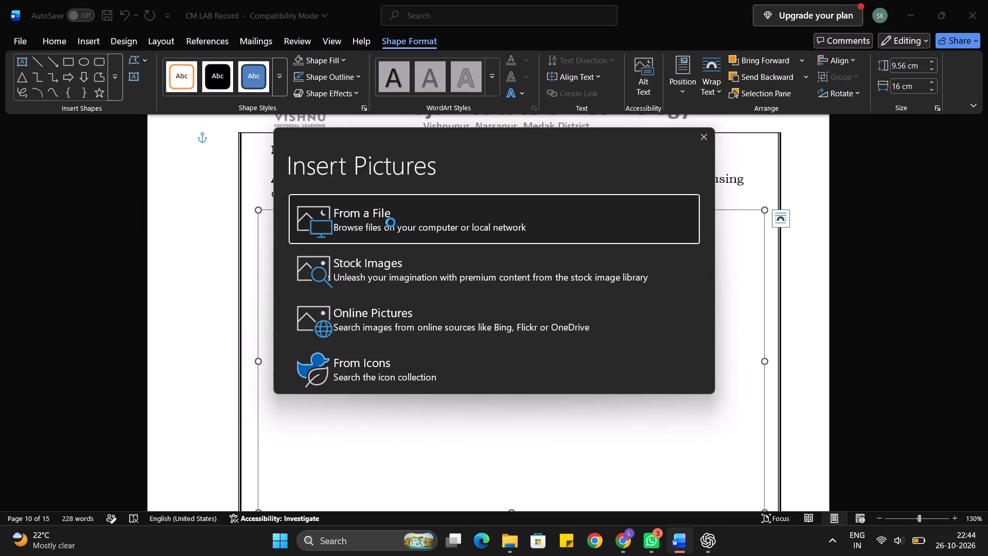
scroll(391, 222, "down", 9)
scroll(391, 222, "down", 12)
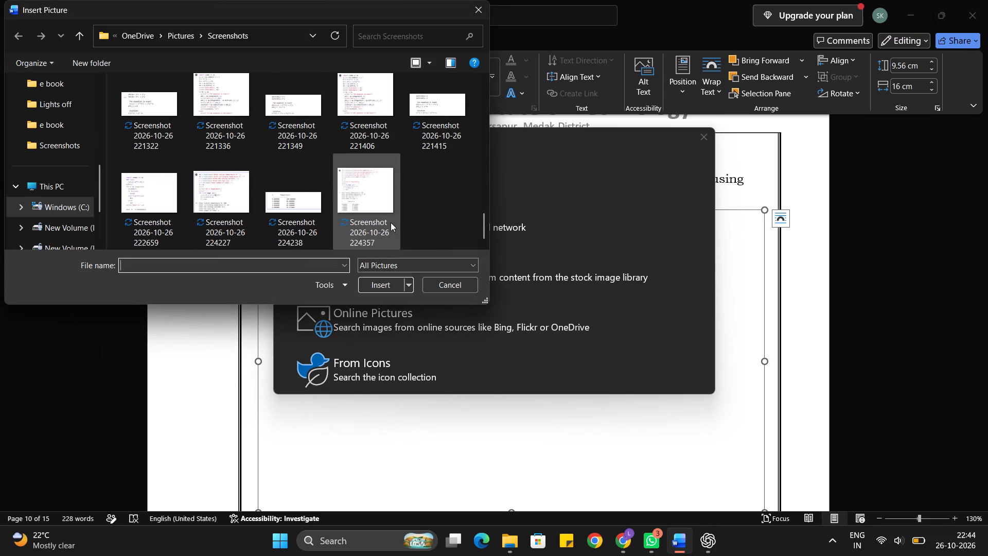
left_click(362, 196)
left_click(372, 281)
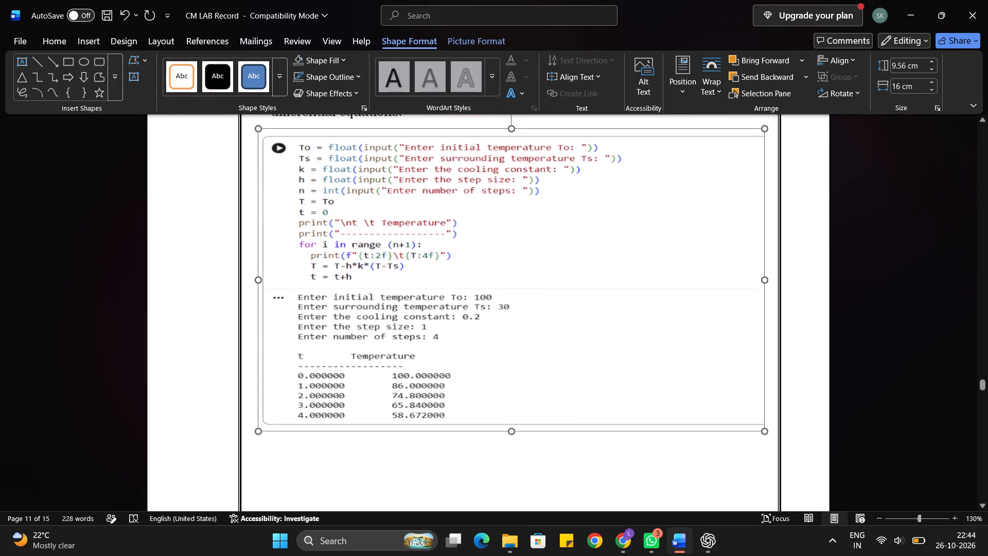
Resize the picture-filled rectangle to about 14.9 cm wide and 11.6 cm high within the page border, and deselect it.
left_click_drag(764, 437, 755, 441)
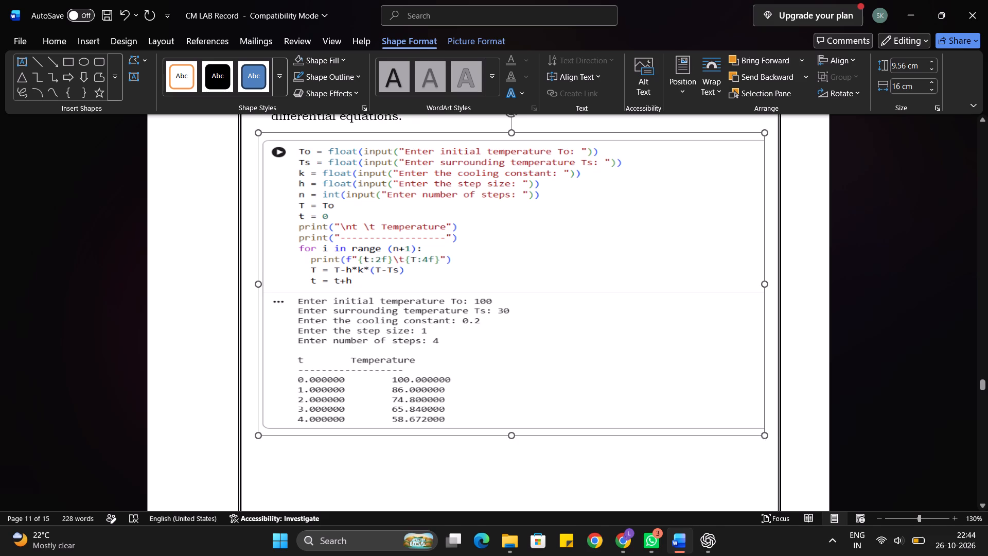
left_click_drag(755, 441, 739, 495)
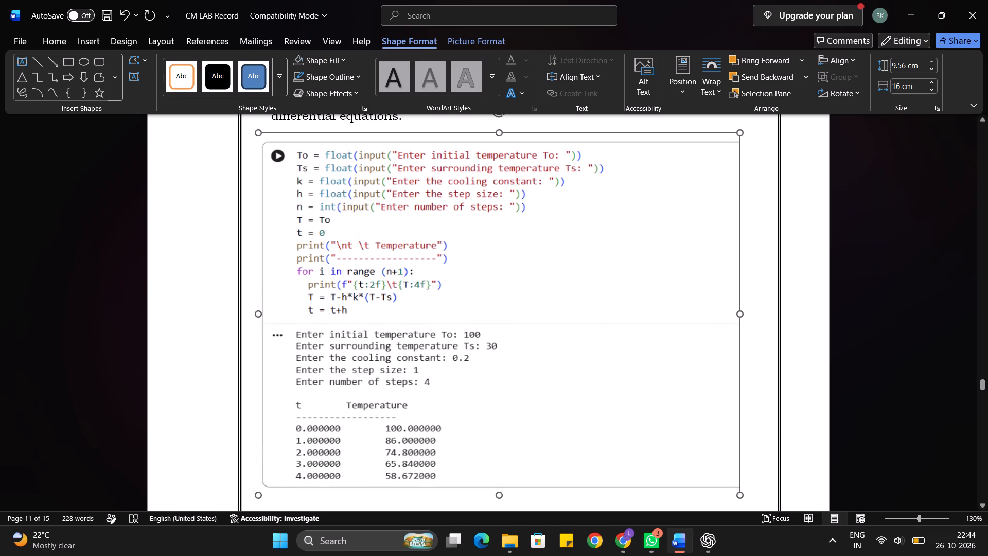
left_click_drag(739, 495, 738, 508)
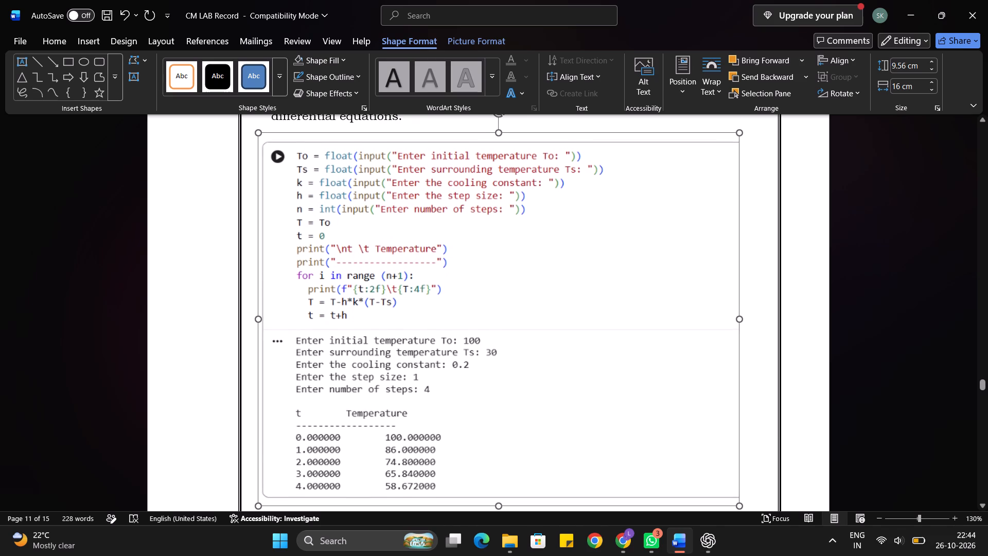
left_click_drag(738, 508, 730, 476)
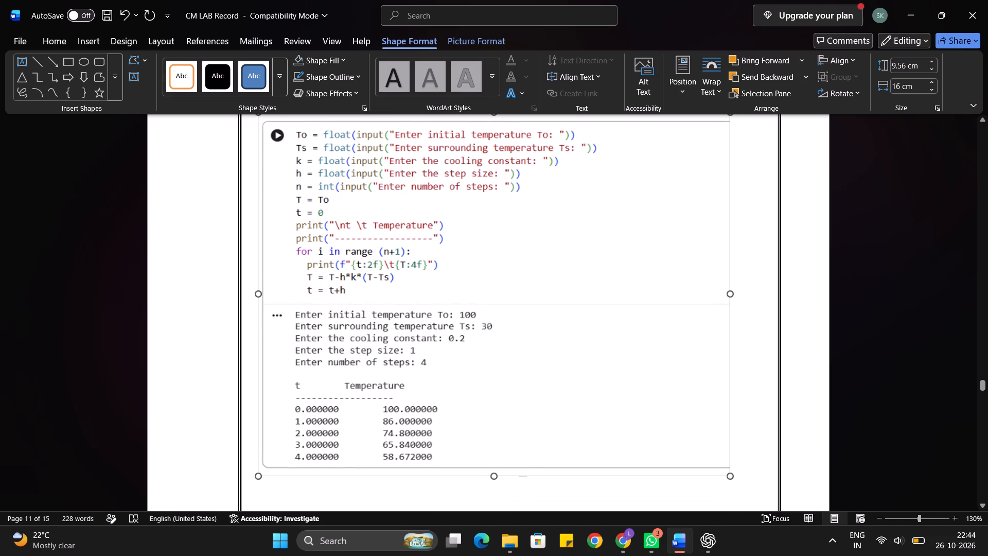
left_click_drag(730, 476, 730, 479)
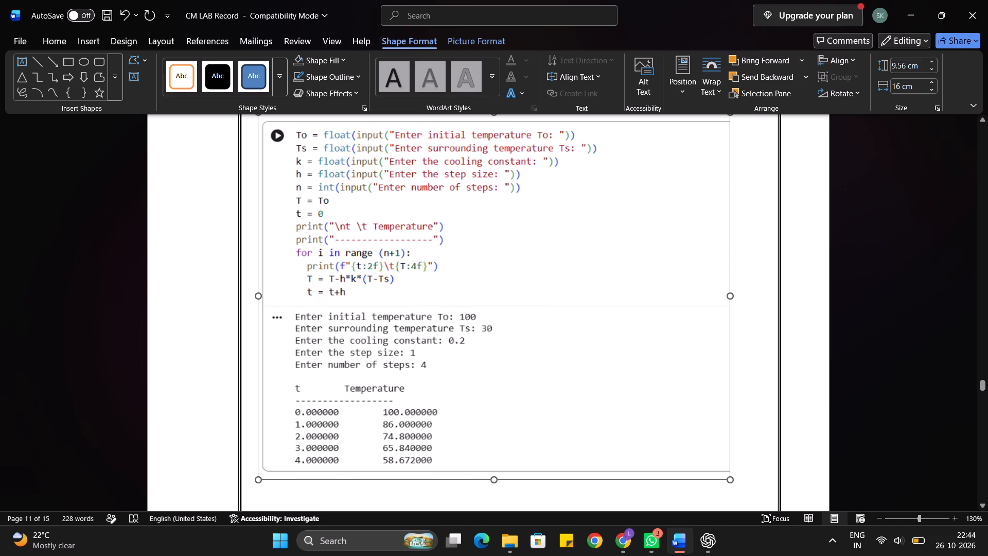
left_click_drag(730, 479, 730, 479)
scroll(730, 479, "down", 2)
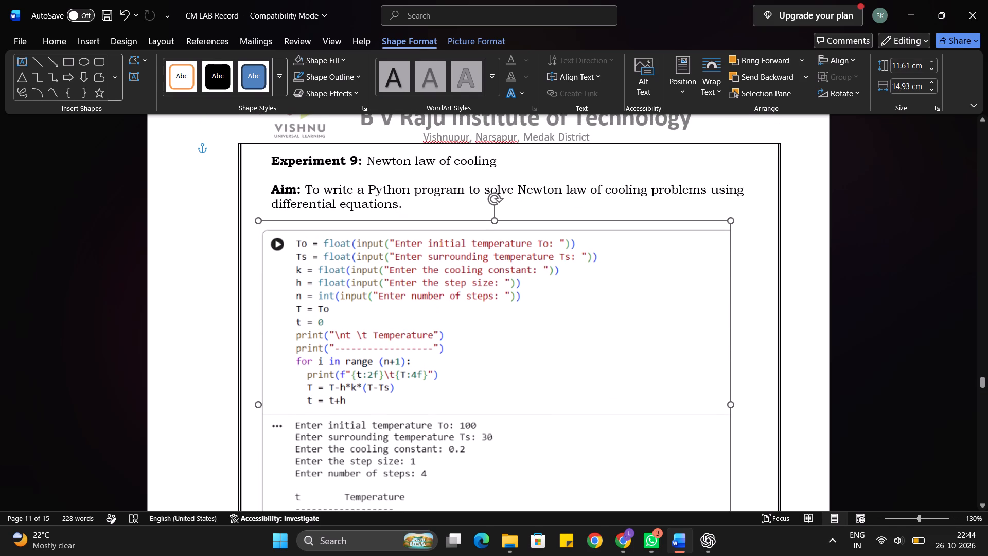
scroll(730, 479, "down", 1)
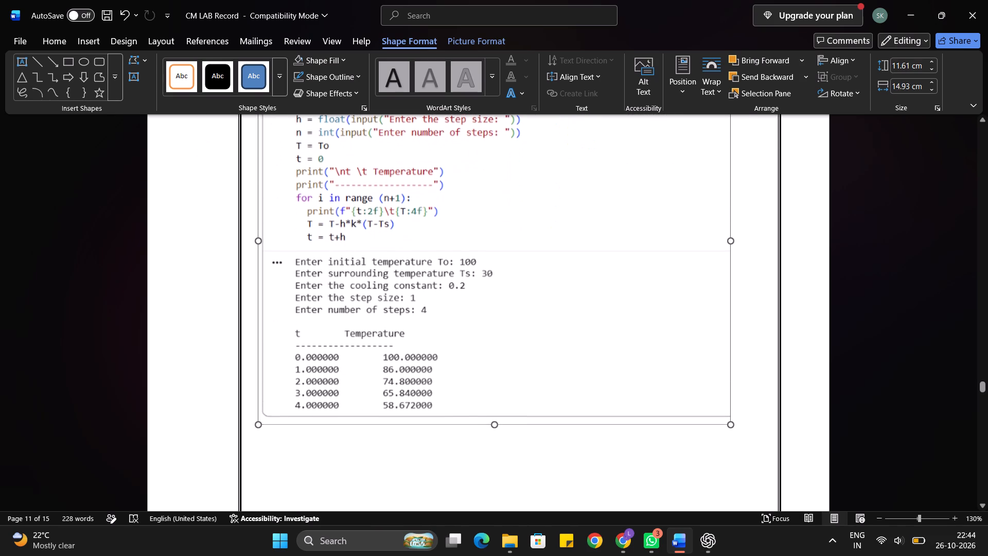
left_click(730, 479)
Review the Experiment 9 page from the output table up to its aim, and the preceding Experiment 8 page.
scroll(730, 479, "up", 2)
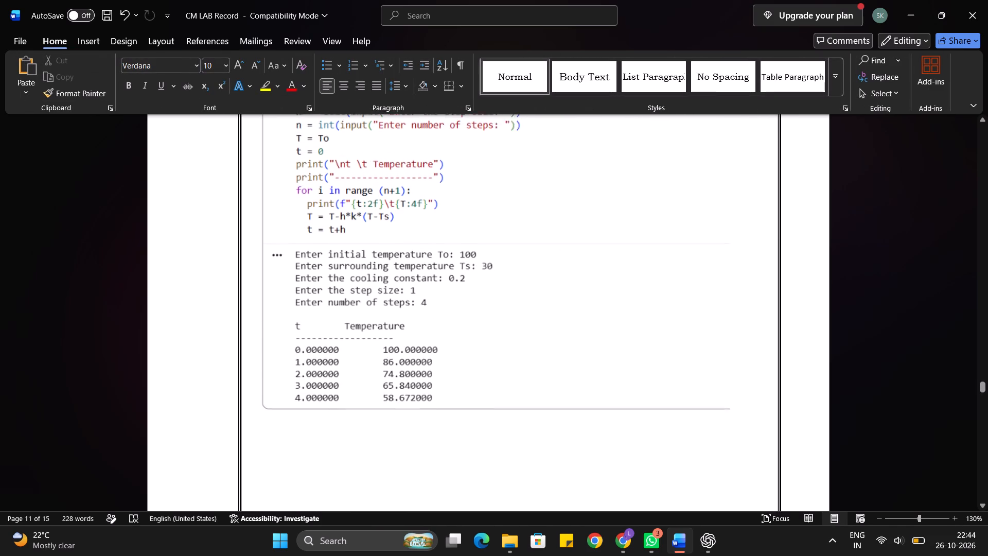
scroll(730, 479, "up", 2)
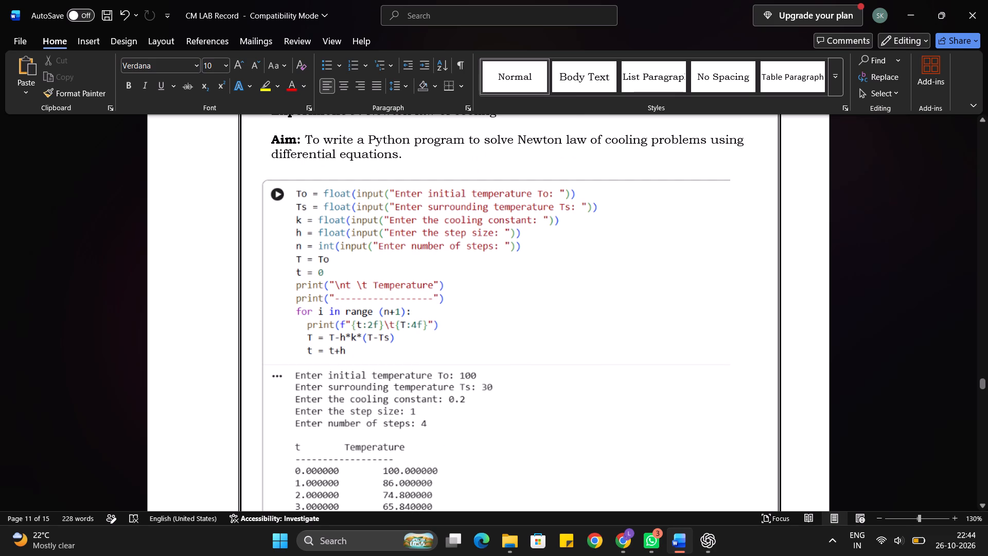
scroll(663, 384, "up", 4)
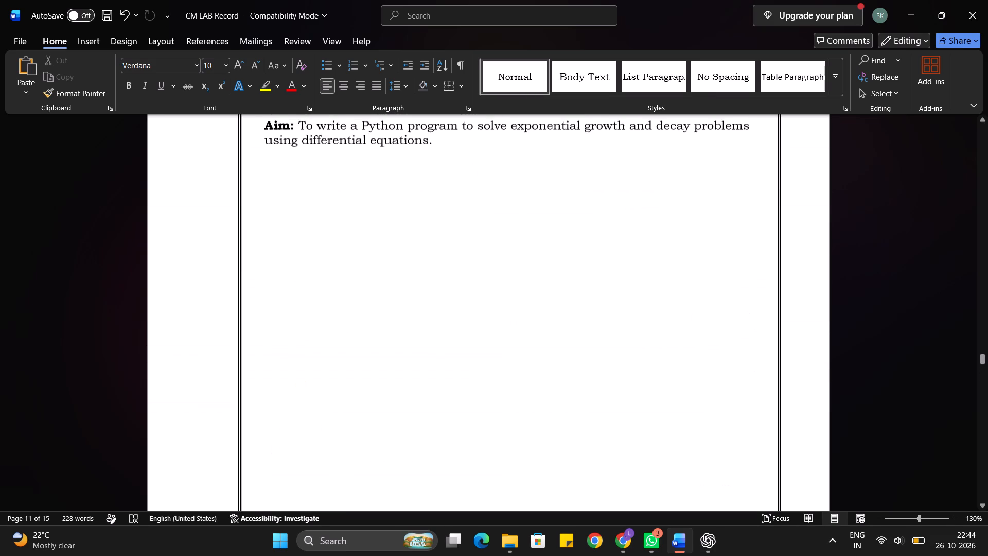
scroll(663, 384, "up", 1)
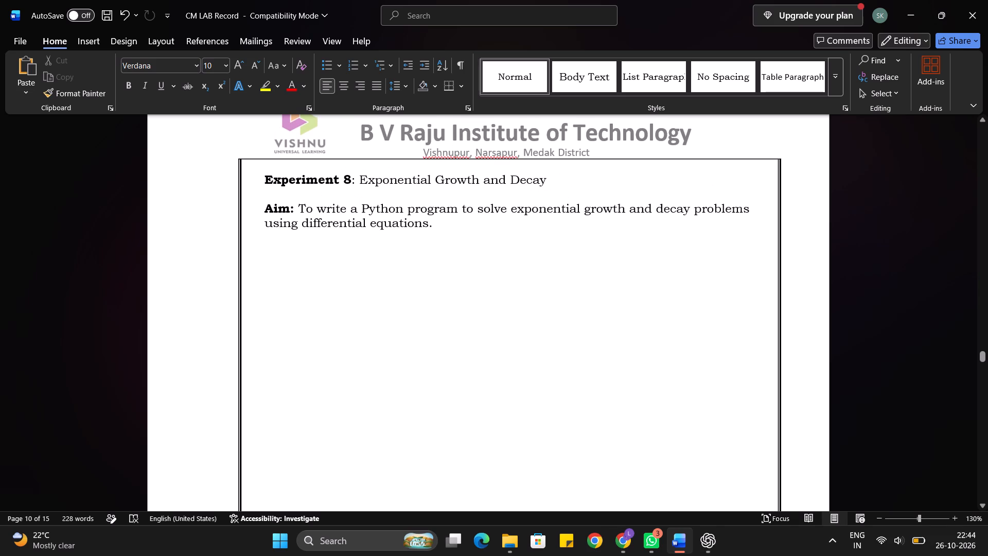
Switch to the Colab notebook Untitled2.ipynb in Chrome and save it.
left_click(630, 541)
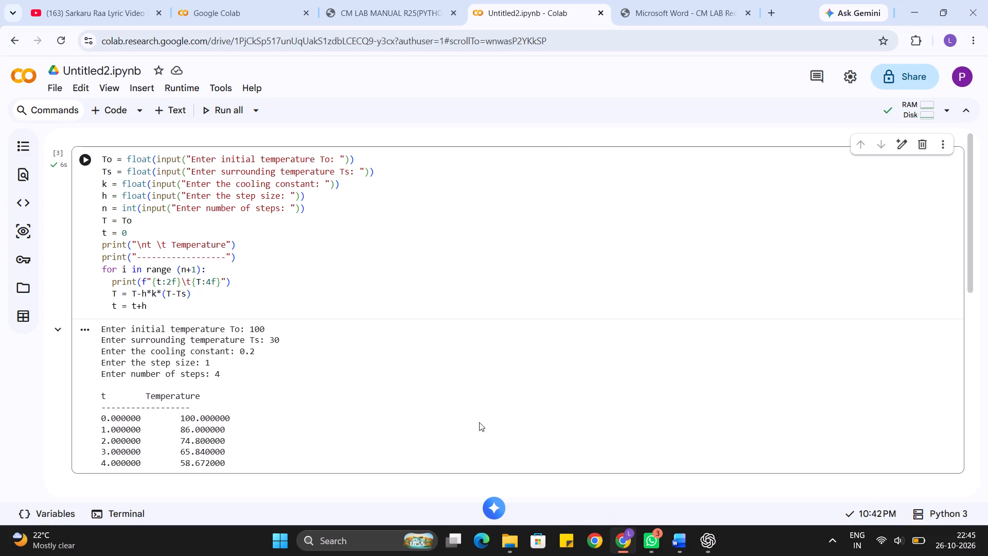
key("ctrl+s")
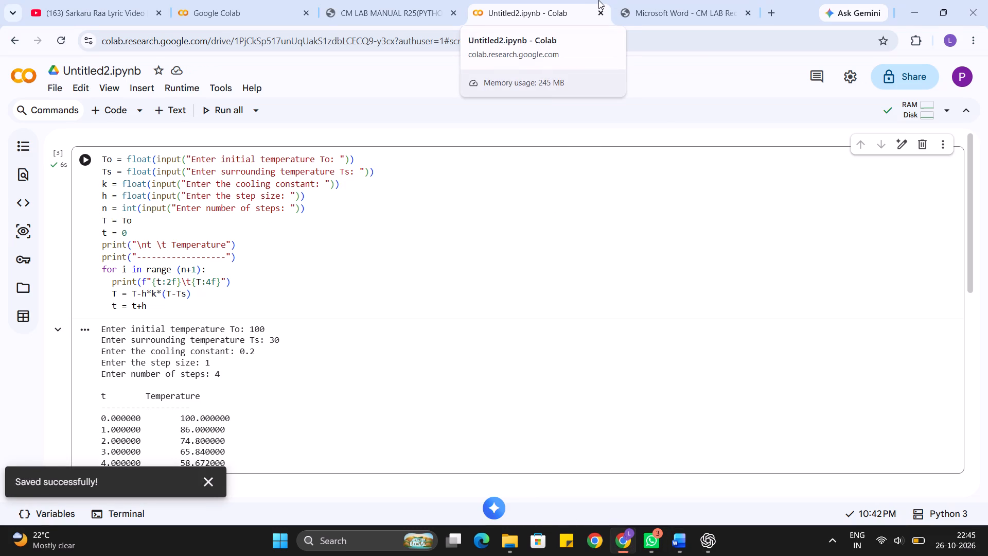
Search the computer for "ku" and open the Kuro app.
type("ku")
key("Return")
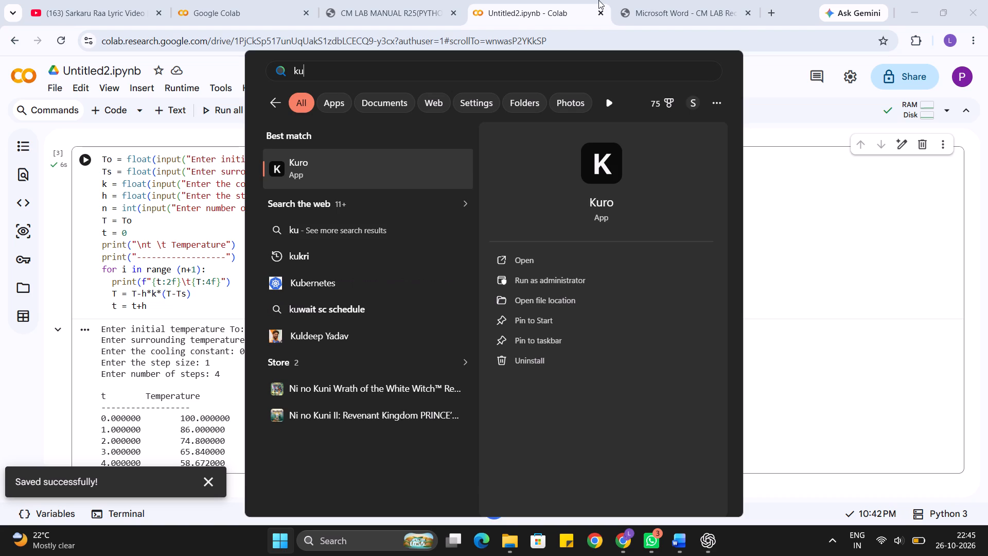
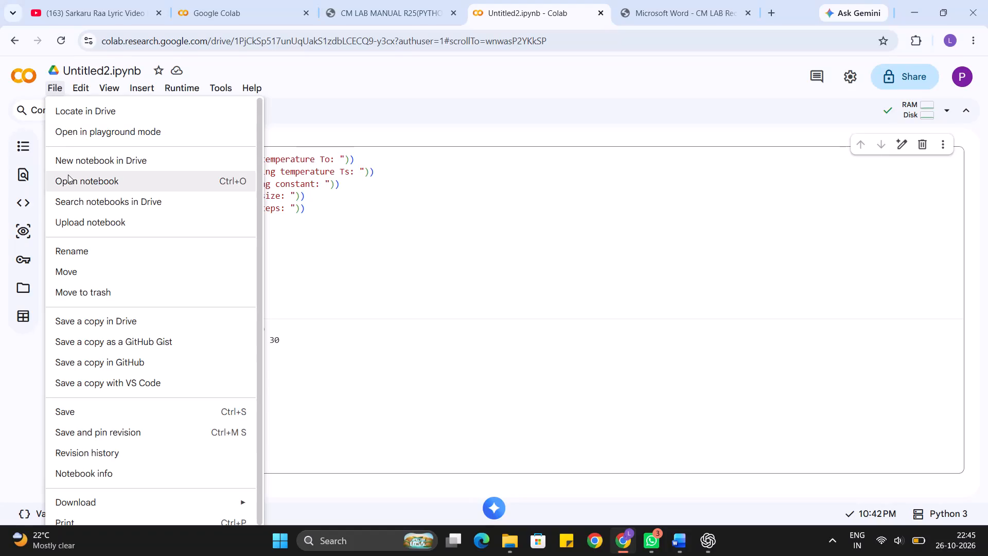
Open the recent notebook Untitled1.ipynb from the list of existing notebooks.
left_click(68, 175)
scroll(414, 275, "down", 1)
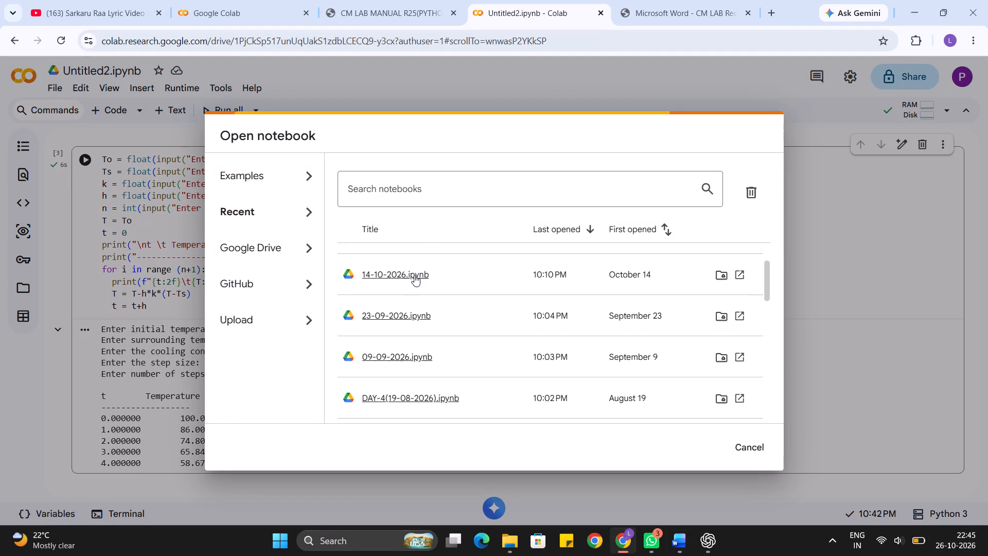
scroll(414, 275, "down", 4)
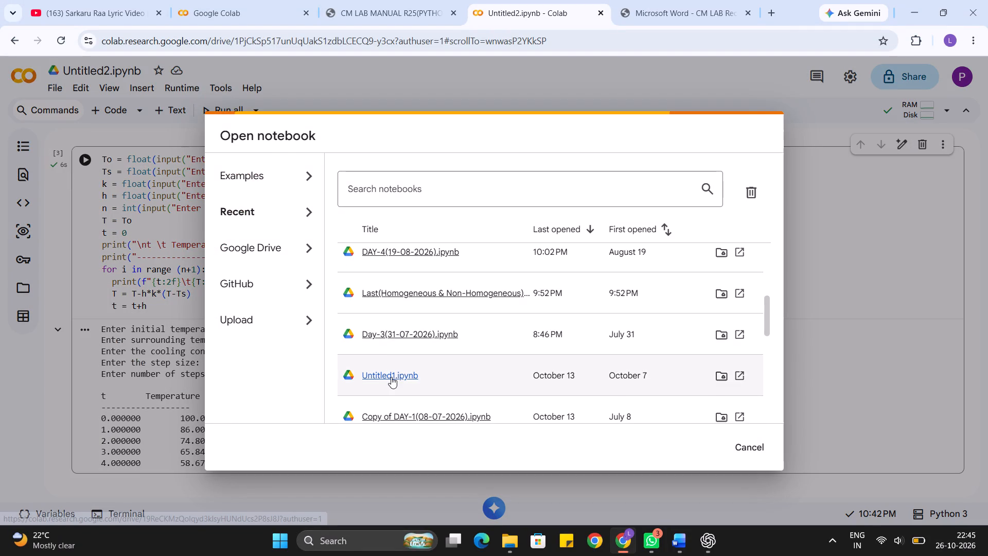
left_click(391, 377)
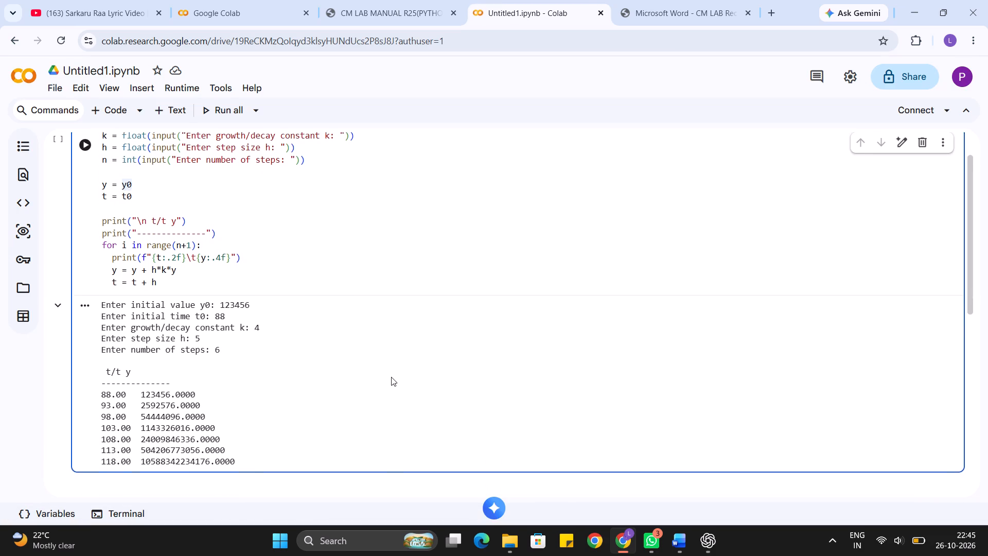
Look through the CM LAB Record PDF for Experiment 8, Exponential Growth and Decay, and examine its program and sample inputs.
left_click(632, 0)
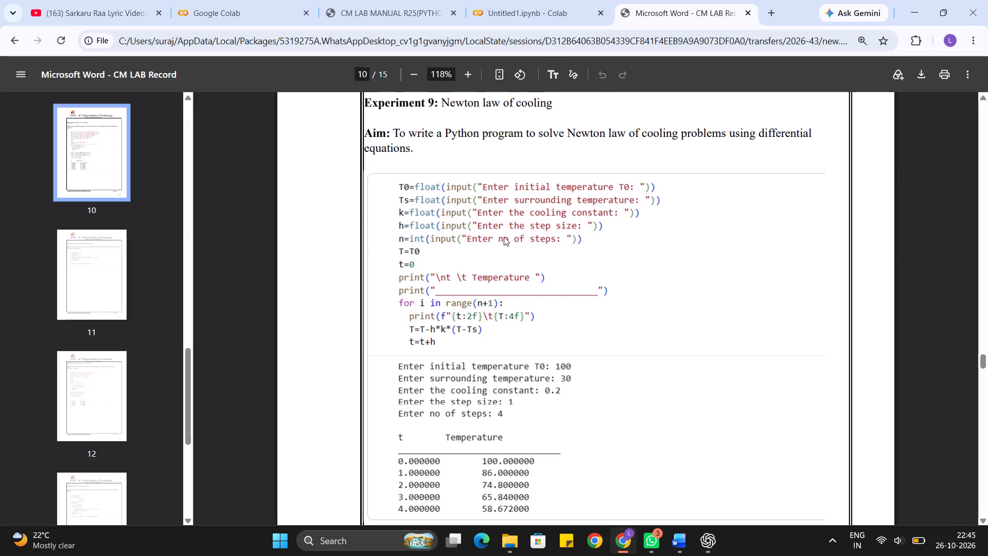
scroll(504, 237, "up", 11)
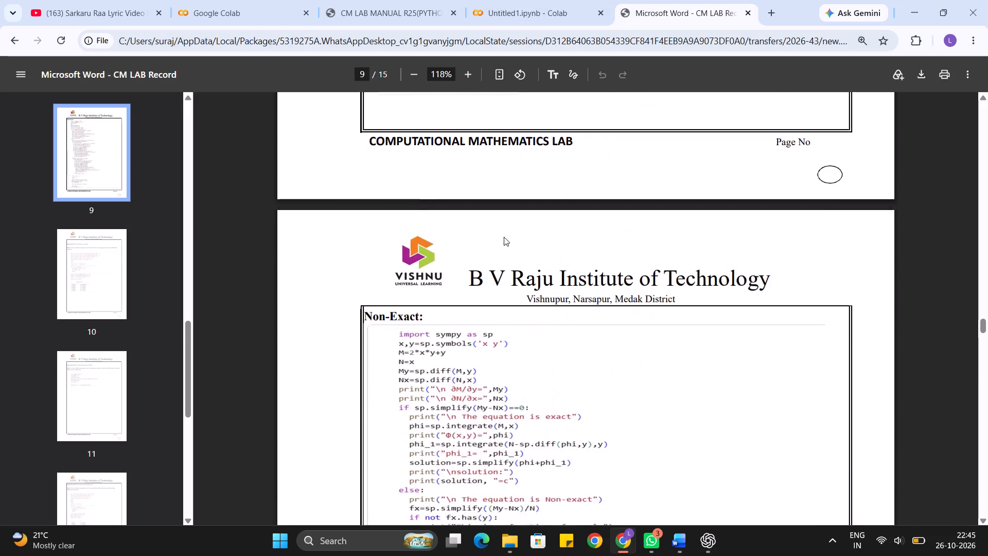
scroll(504, 237, "up", 12)
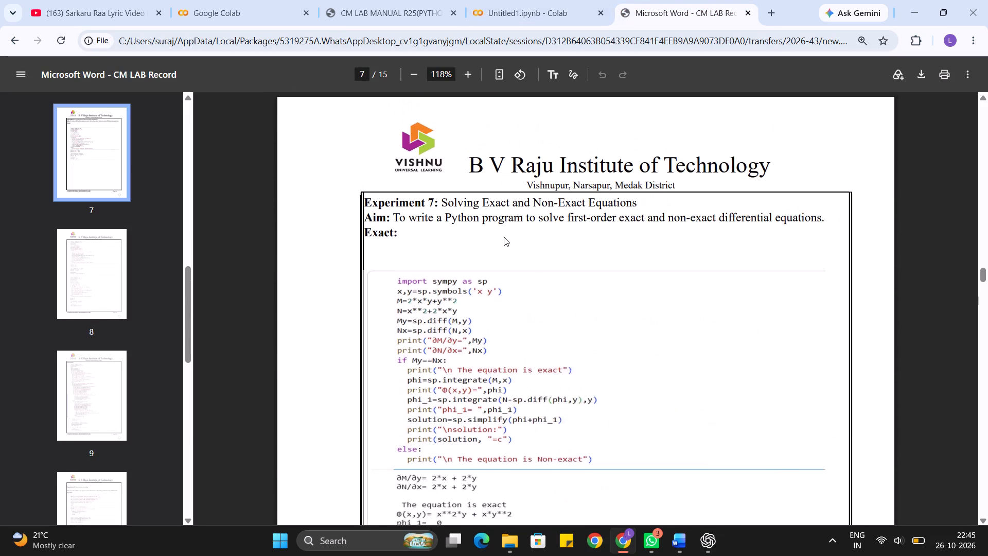
scroll(504, 237, "up", 10)
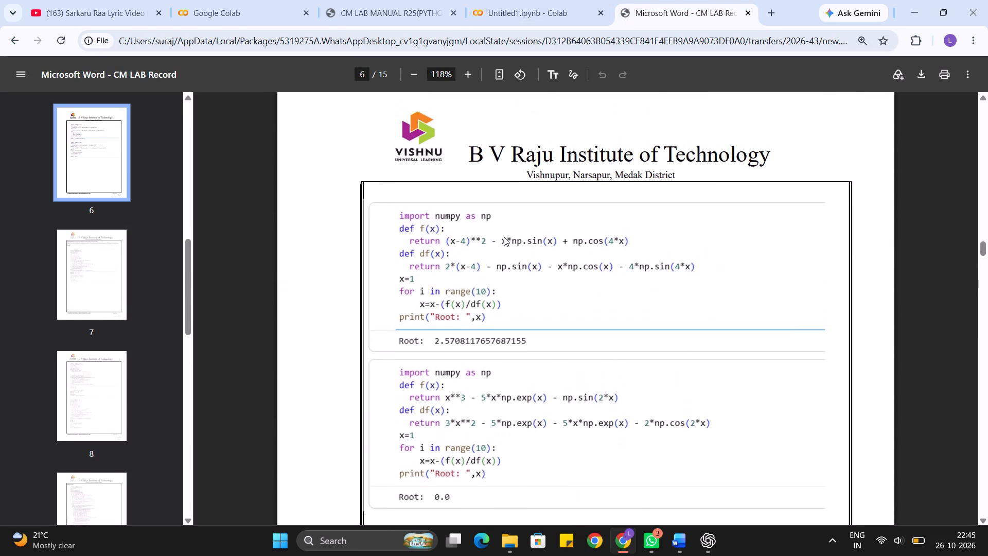
scroll(504, 237, "up", 11)
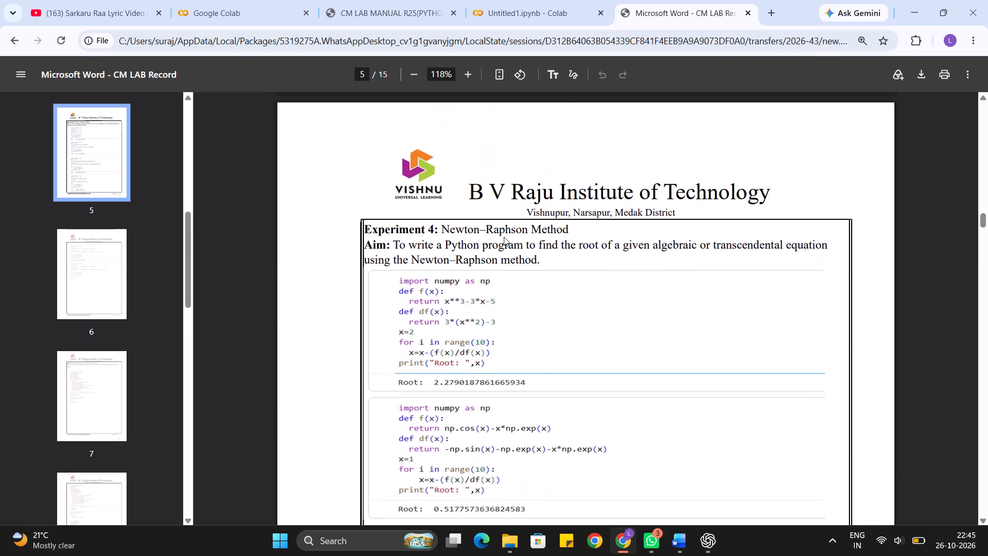
scroll(504, 237, "up", 9)
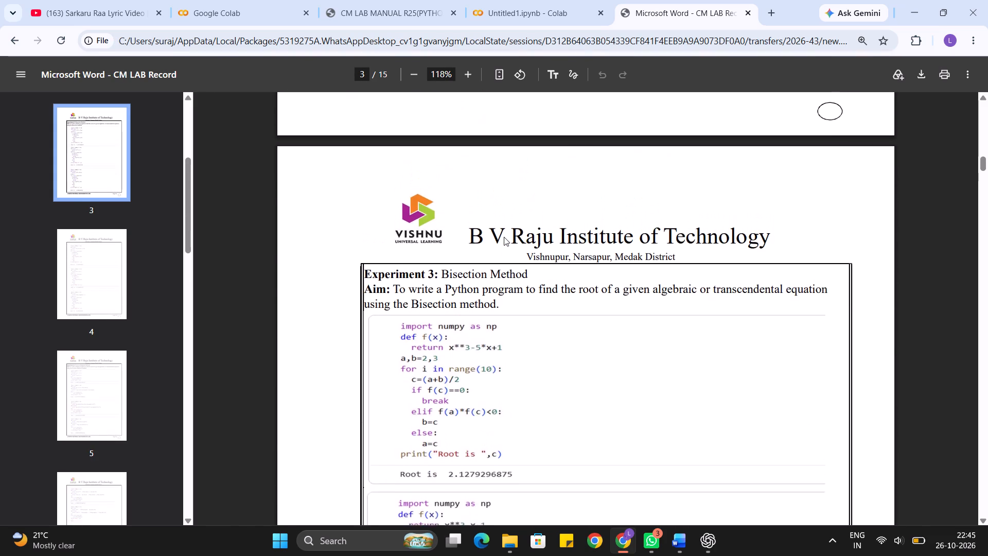
scroll(504, 237, "up", 4)
scroll(504, 237, "down", 12)
scroll(504, 237, "down", 12)
scroll(504, 237, "down", 10)
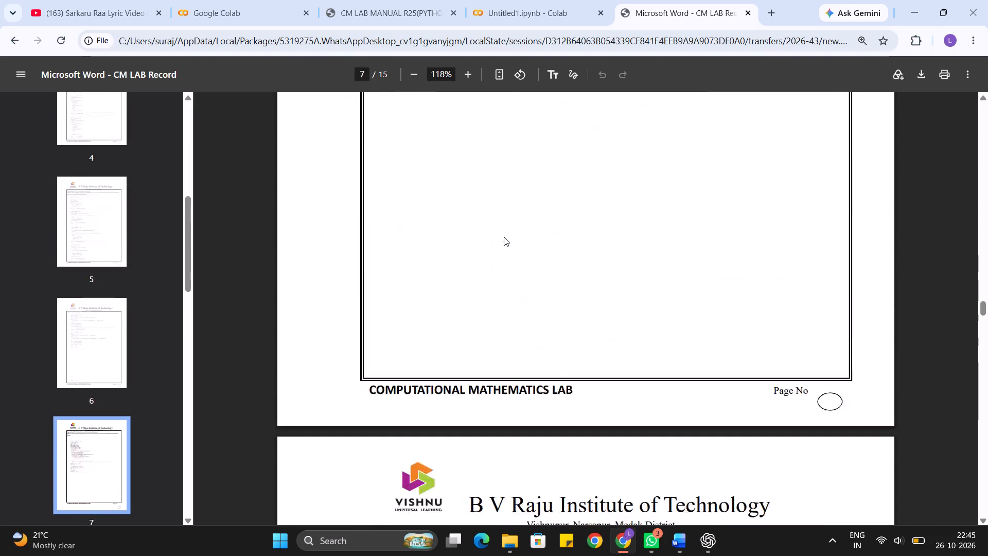
scroll(504, 237, "down", 12)
scroll(504, 237, "up", 5)
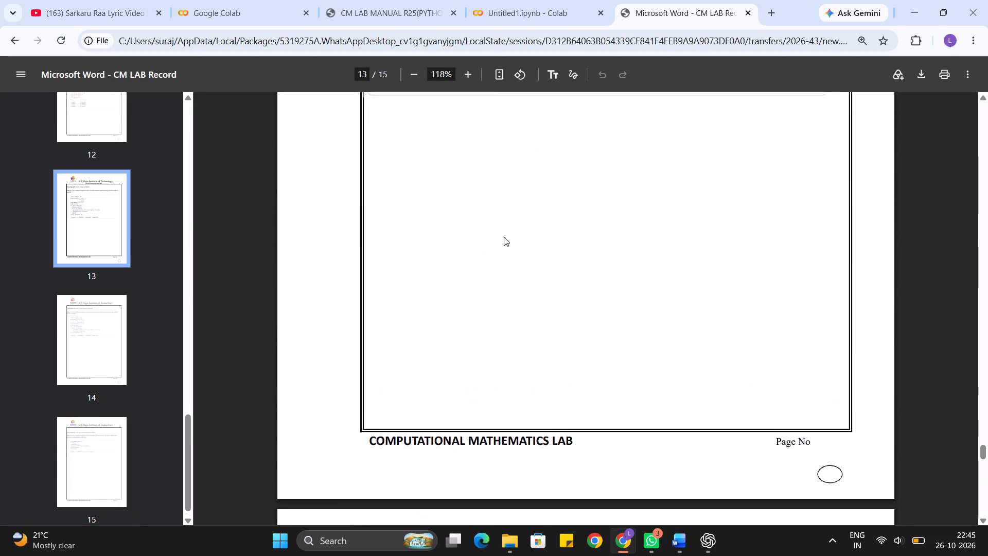
scroll(504, 237, "up", 6)
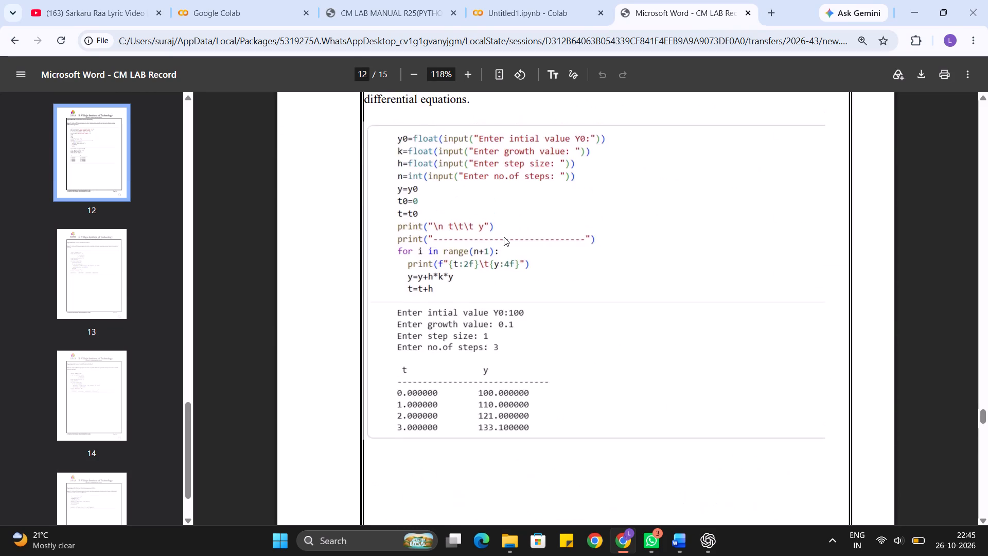
scroll(504, 237, "up", 2)
scroll(504, 237, "down", 1)
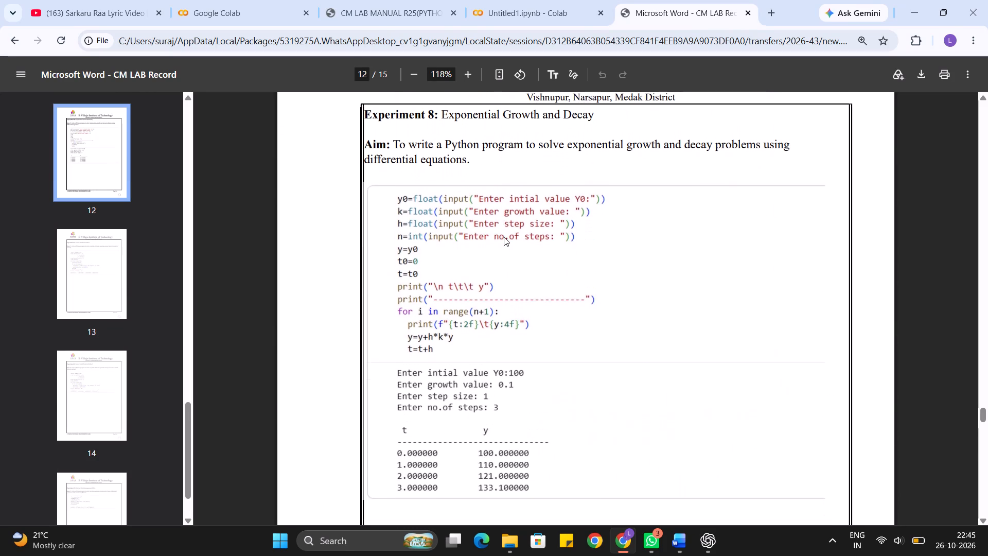
Run the growth/decay cell in Untitled1.ipynb and enter 100 for initial value y0 and 0.1 for initial time t0.
left_click(593, 0)
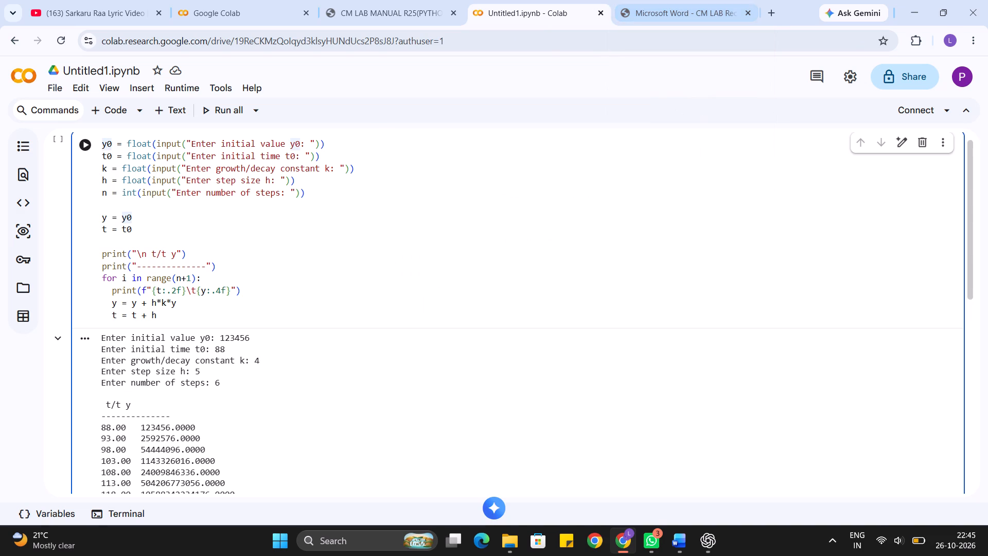
left_click(80, 142)
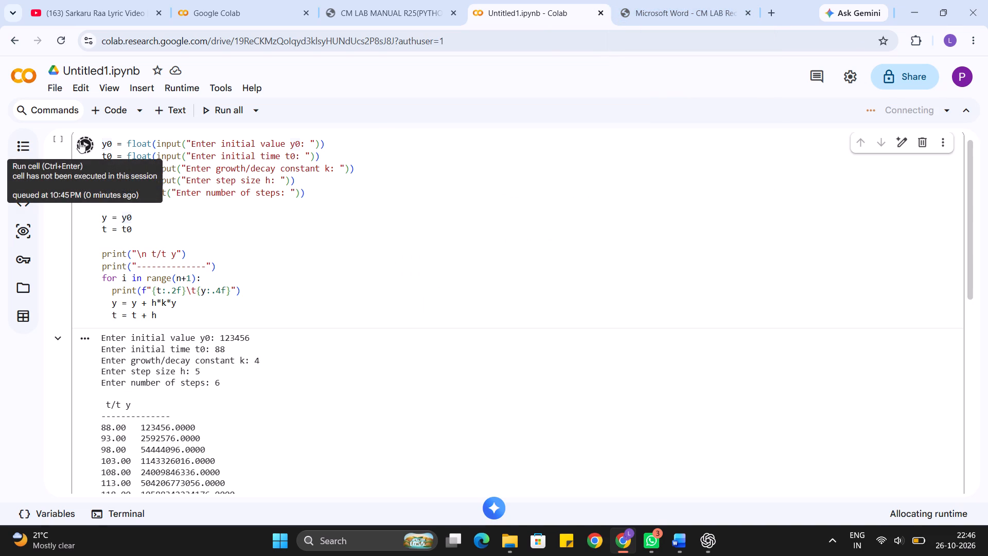
left_click(668, 0)
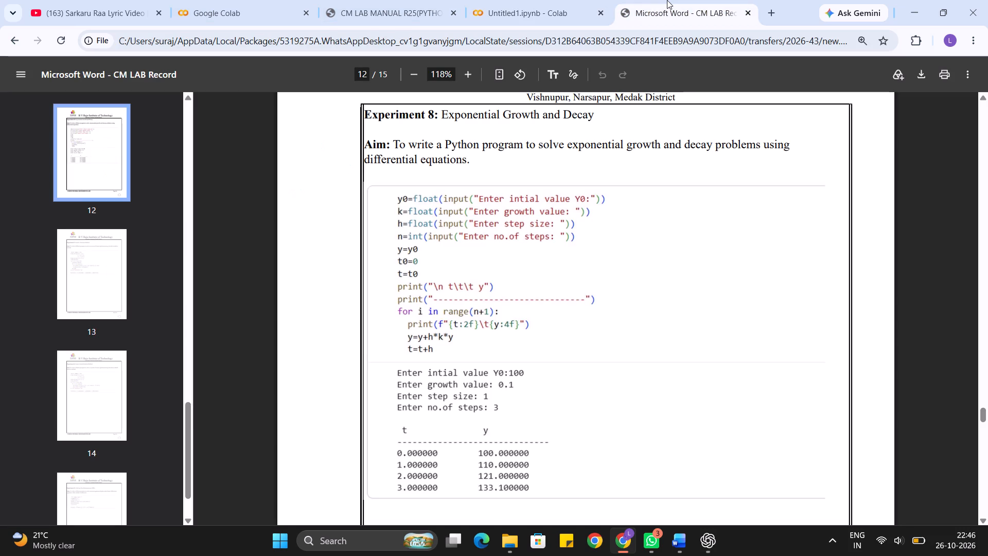
left_click(546, 0)
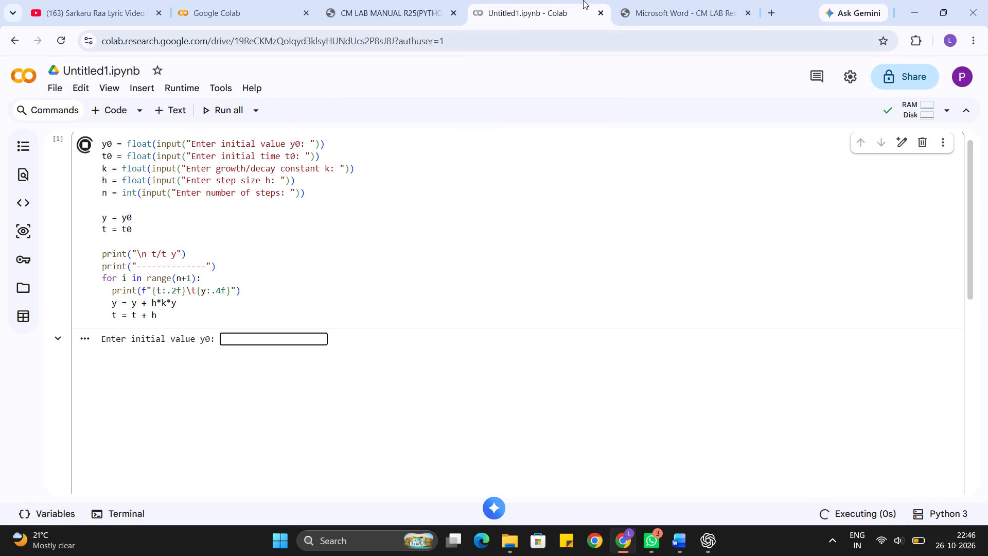
left_click(638, 0)
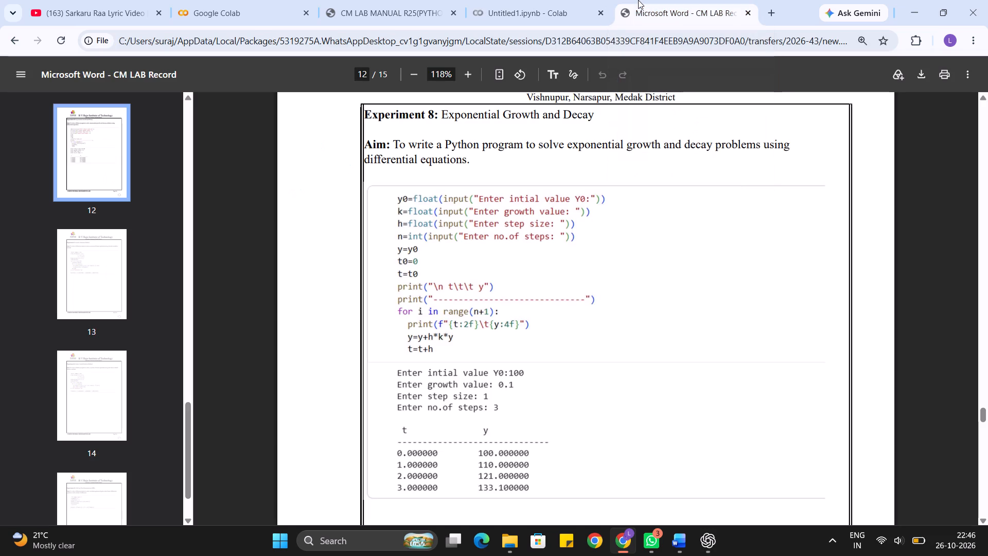
left_click(546, 0)
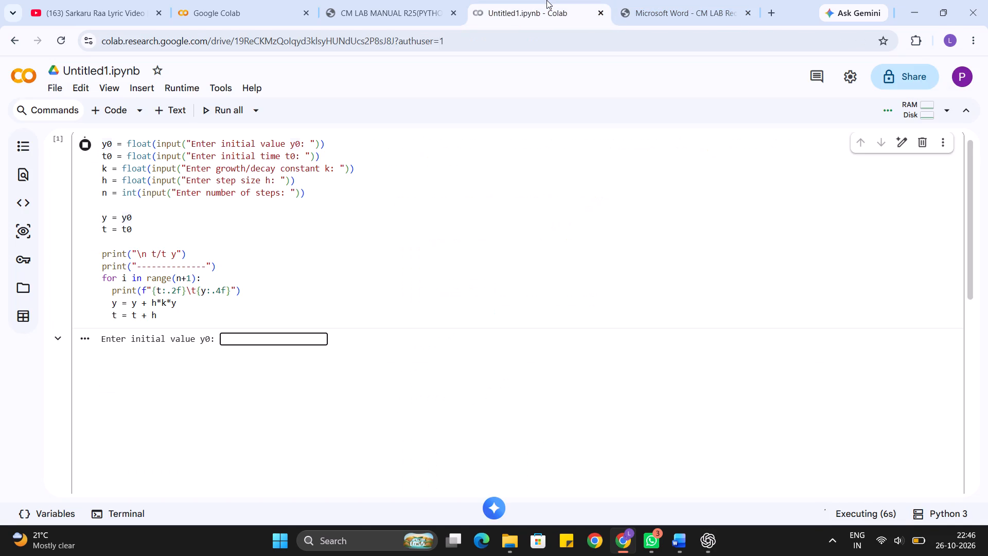
type("100")
key("Return")
type("0.1")
key("Return")
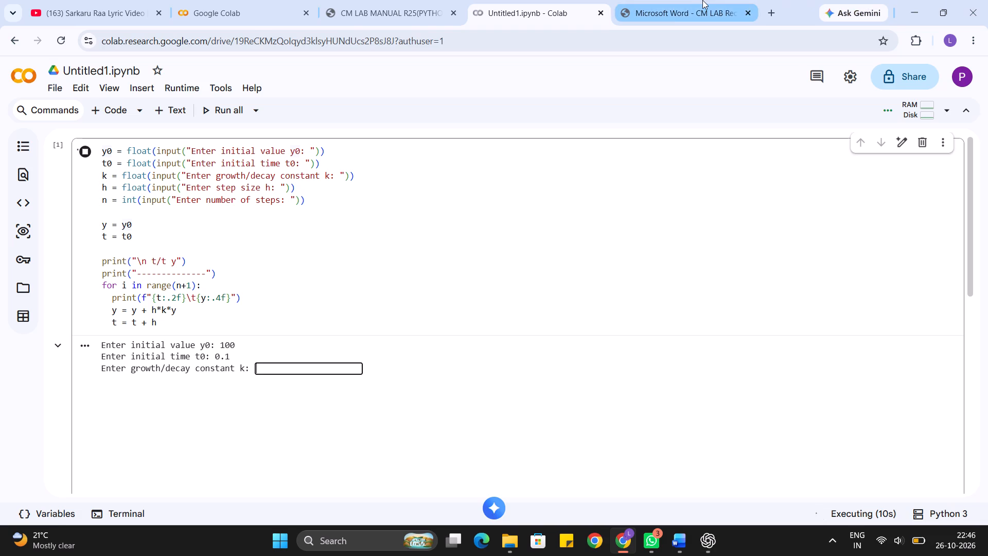
Consult the lab record's sample inputs and enter 1 for growth/decay constant k and 3 for step size h.
left_click(702, 0)
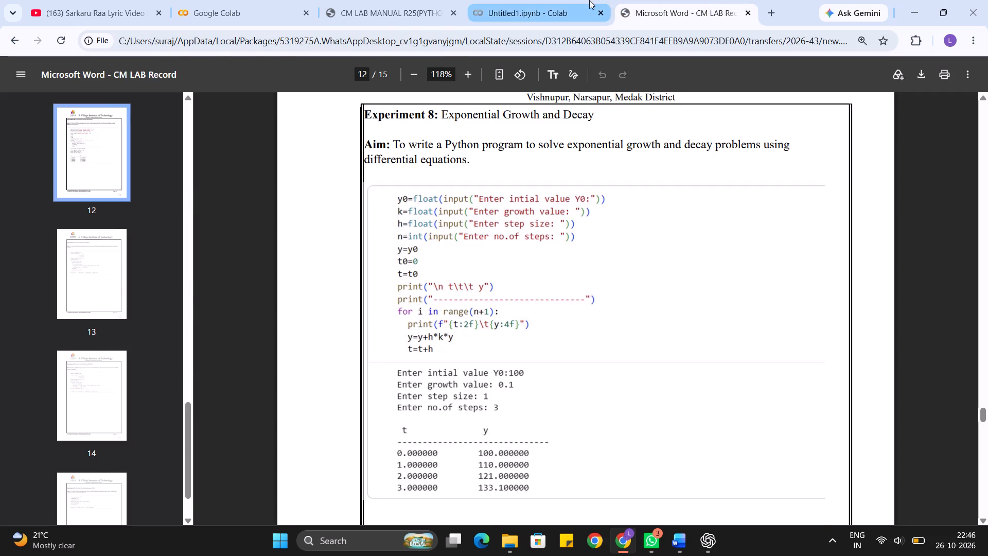
left_click(589, 0)
key("1")
key("Return")
key("3")
key("Return")
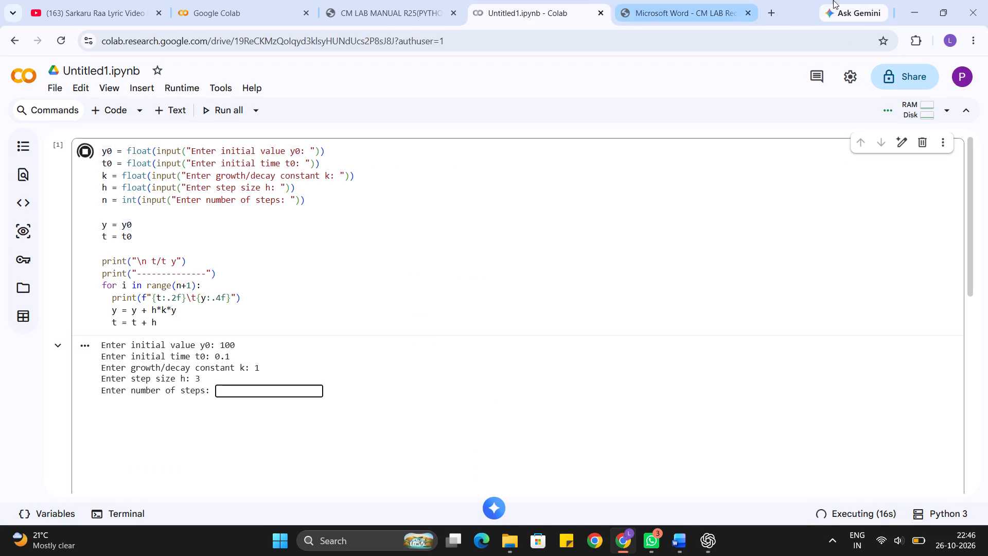
Compare the Experiment 8 sample inputs in the lab record with the values entered in the running notebook cell.
left_click(674, 0)
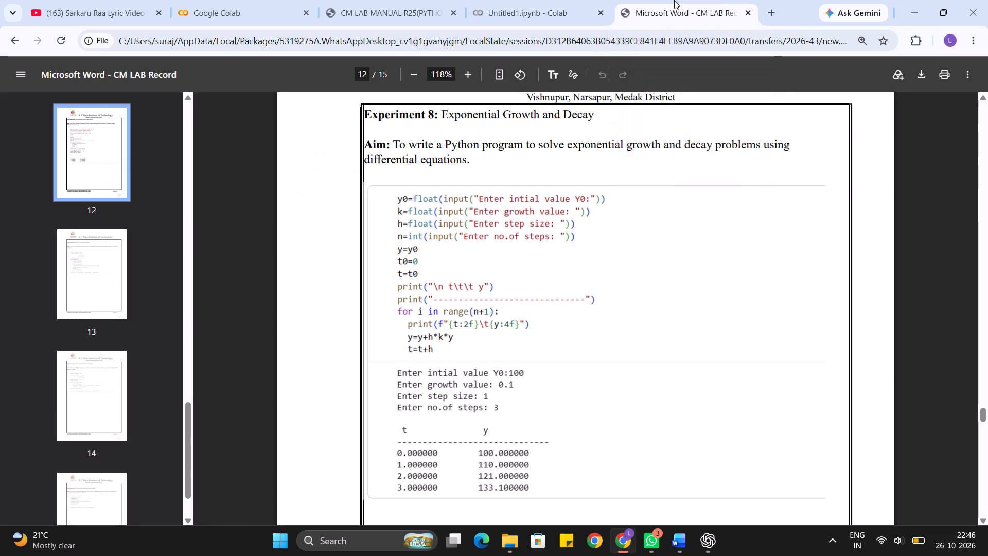
left_click(569, 0)
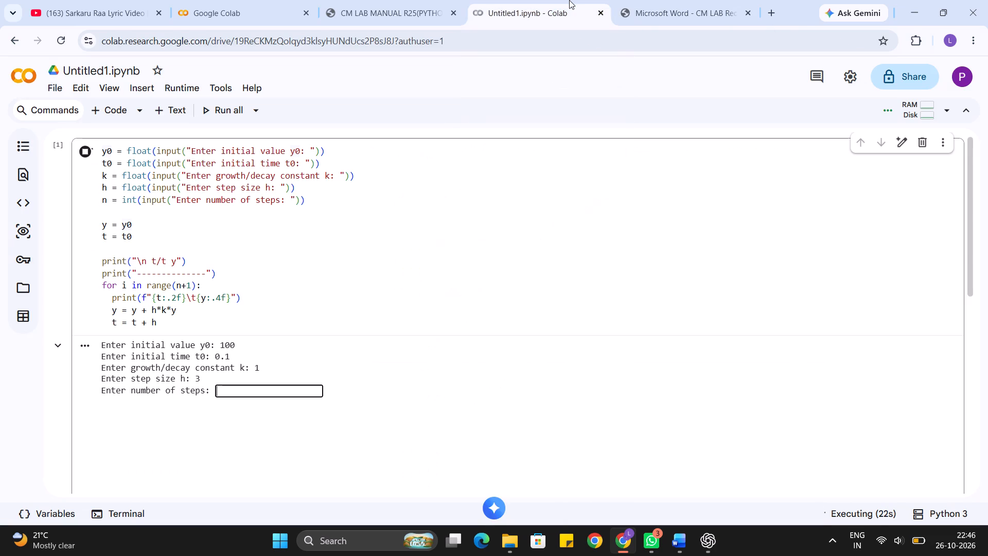
left_click(633, 0)
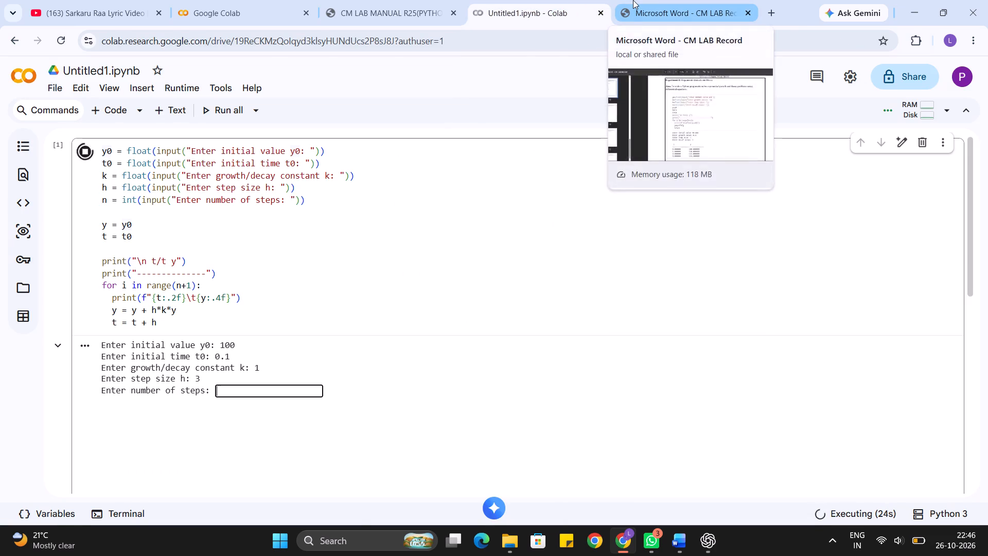
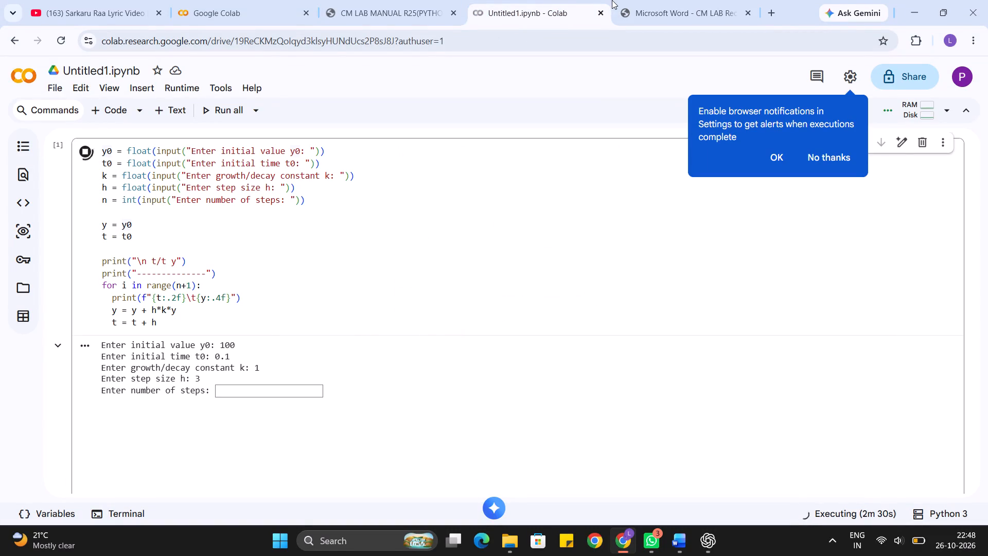
Delete the t0 input line from the growth/decay cell to match the Experiment 8 program in the lab record.
left_click(634, 0)
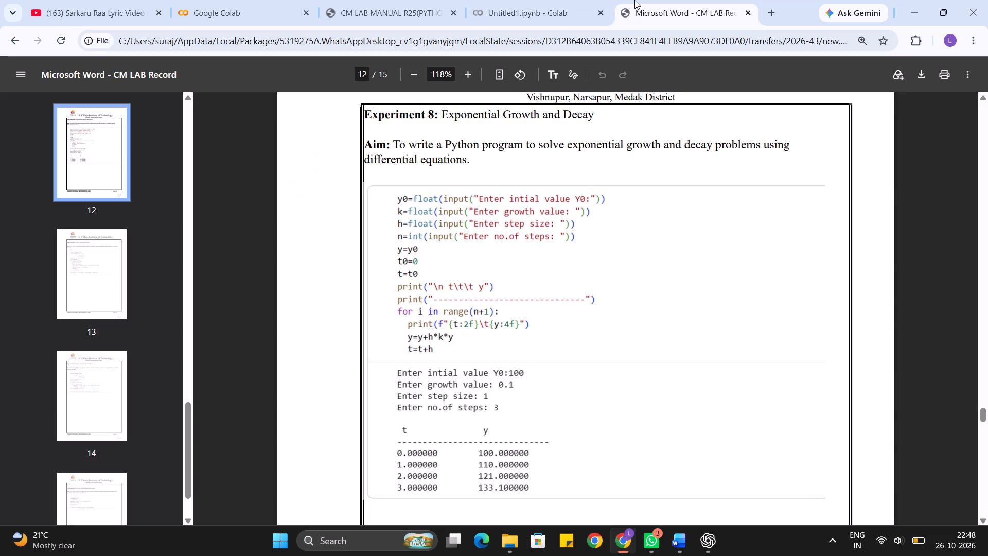
left_click(562, 0)
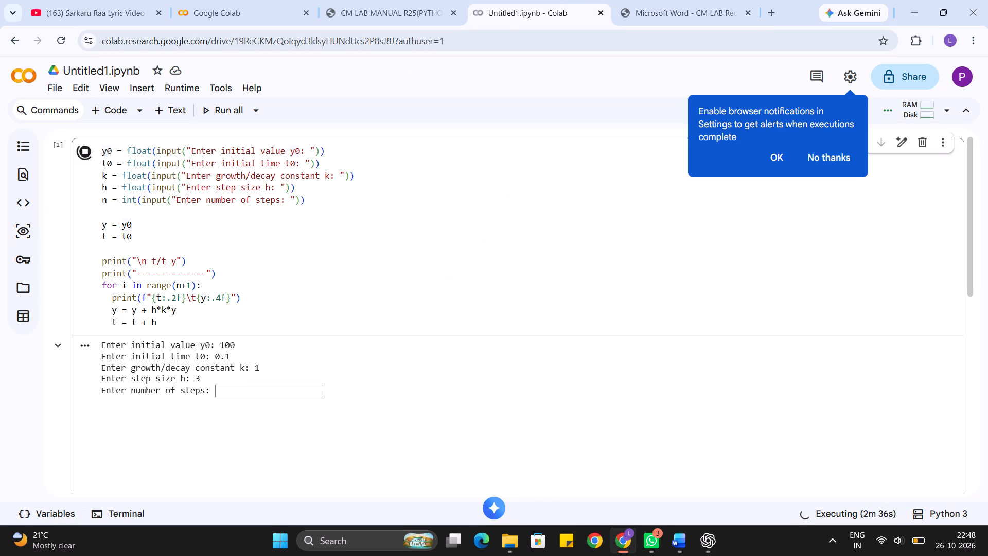
left_click_drag(338, 163, 336, 151)
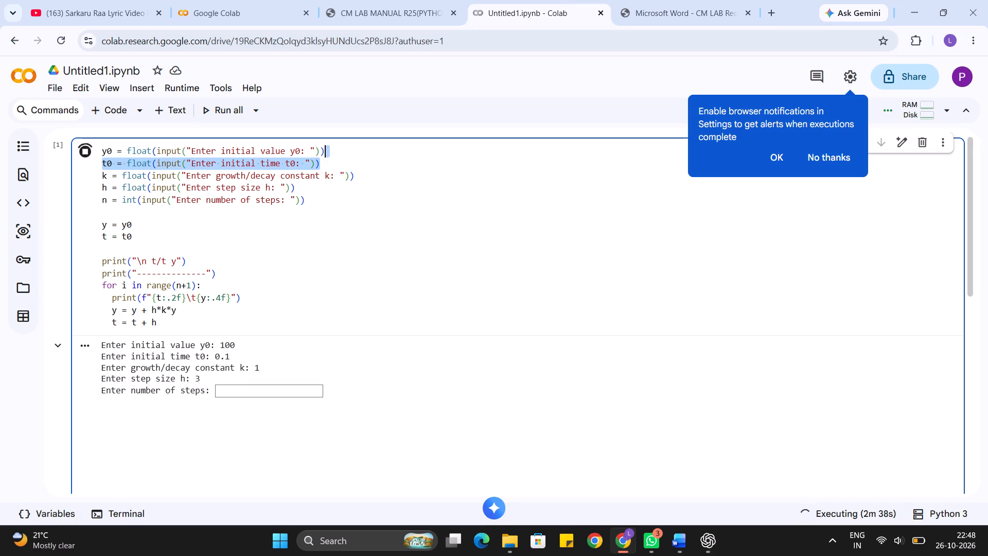
key("BackSpace")
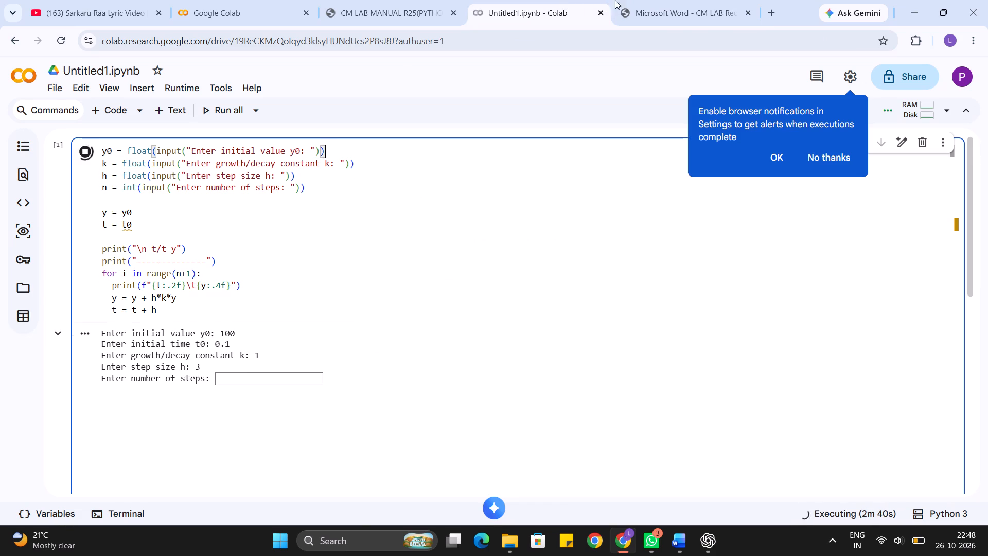
Following the lab record's program, add the line t0 = 0 between y = y0 and t = t0 in the notebook cell.
left_click(678, 0)
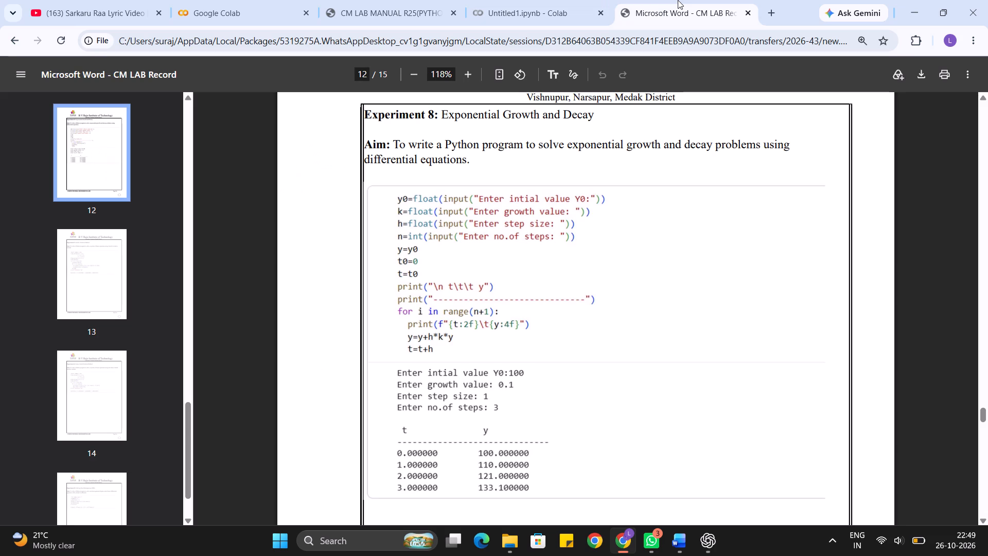
left_click(597, 0)
left_click(657, 0)
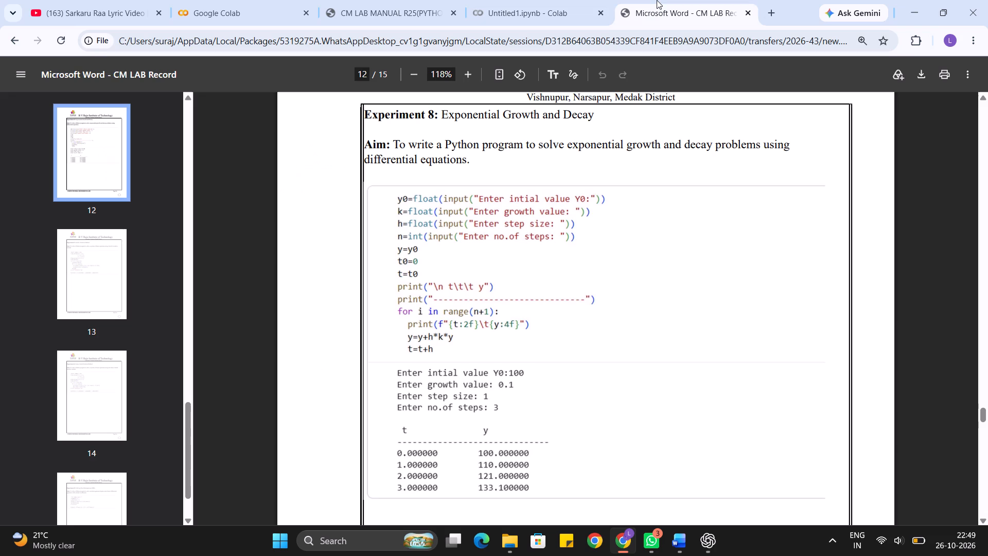
left_click(539, 0)
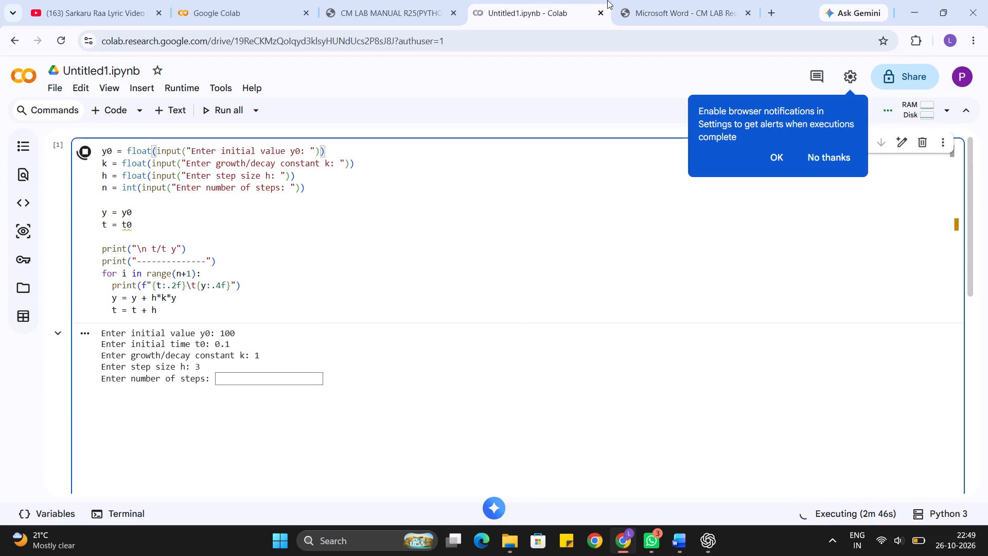
left_click(607, 0)
left_click(657, 0)
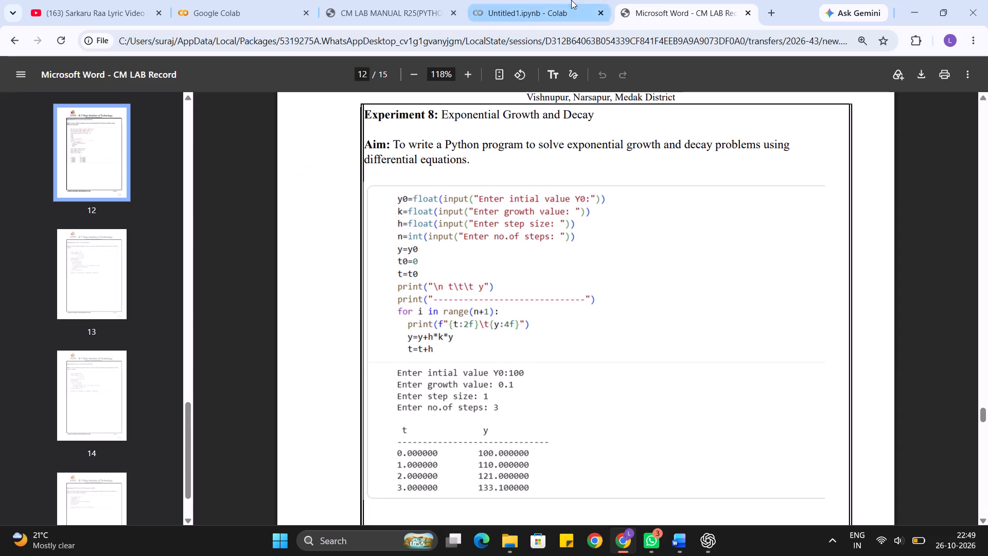
left_click(571, 0)
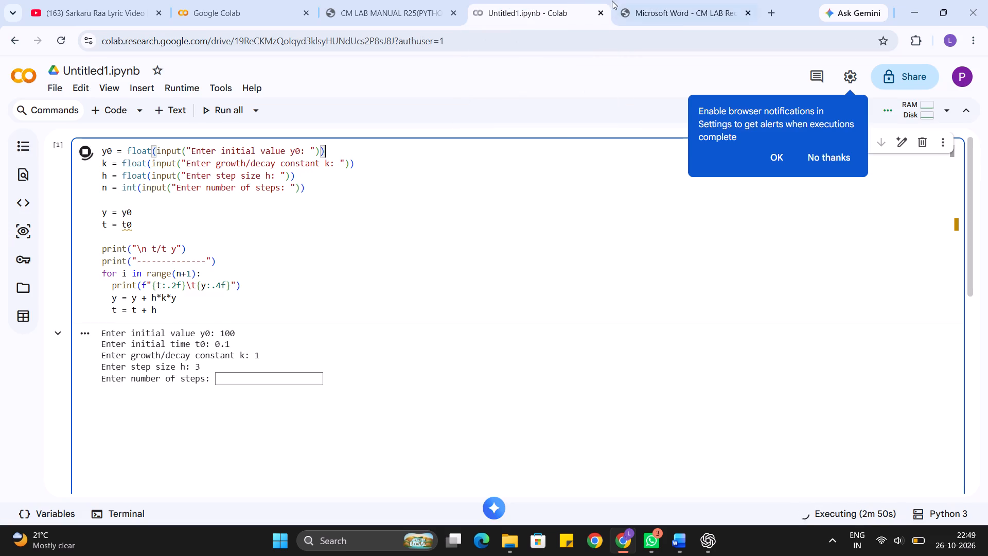
left_click(202, 208)
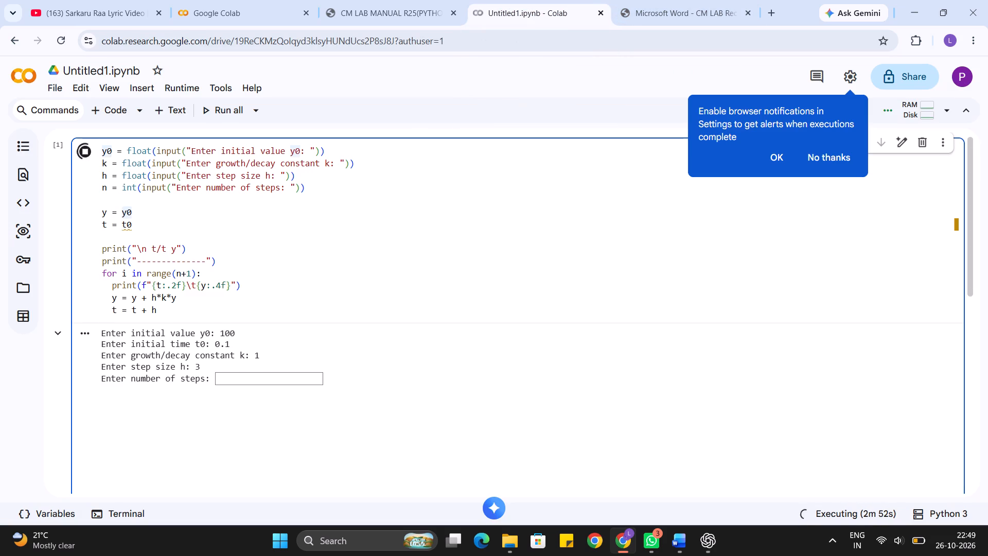
left_click(629, 0)
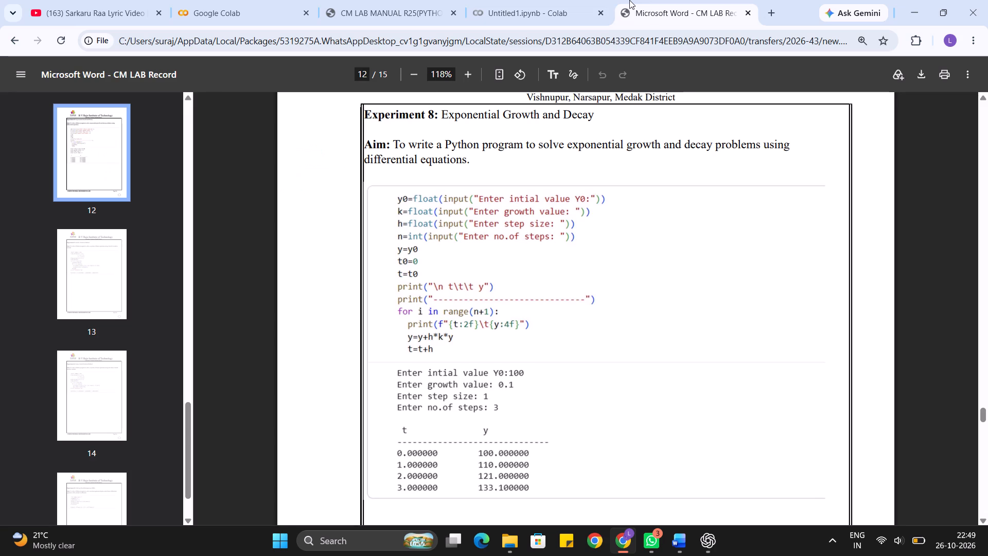
left_click(537, 0)
key("Return")
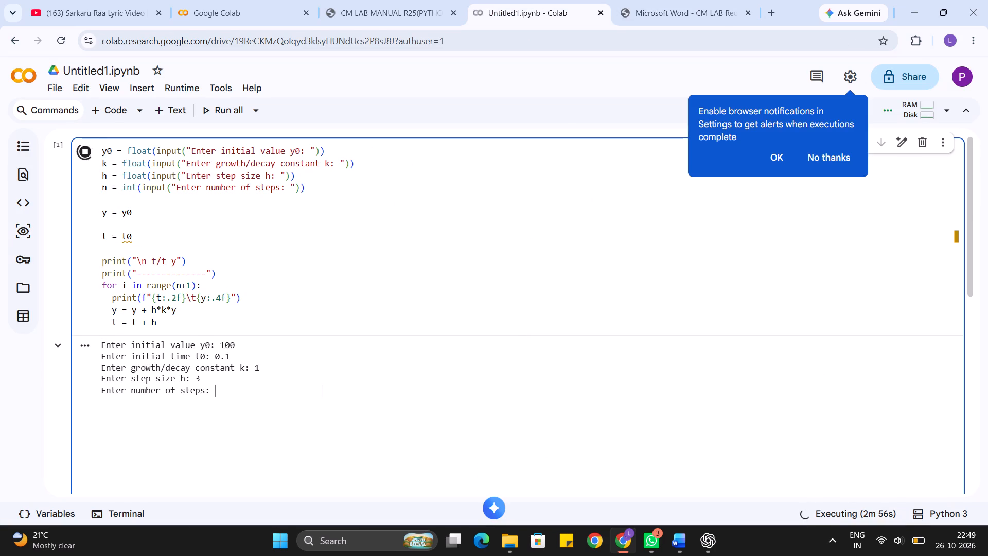
type("t0 = 0")
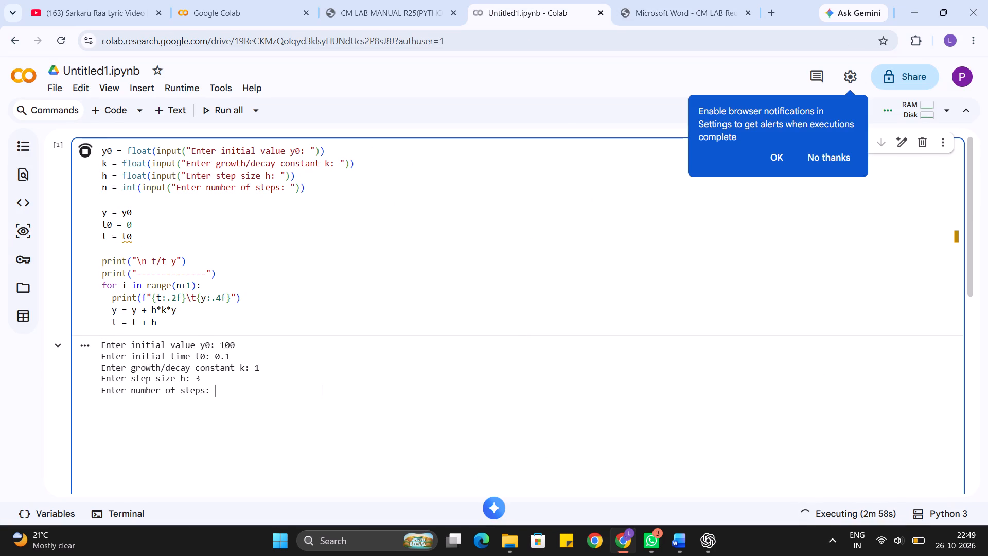
Correct the table header print string to "\n t\t\t y" as in the lab record.
left_click(709, 0)
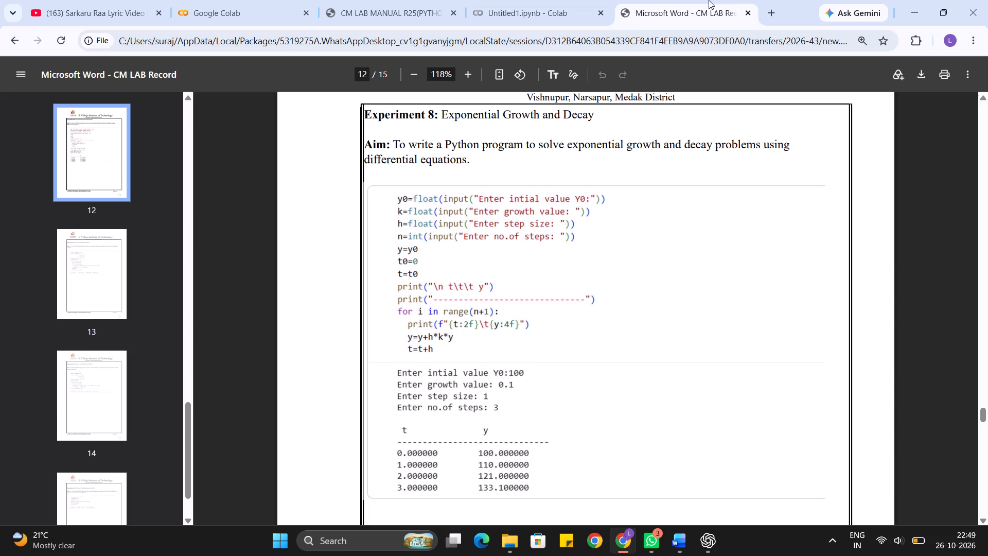
left_click(585, 0)
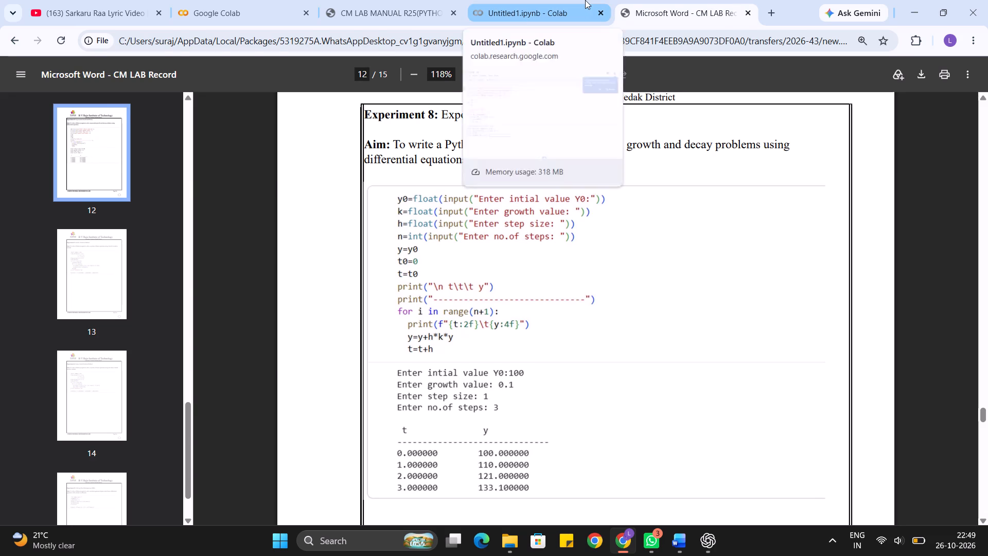
left_click(647, 0)
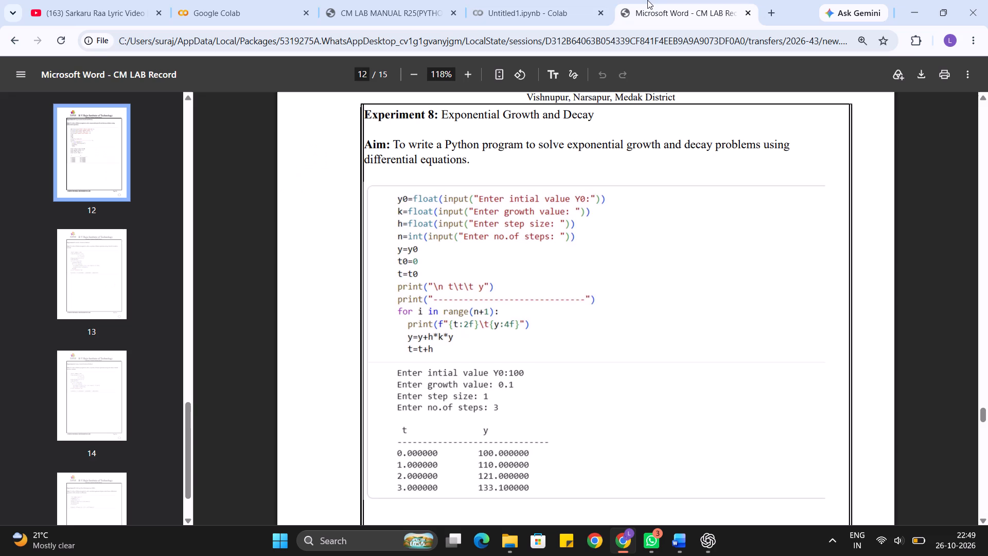
left_click(556, 0)
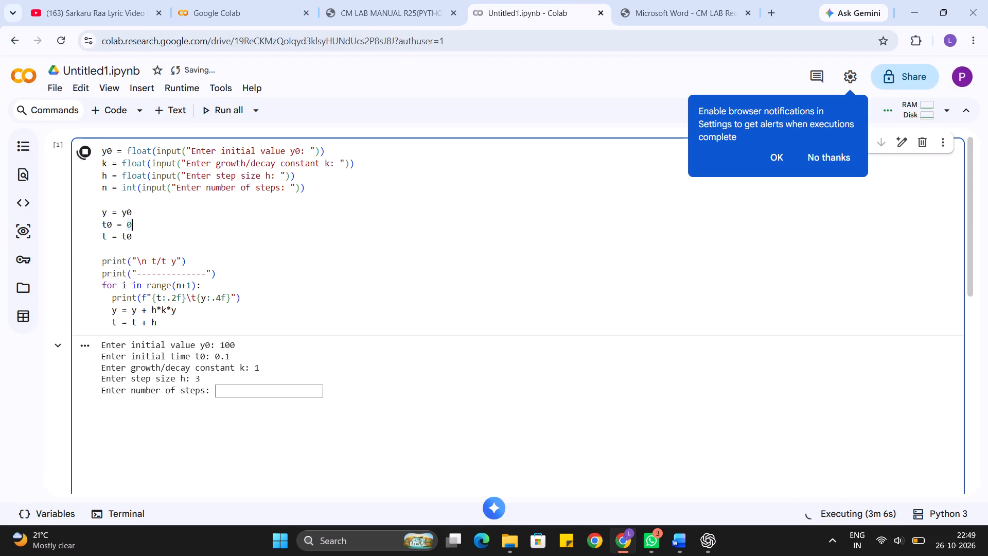
left_click(160, 262)
key("BackSpace")
key("backslash")
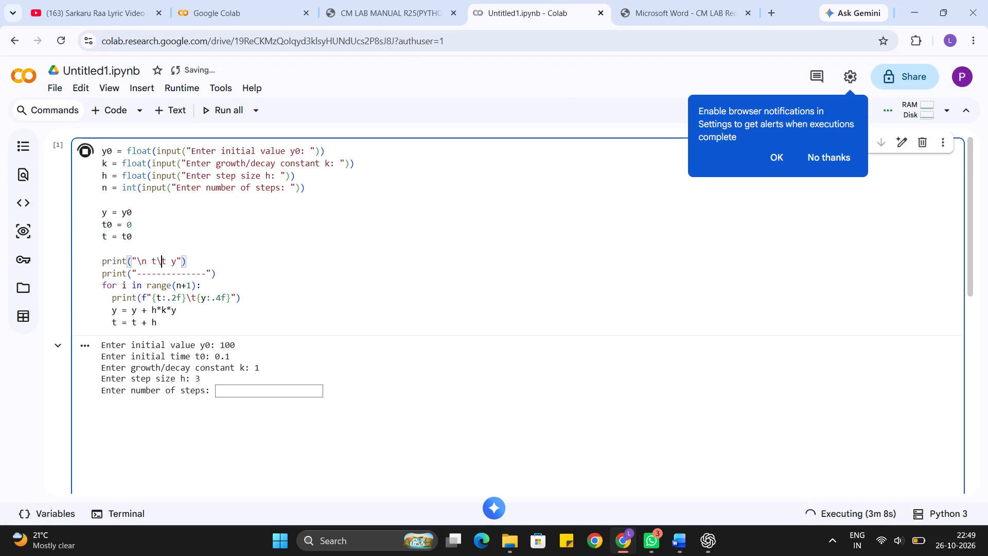
key("Right")
type("\\t")
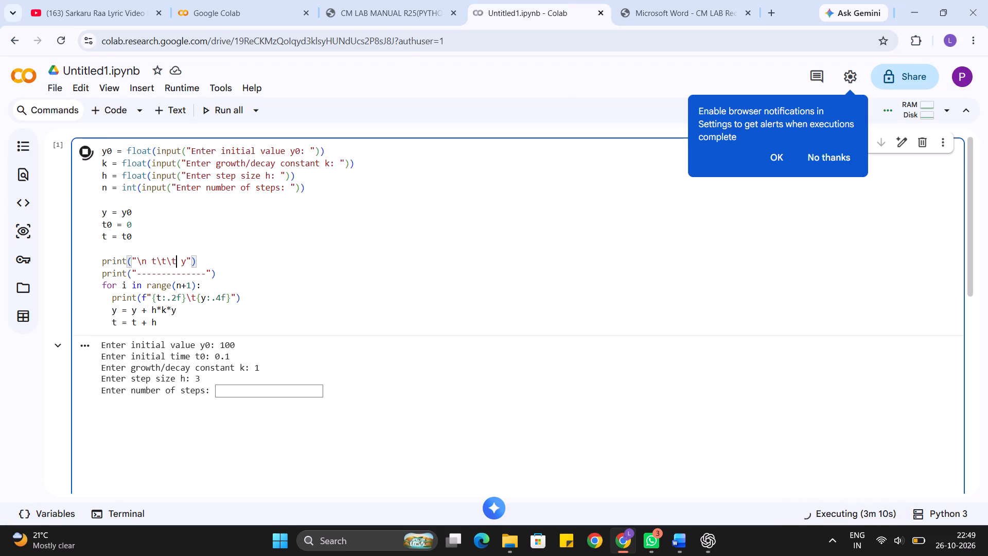
Change the loop's print format specifiers to {t:2f} and {y:4f}, matching the lab record's program.
left_click(632, 0)
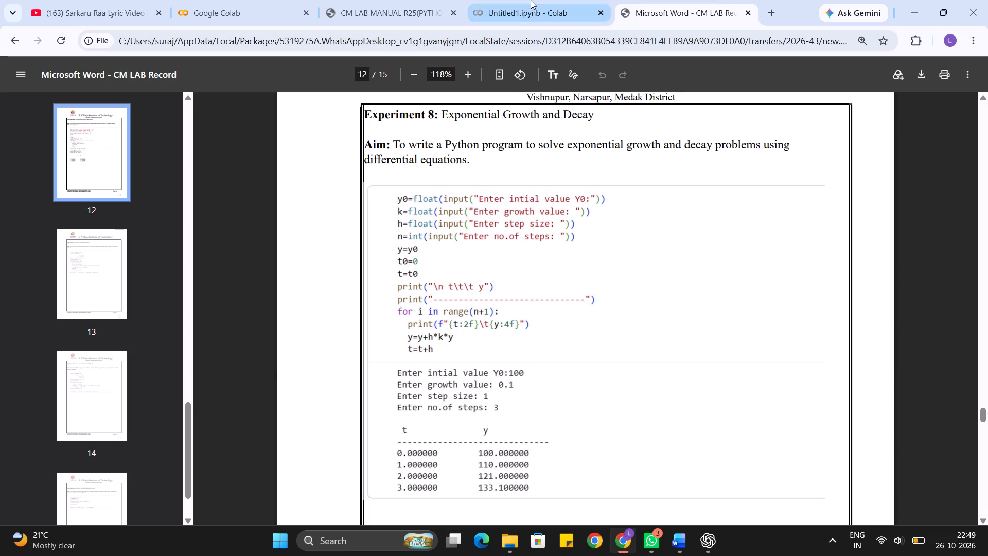
left_click(527, 0)
left_click(631, 0)
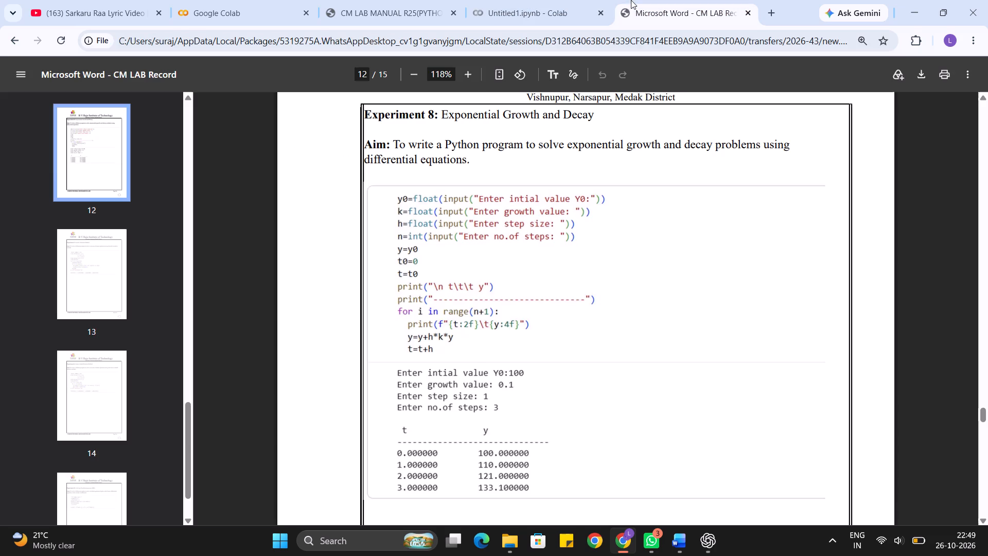
left_click(540, 0)
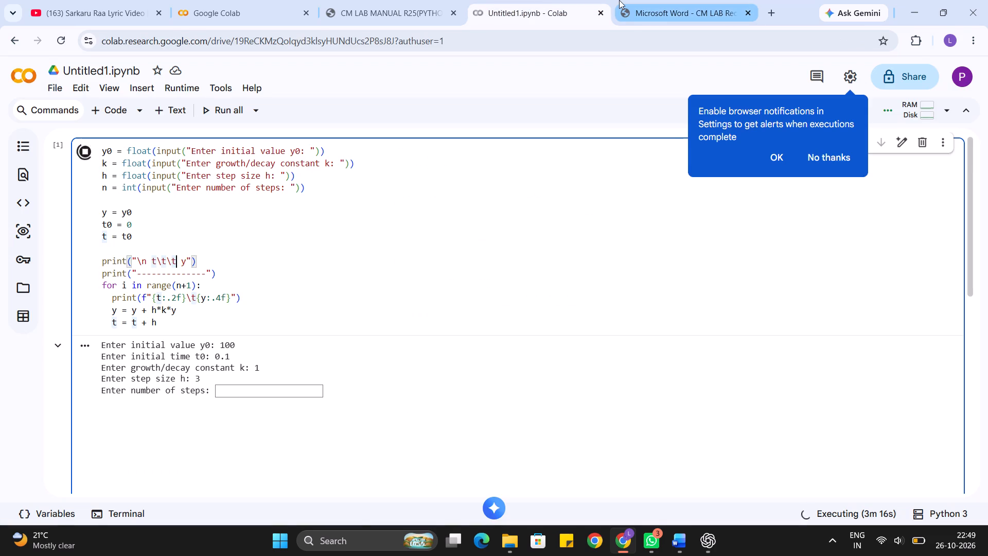
left_click(619, 0)
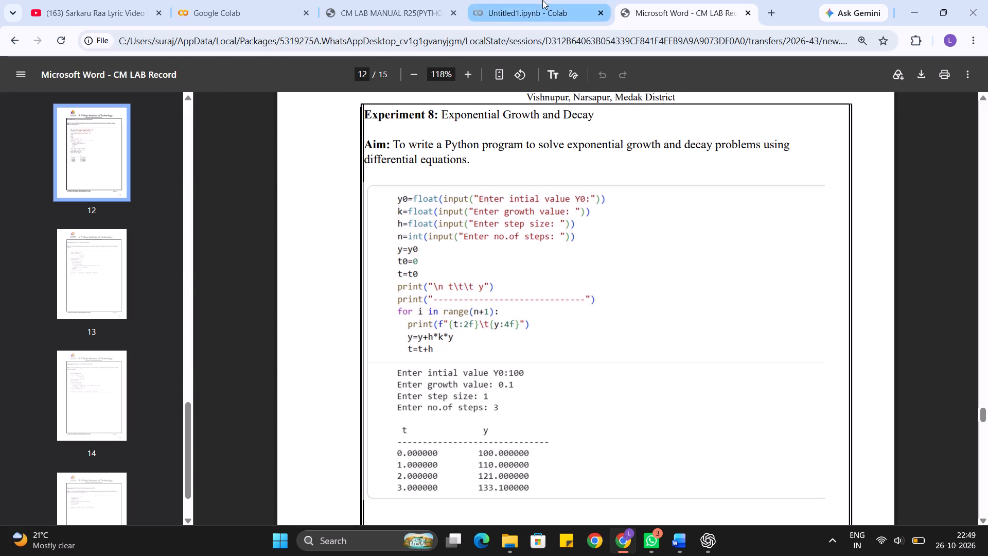
left_click(542, 0)
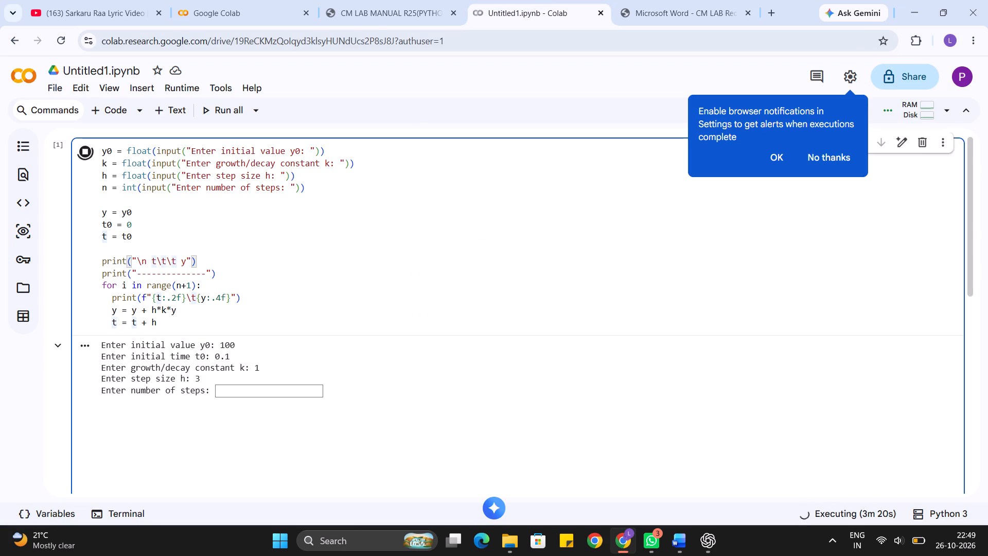
left_click(171, 300)
key("BackSpace")
key("Right")
key("Right")
key("Right")
key("Right")
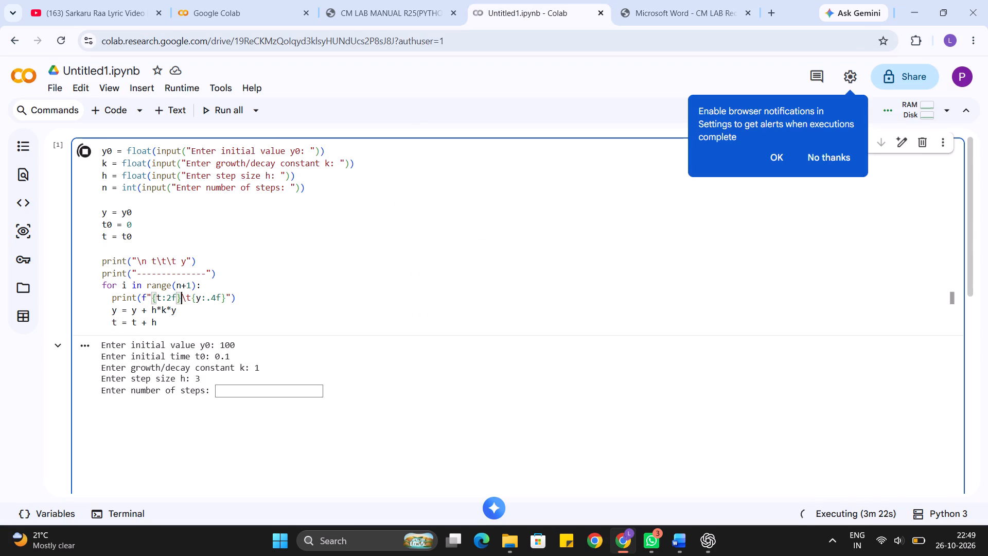
key("Right")
key("Right")
key("Right")
key("Right")
key("Right")
key("BackSpace")
key("backslash")
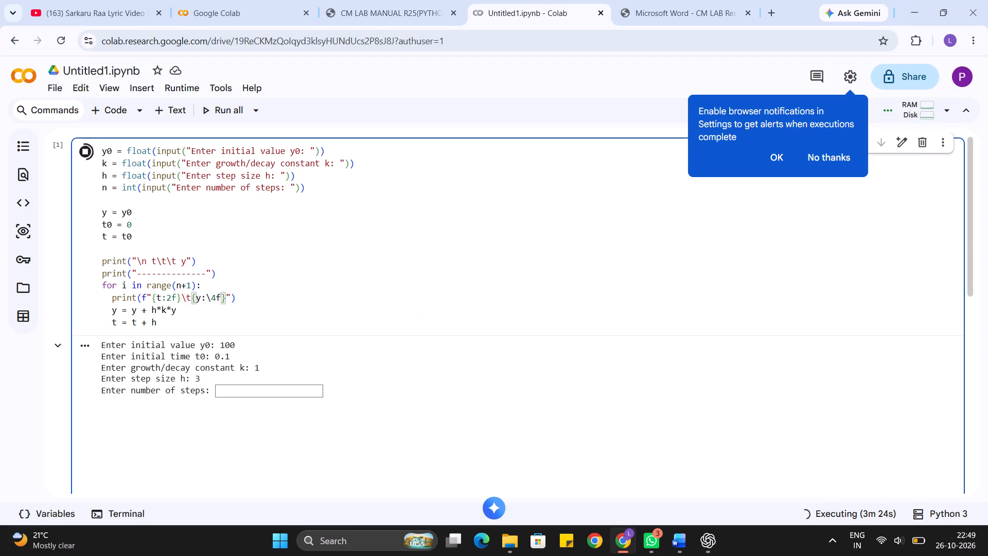
key("BackSpace")
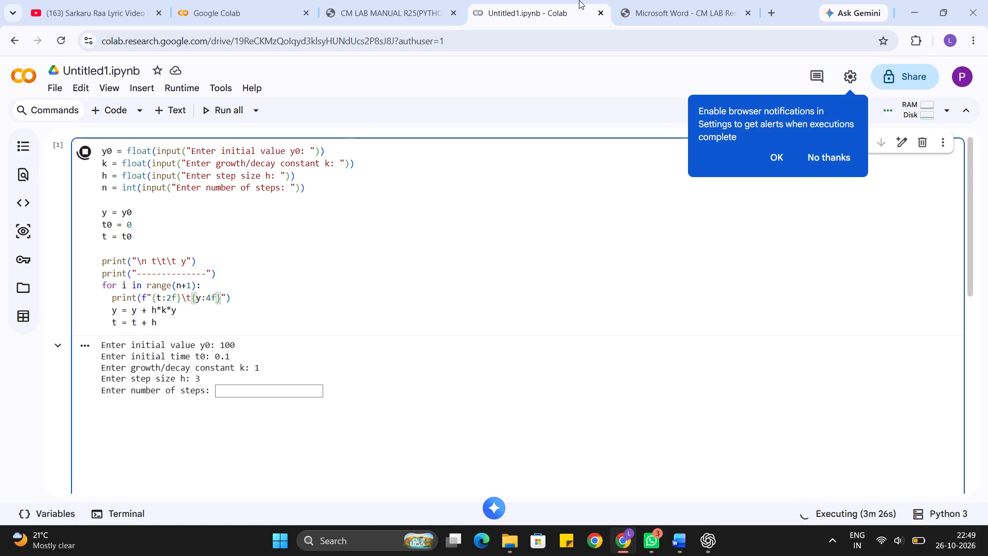
Check the code against the lab record, then rerun the cell with y0 100, k 0.1, step size 1 and 3 steps.
left_click(618, 1)
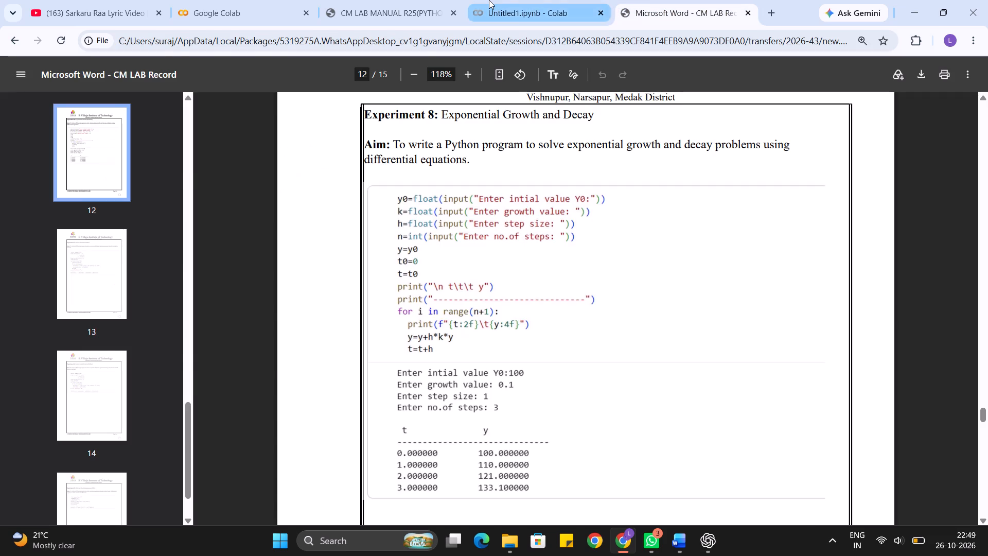
left_click(489, 0)
left_click(607, 0)
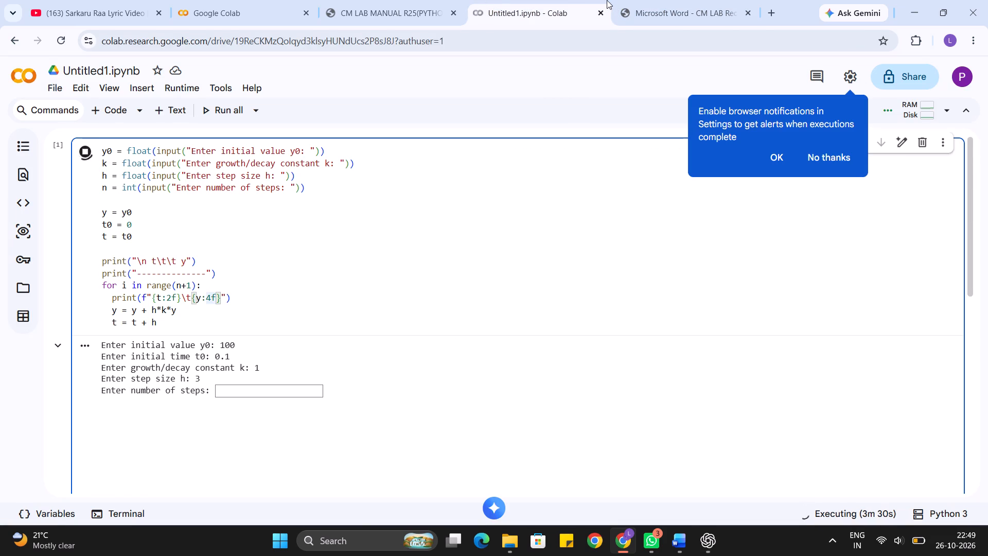
left_click(652, 0)
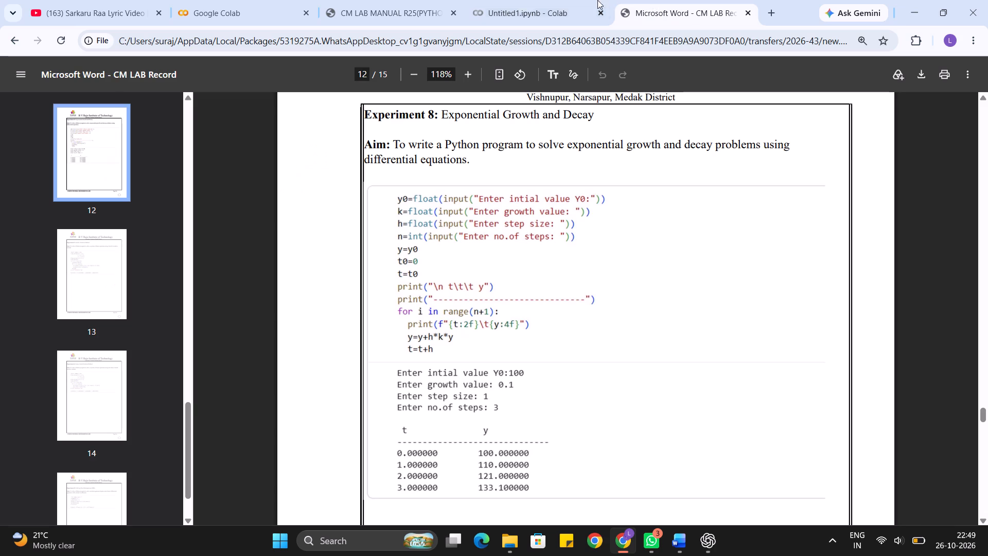
left_click(560, 0)
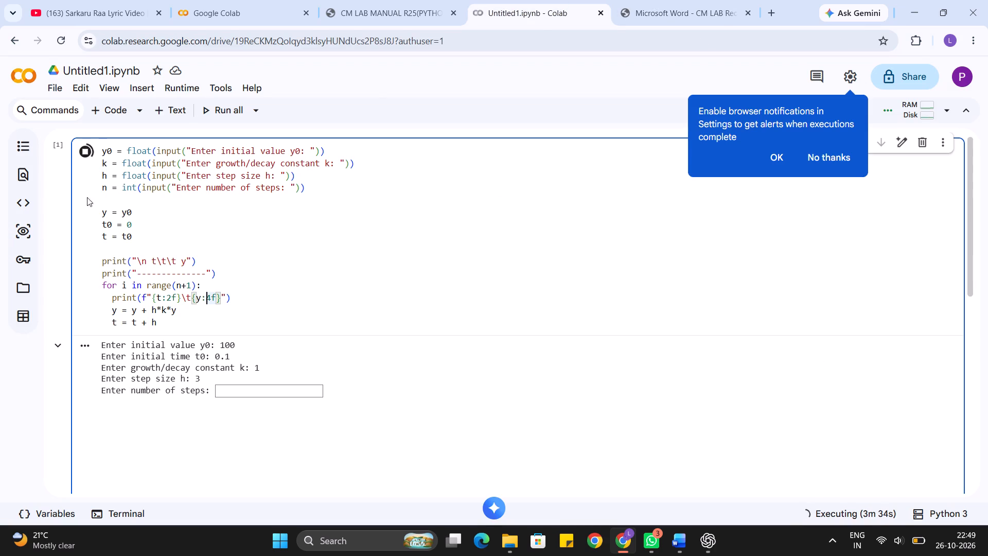
left_click(83, 154)
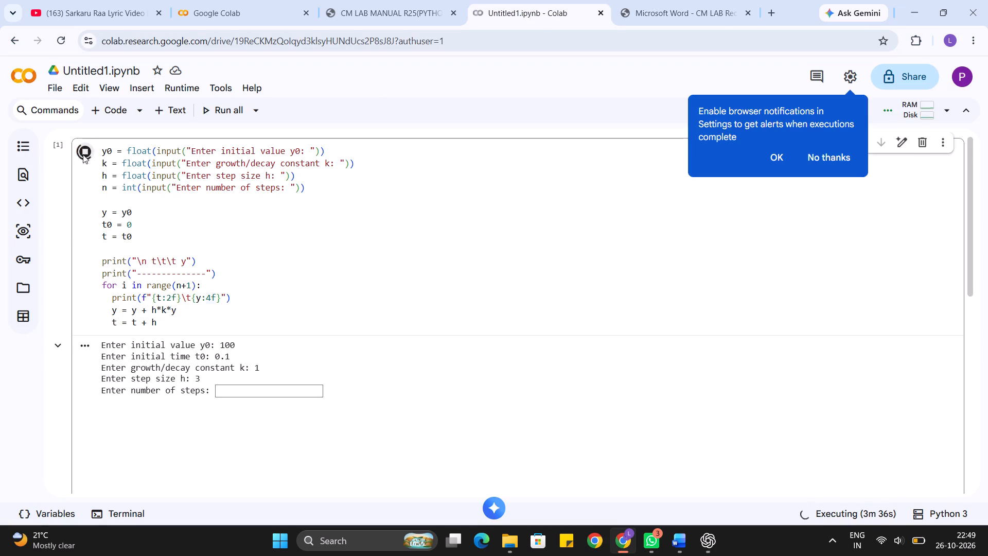
left_click(83, 154)
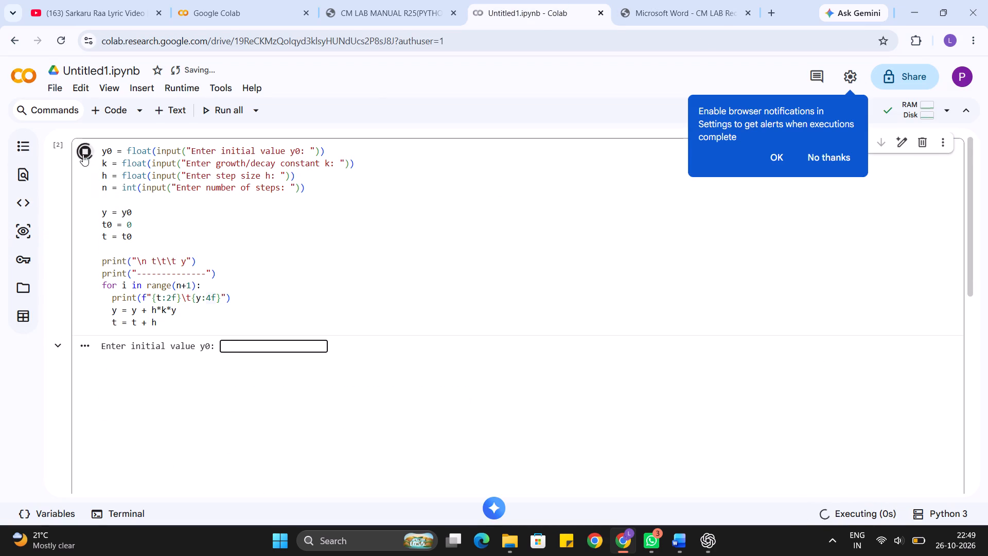
type("100")
key("Return")
type("0.1")
key("Return")
key("1")
key("Return")
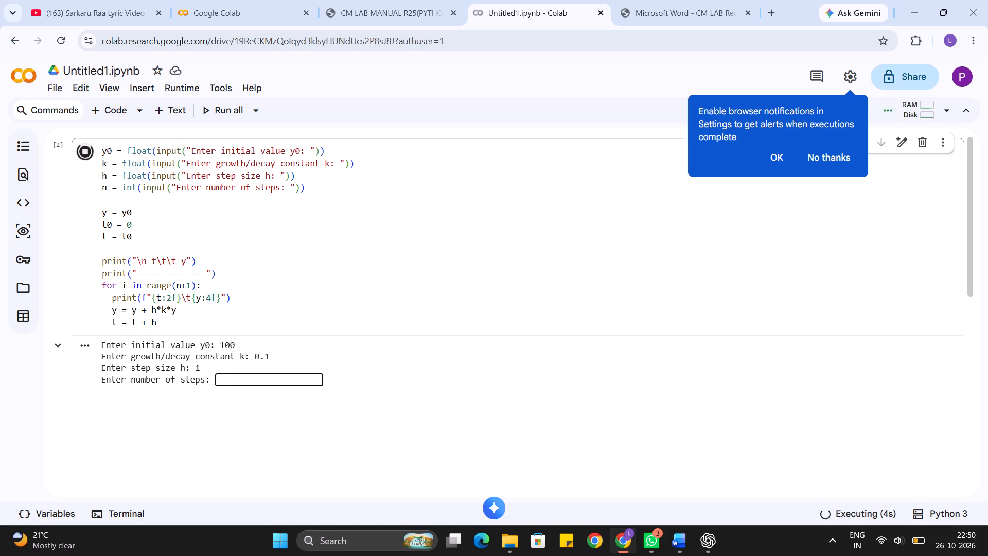
key("3")
key("Return")
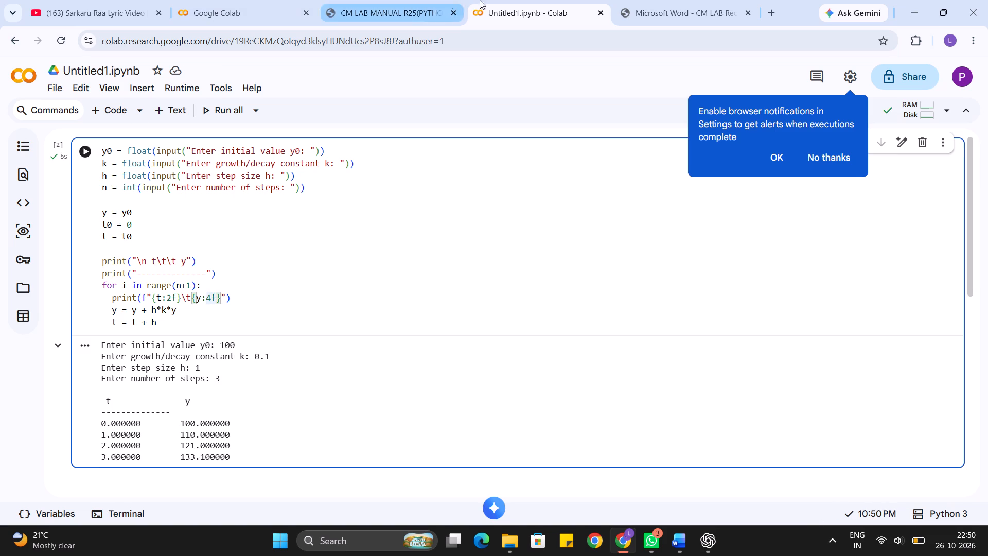
Compare the notebook cell with the lab record's Experiment 8, then capture a screenshot of the cell's code and output.
left_click(638, 0)
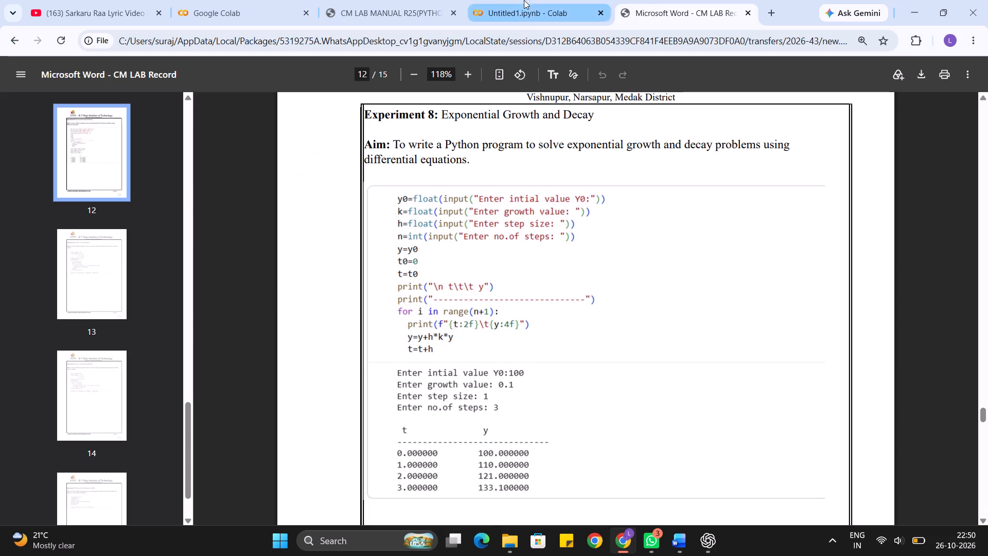
left_click(524, 0)
left_click(640, 0)
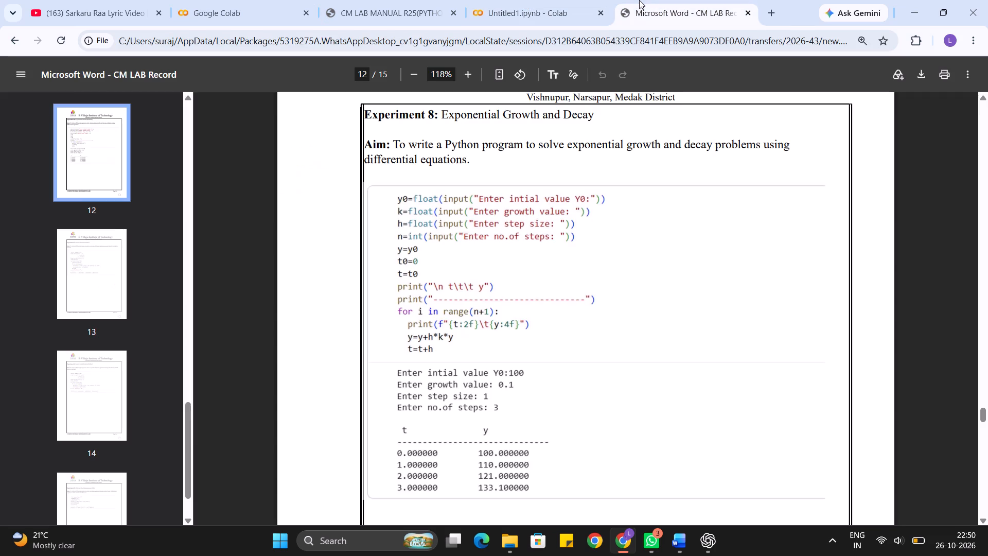
left_click(534, 0)
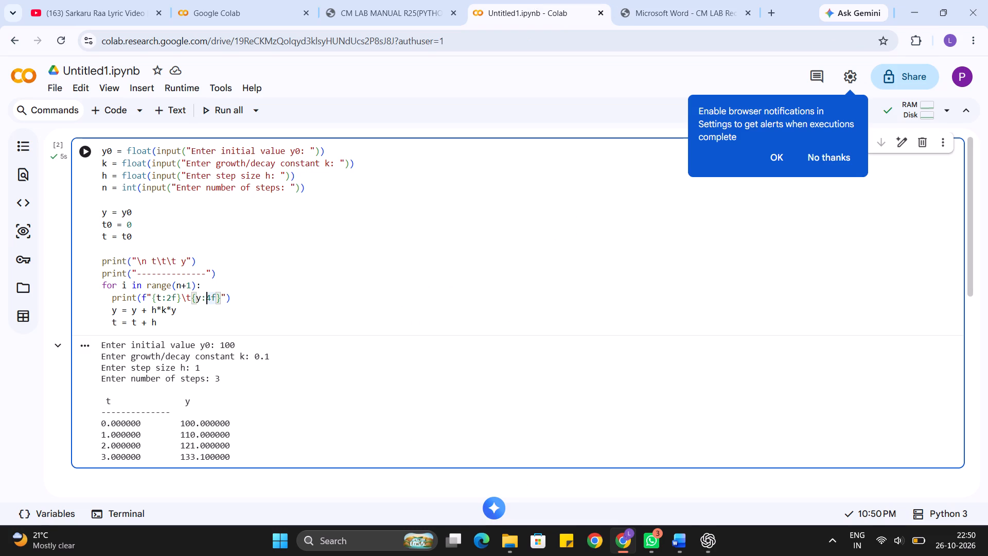
key("Print")
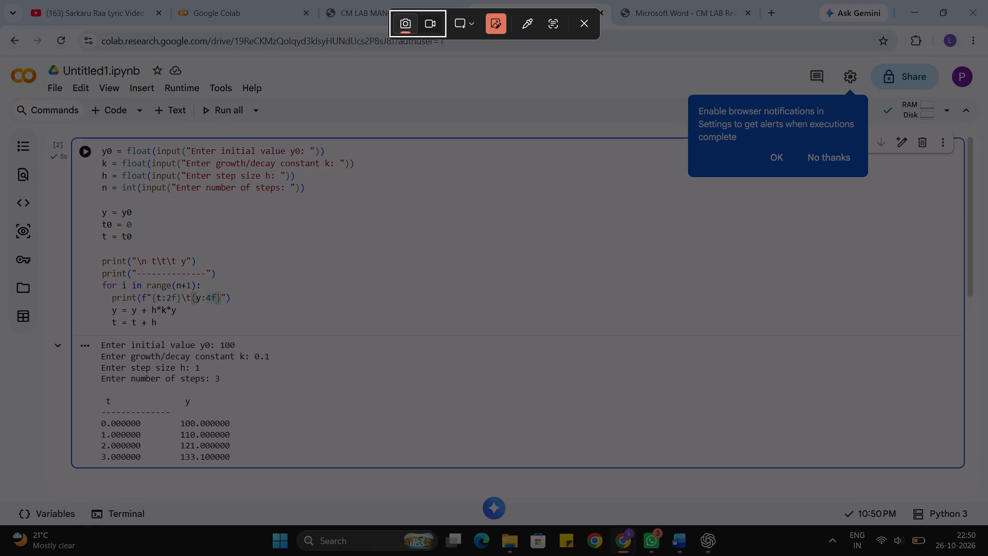
left_click_drag(66, 130, 368, 344)
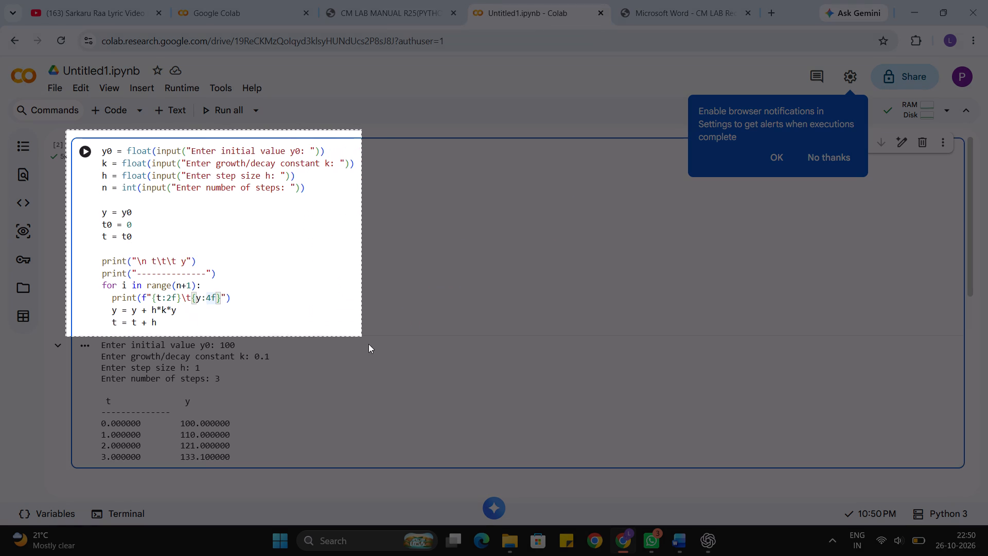
left_click_drag(368, 344, 483, 491)
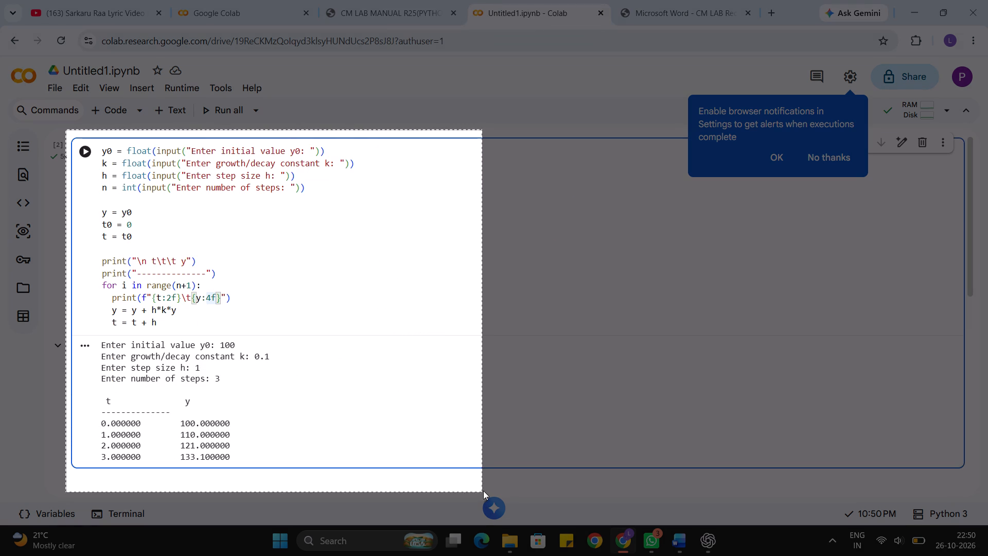
left_click_drag(483, 491, 498, 477)
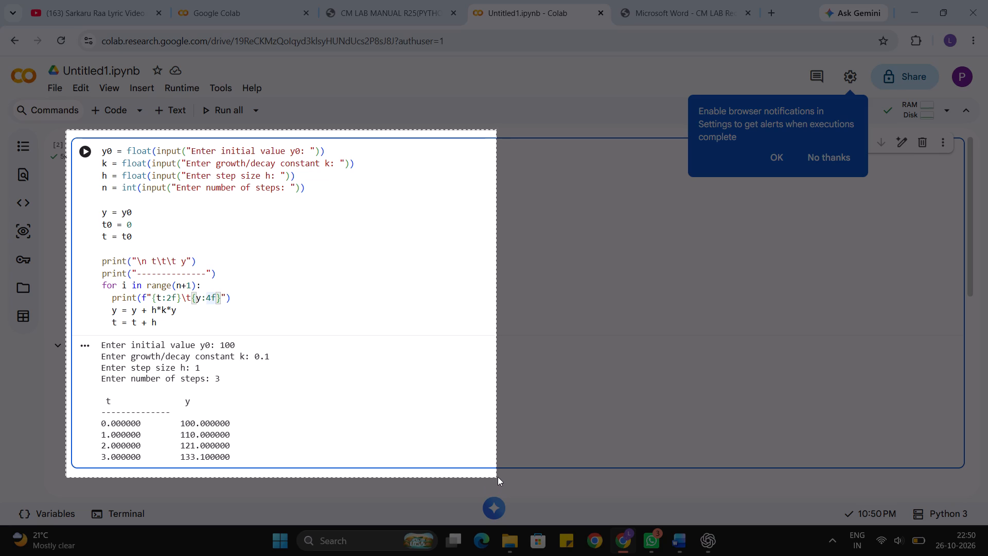
left_click_drag(498, 477, 499, 476)
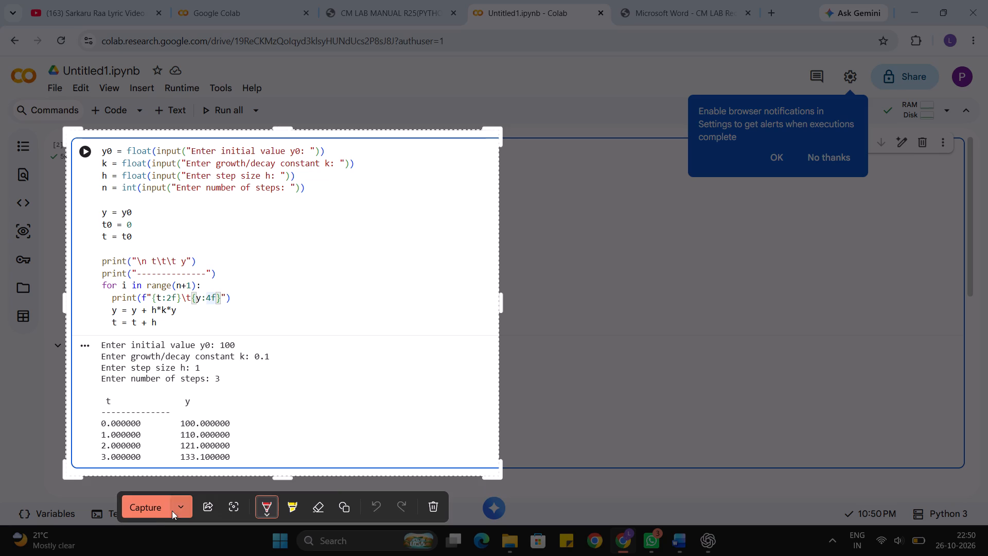
left_click(150, 511)
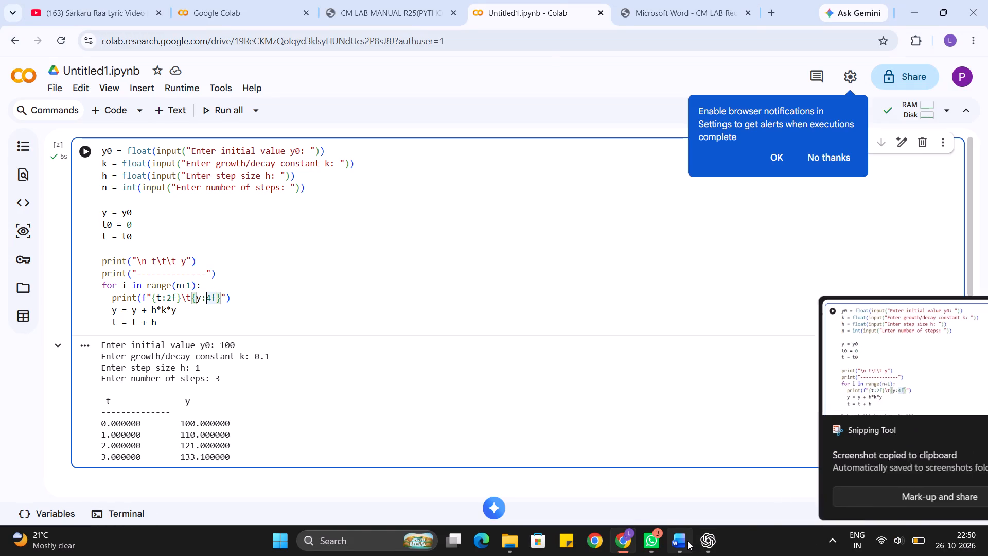
Switch to the CM LAB Record in Word and draw a rectangle about 8.65 by 15.89 cm below Experiment 8's aim.
left_click(687, 541)
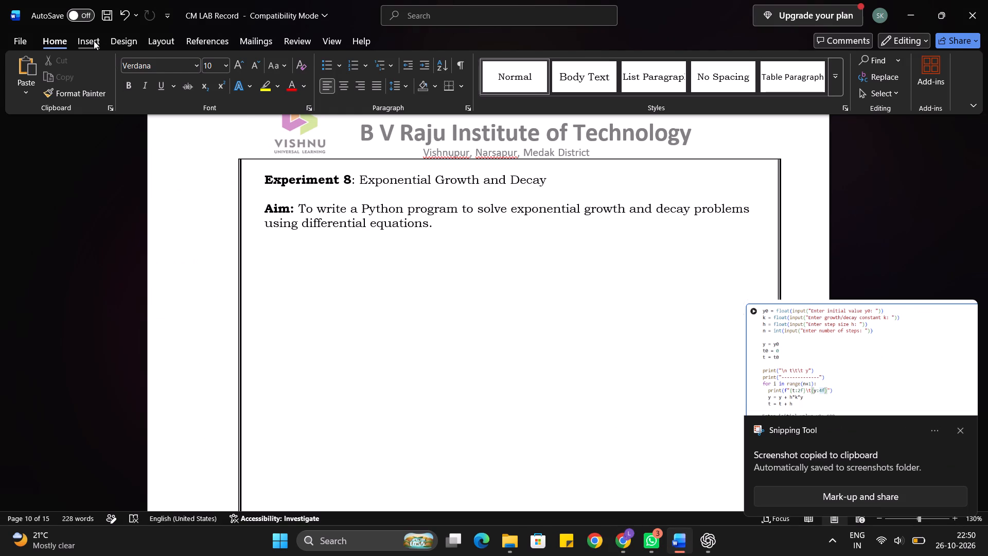
left_click(94, 41)
left_click(164, 71)
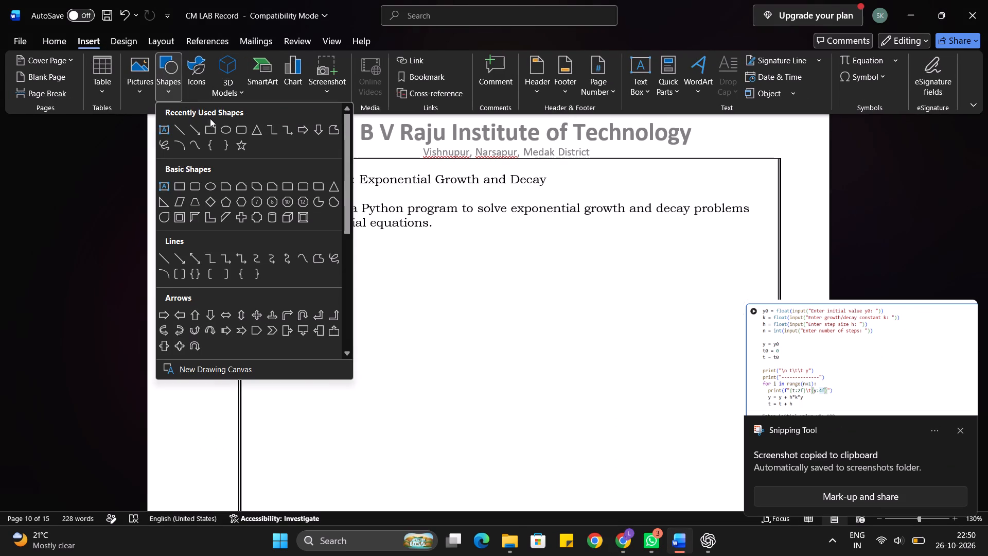
left_click(211, 124)
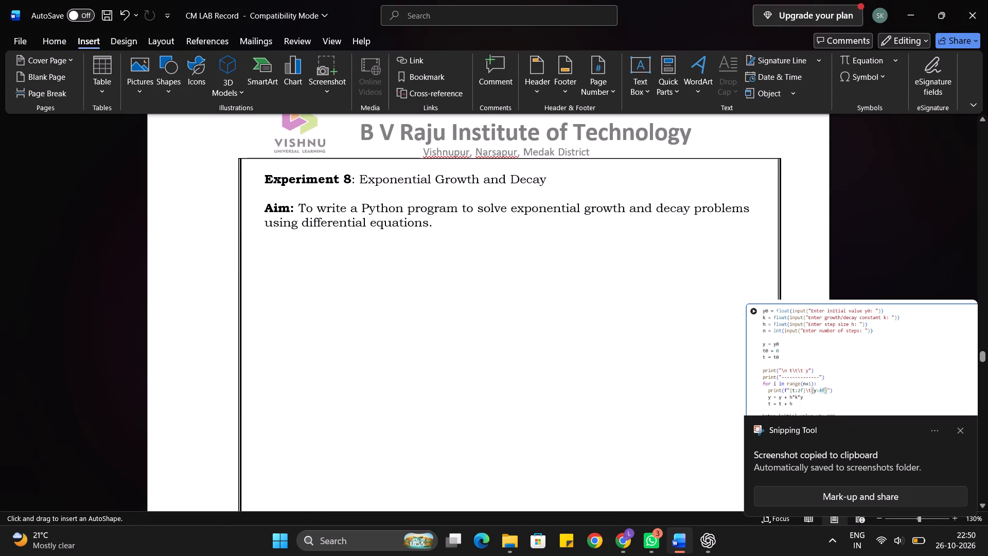
left_click_drag(261, 239, 746, 513)
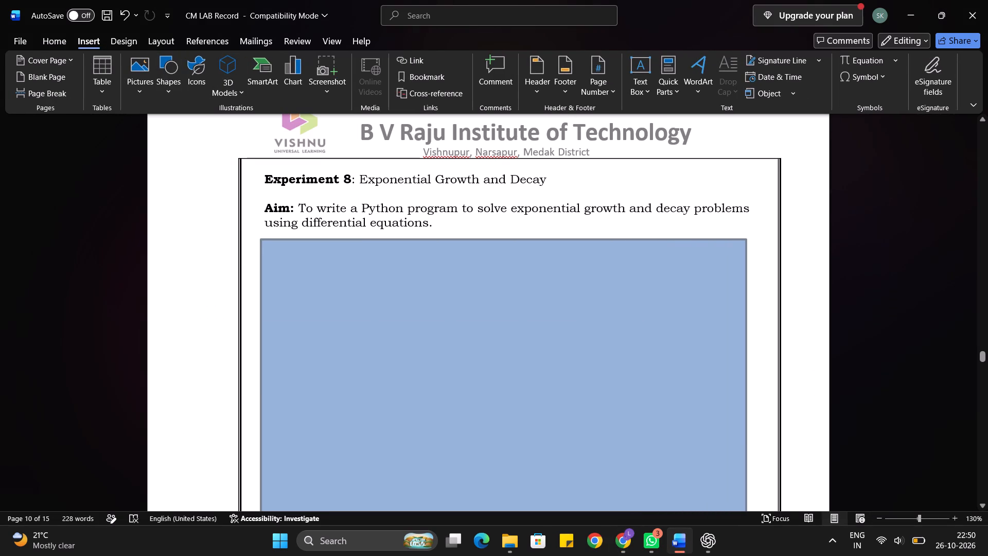
left_click_drag(746, 513, 763, 513)
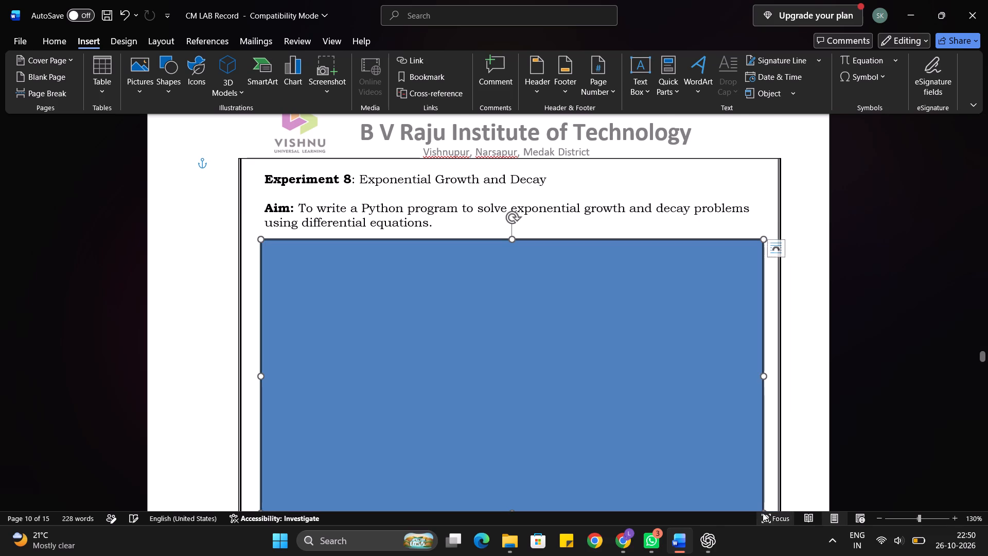
left_click(299, 71)
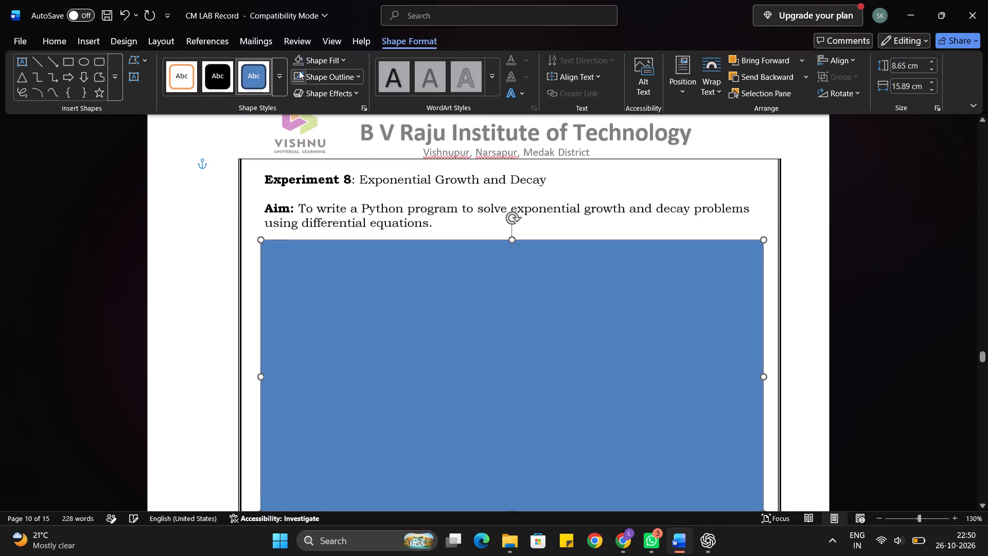
left_click(295, 59)
left_click(315, 59)
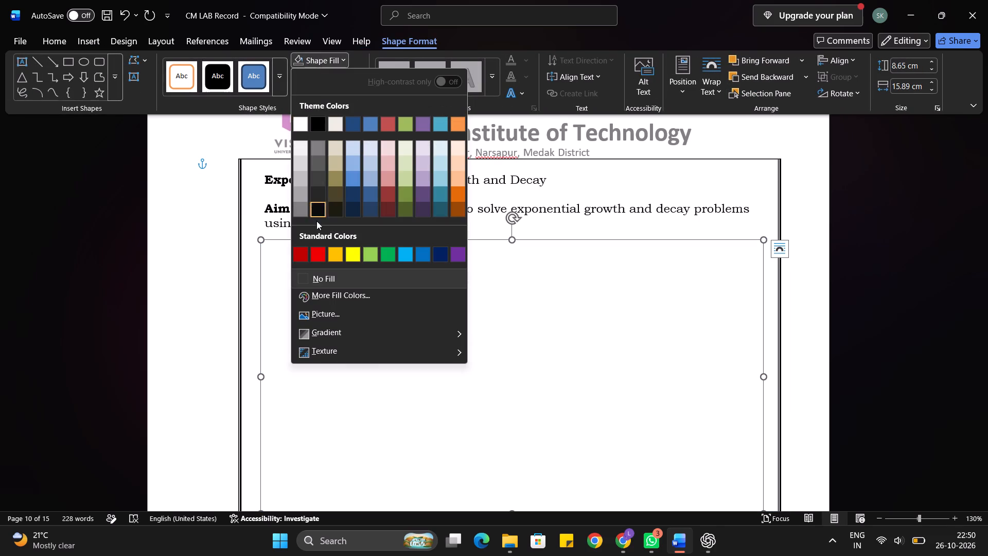
left_click(320, 308)
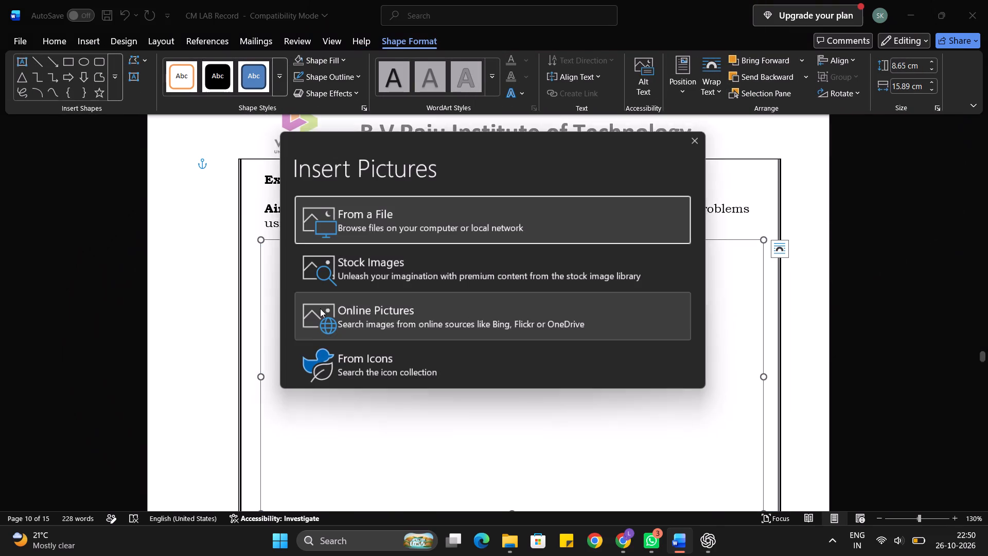
left_click(414, 216)
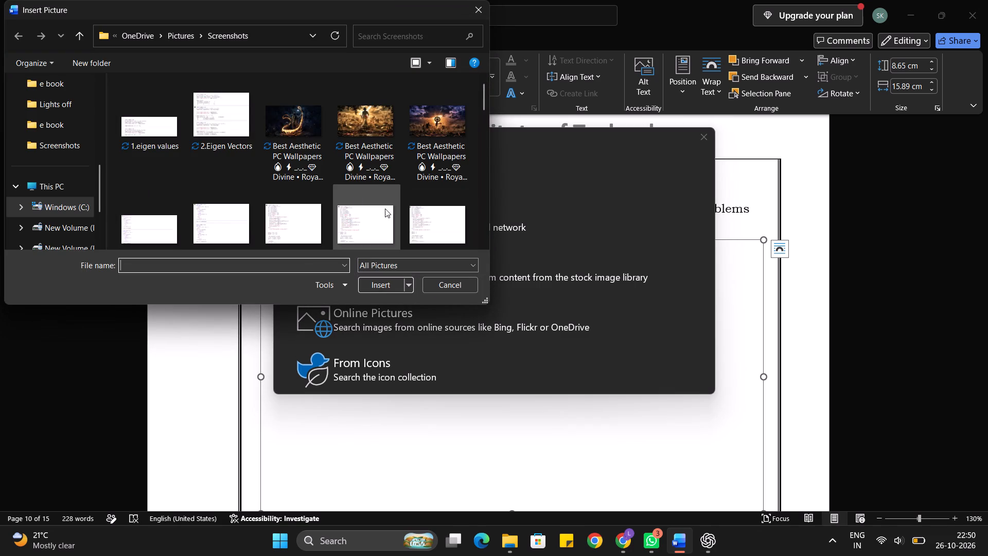
scroll(355, 194, "down", 7)
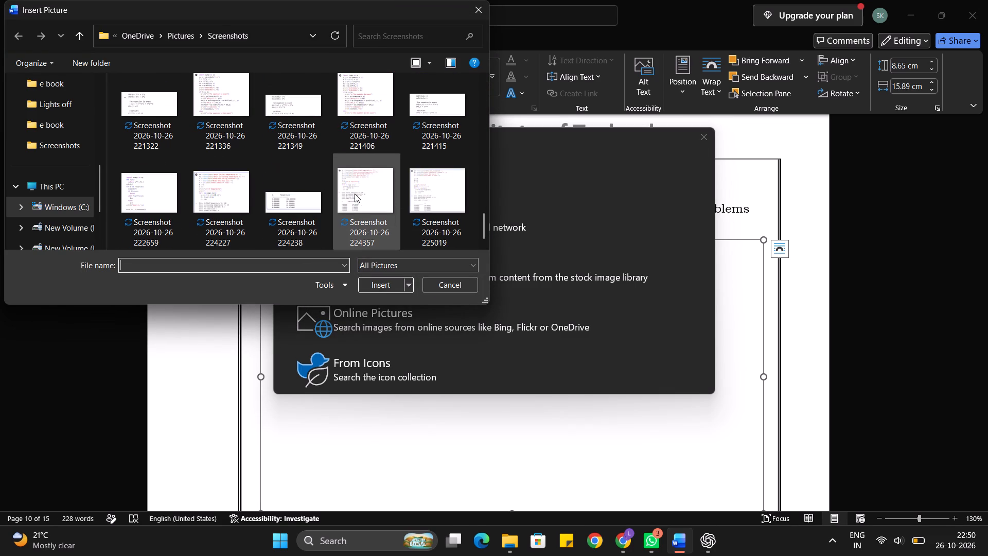
scroll(355, 194, "down", 1)
left_click(421, 192)
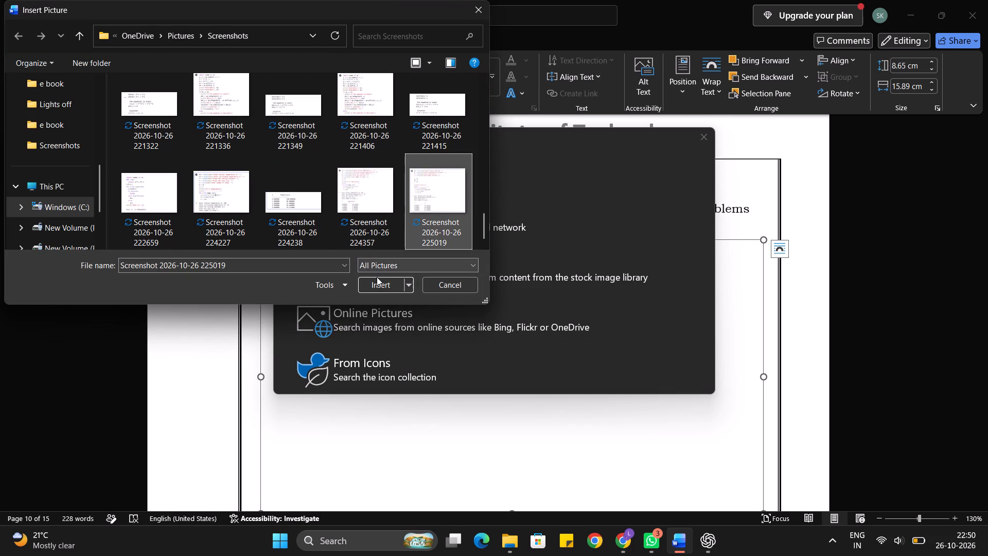
left_click(376, 277)
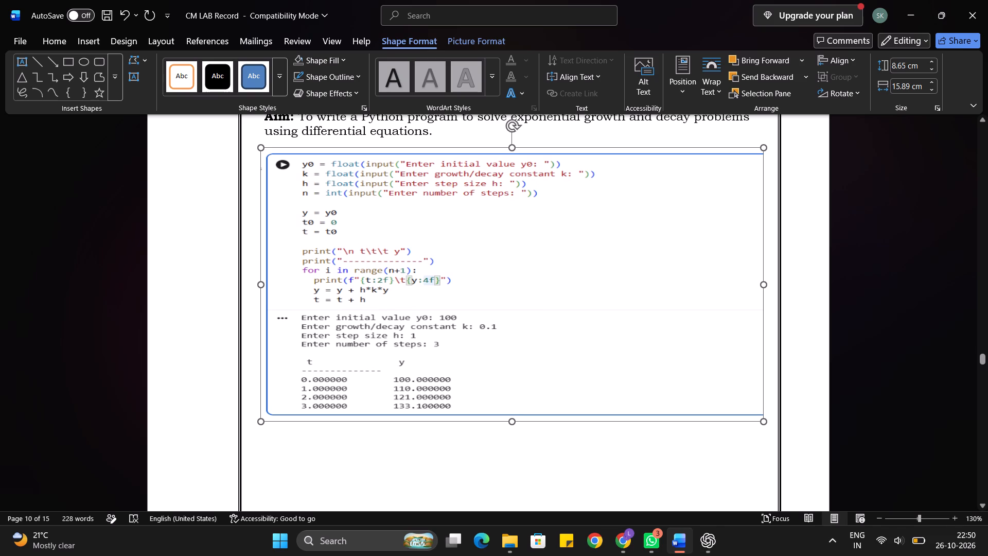
Resize the picture-filled rectangle to about 11.04 cm high by 15.08 cm wide and deselect it.
left_click_drag(763, 420, 711, 463)
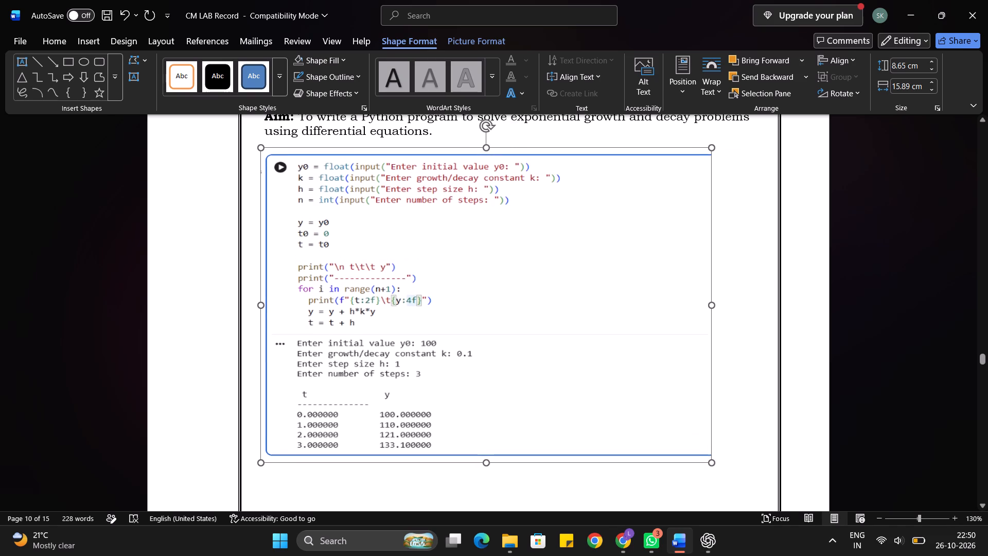
left_click_drag(711, 463, 728, 486)
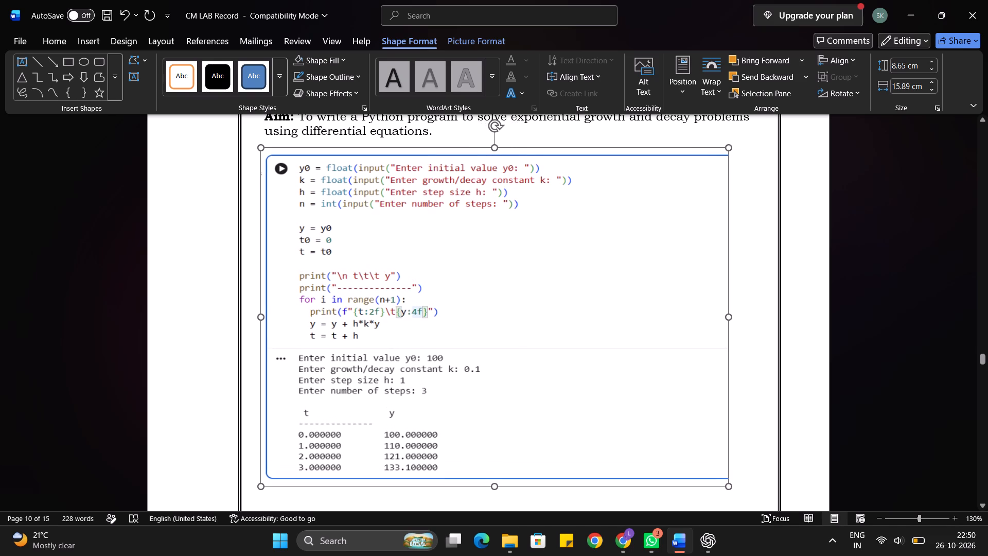
left_click_drag(728, 486, 736, 493)
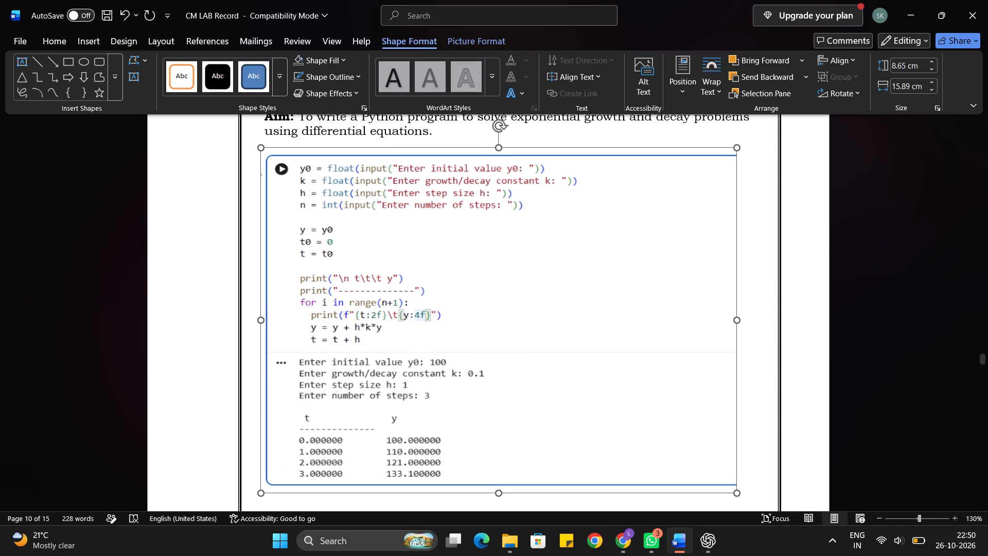
left_click_drag(736, 493, 737, 497)
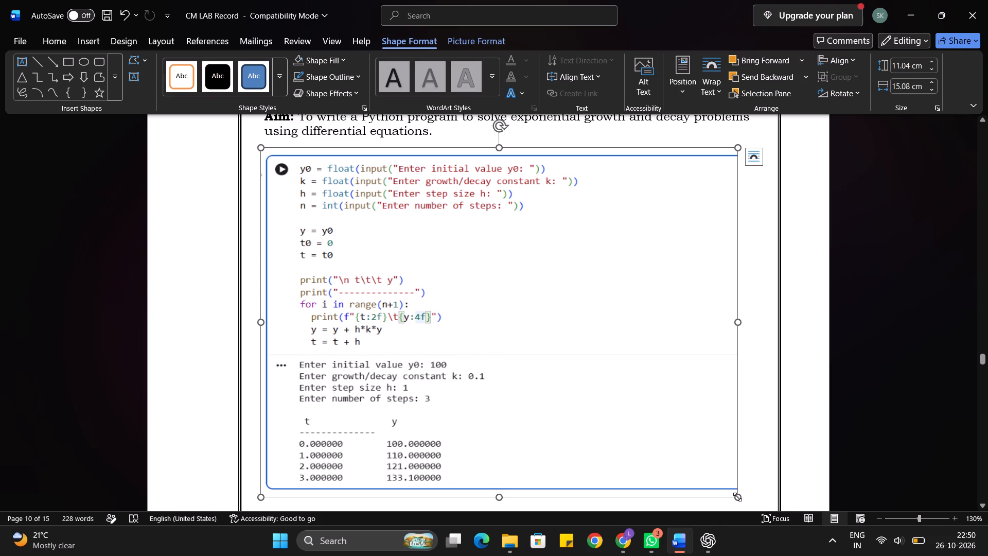
scroll(737, 497, "down", 1)
left_click(737, 497)
Review the page layout of the whole lab record, including the Experiment 8 page and the pages back to Experiment 1.
scroll(737, 497, "up", 1)
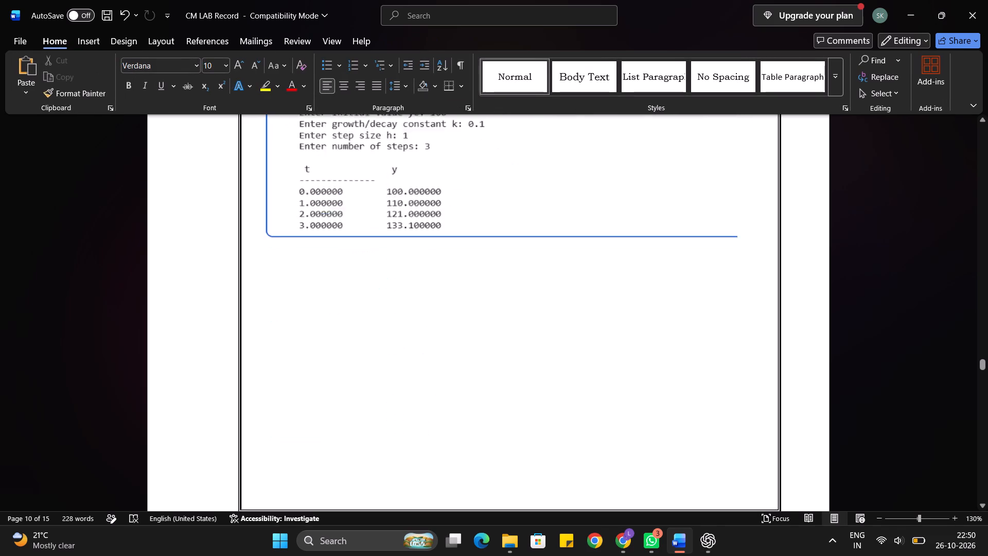
scroll(737, 497, "up", 2)
scroll(737, 497, "down", 6, "ctrl")
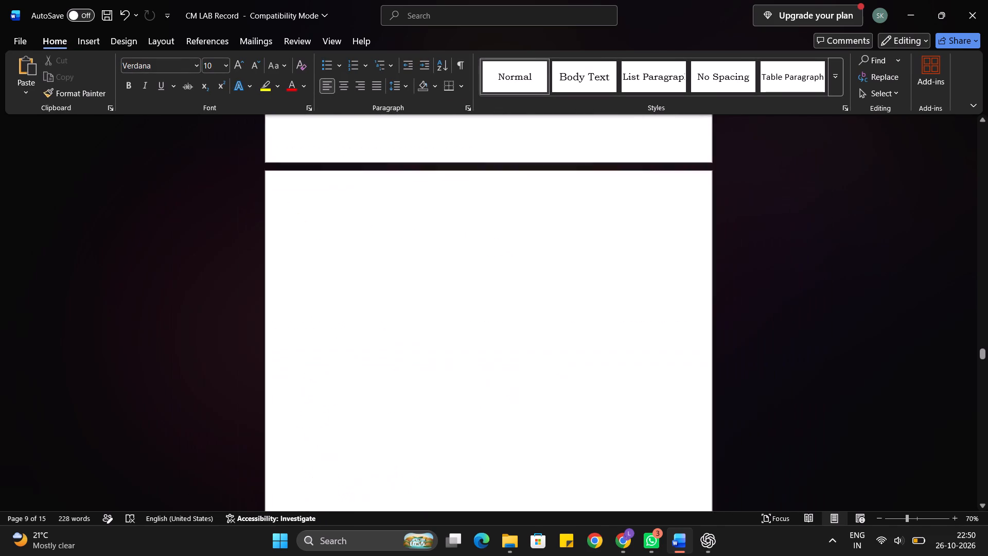
scroll(737, 497, "down", 4, "ctrl")
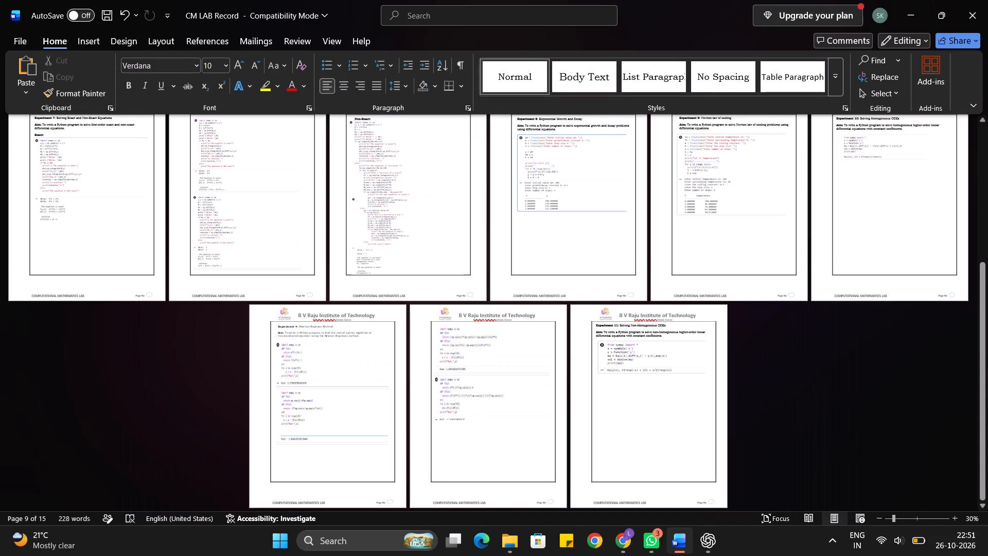
scroll(737, 497, "down", 2, "ctrl")
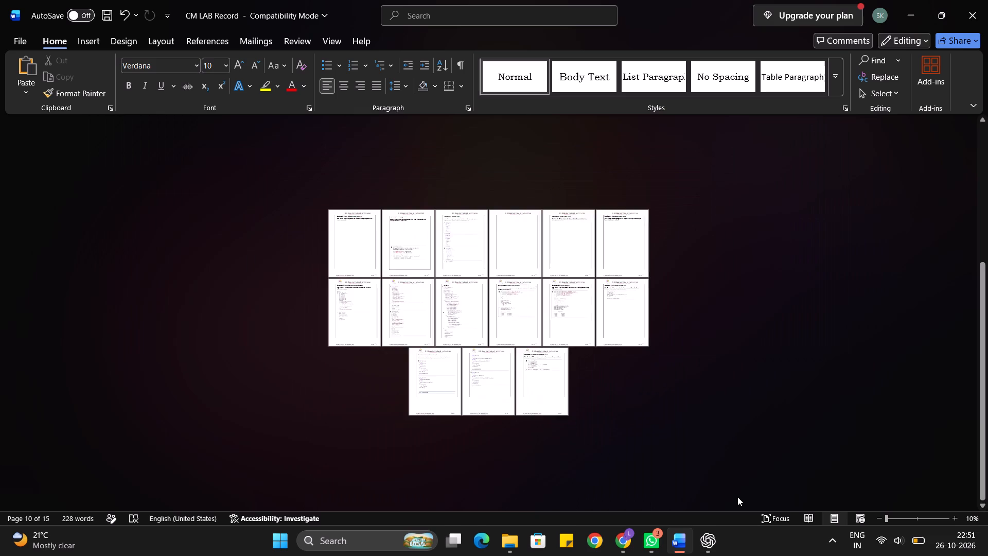
scroll(737, 497, "up", 3, "ctrl")
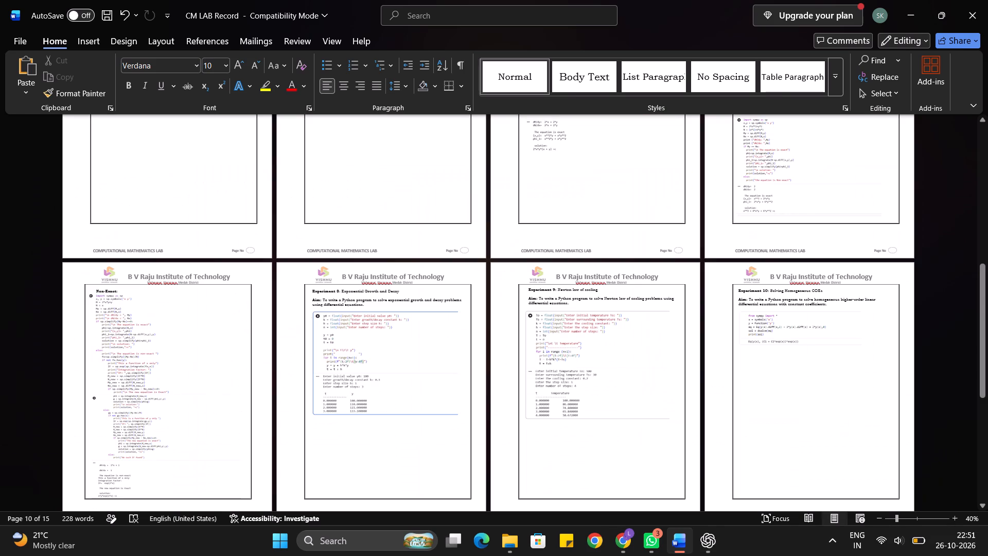
scroll(667, 394, "up", 13)
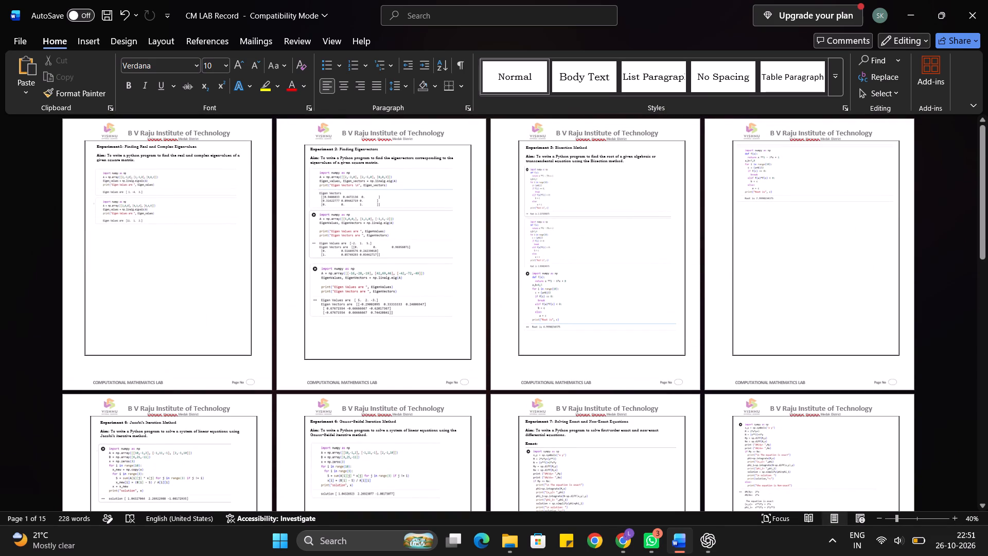
Review the lab record's pages from Experiment 1 through the last page, Experiment 11, checking the code pictures and page layout.
scroll(578, 279, "down", 2)
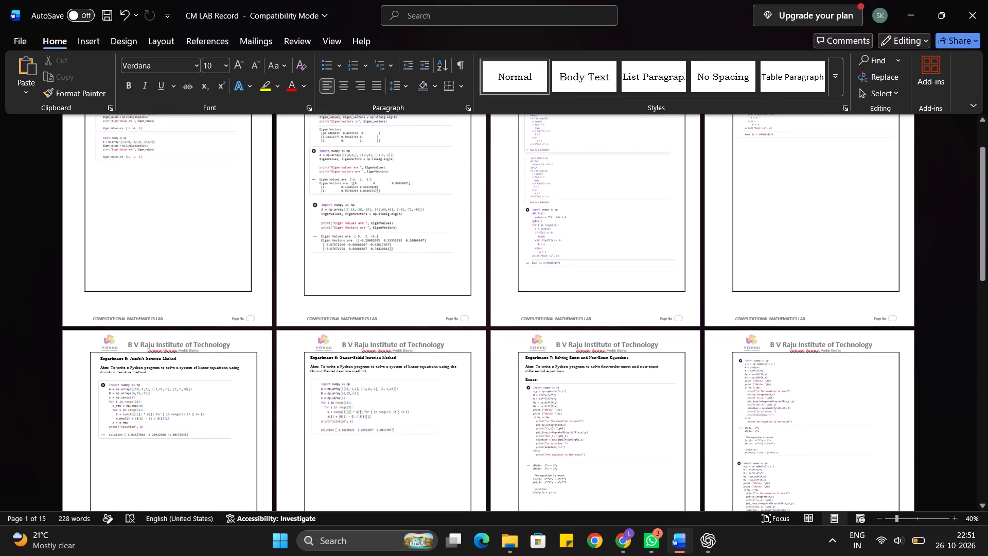
scroll(554, 374, "down", 1)
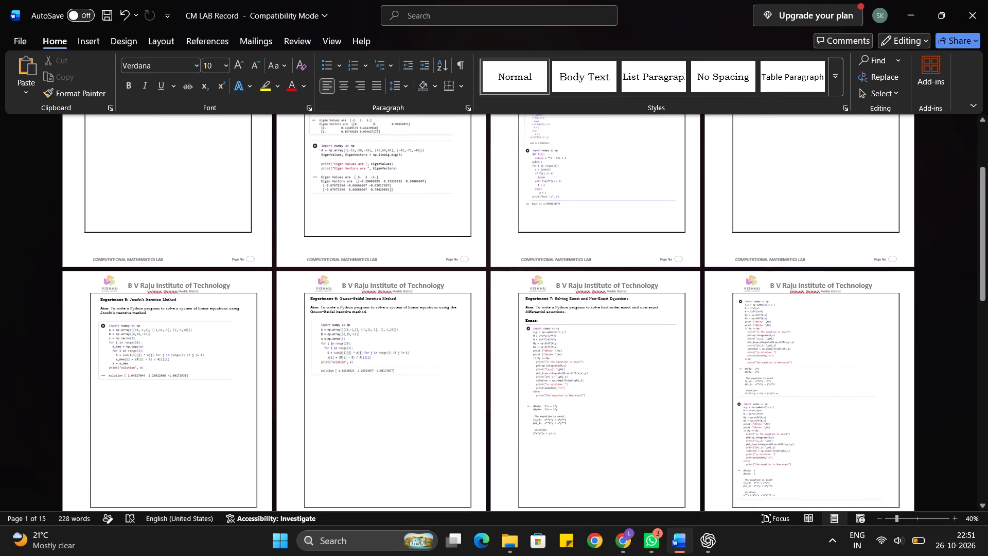
scroll(554, 374, "down", 5)
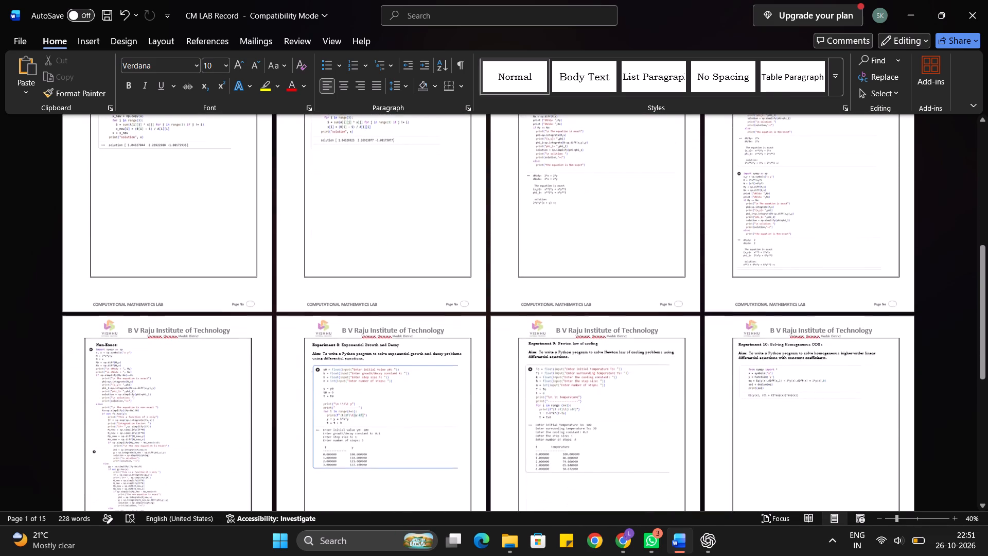
scroll(554, 374, "down", 1)
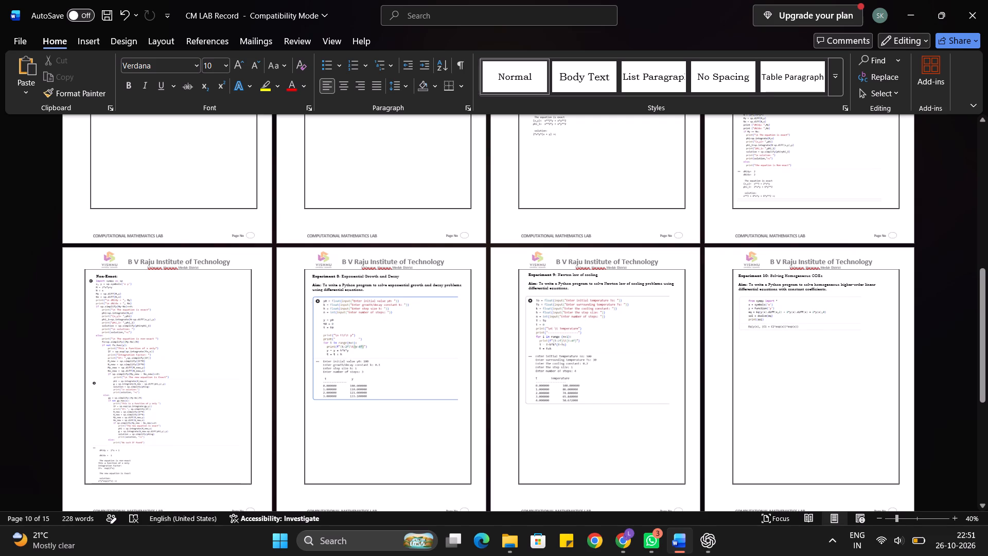
scroll(823, 338, "down", 4)
scroll(381, 441, "down", 1)
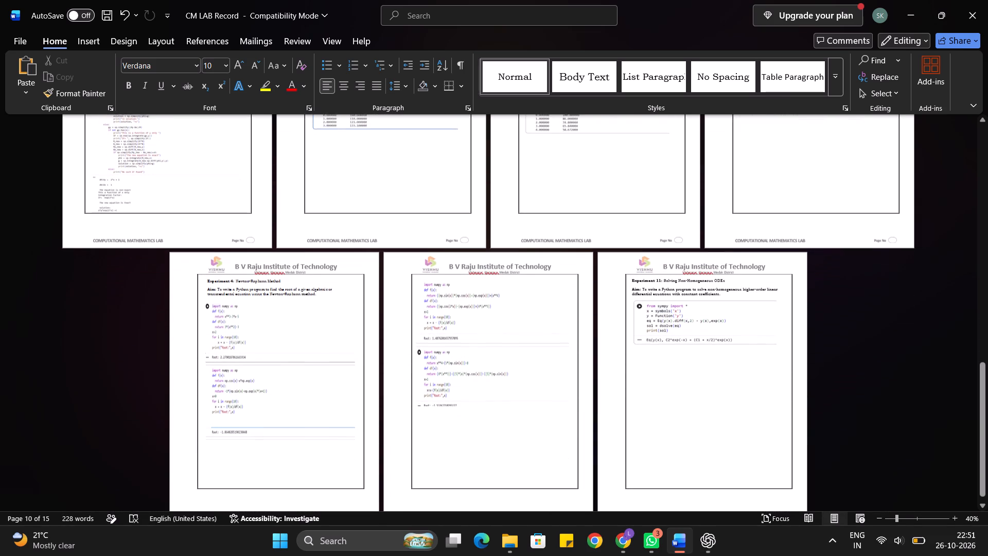
scroll(381, 441, "down", 1)
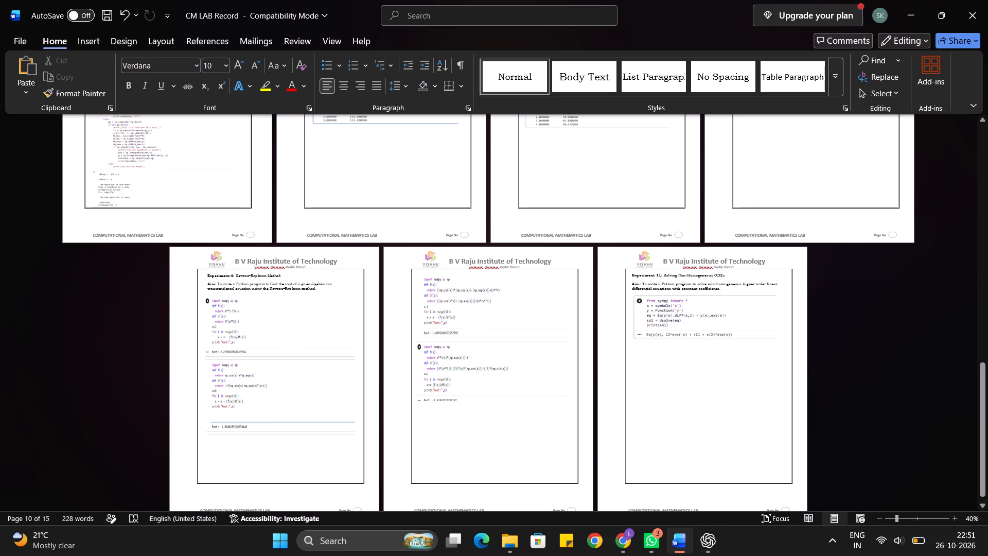
Save the CM LAB Record document.
key("ctrl+s")
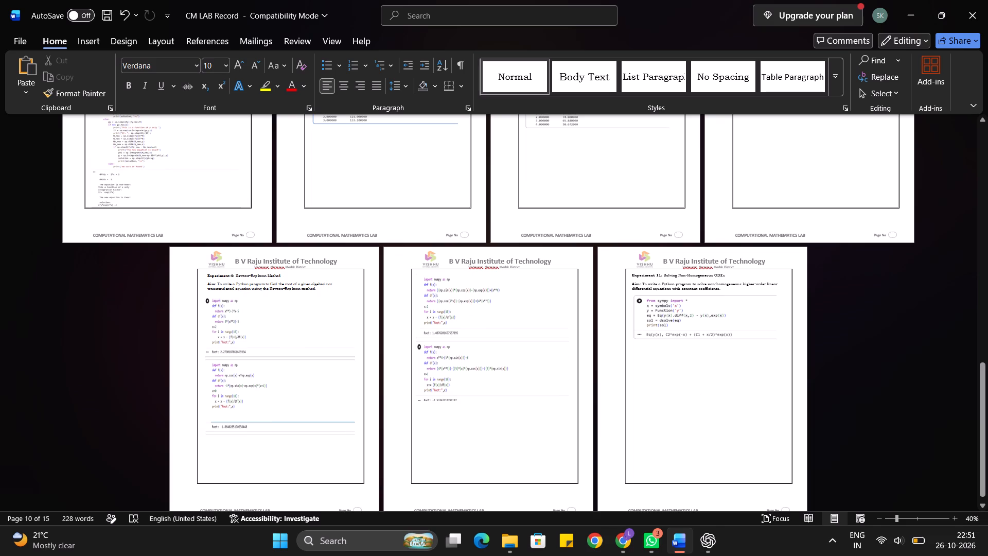